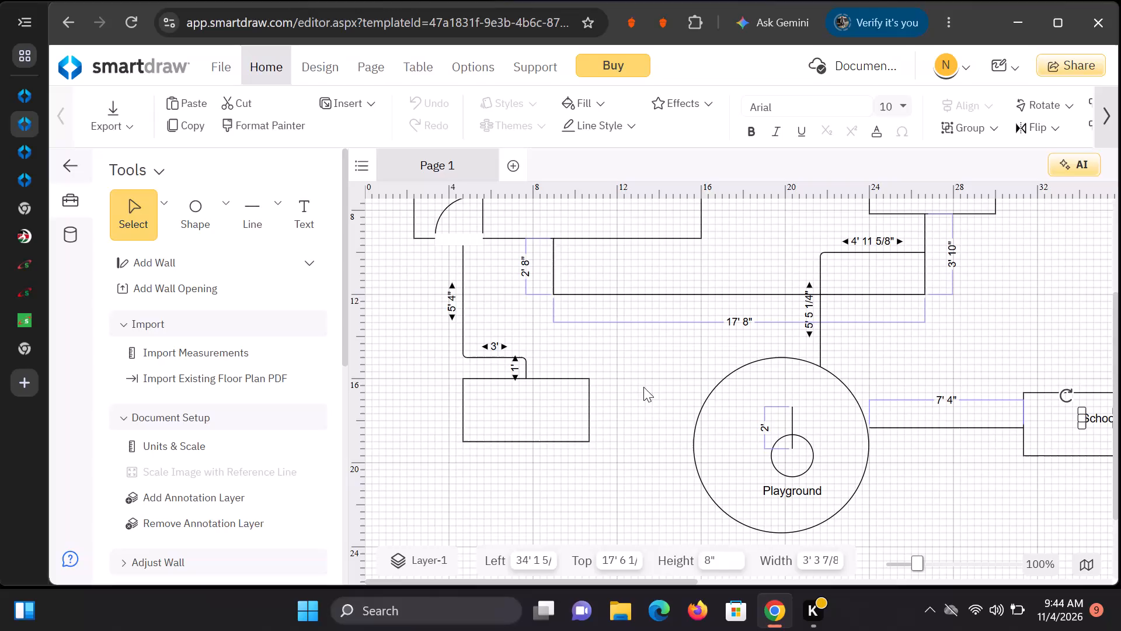
Add a new blank page to the document after Page 1.
scroll(857, 448, "up", 1)
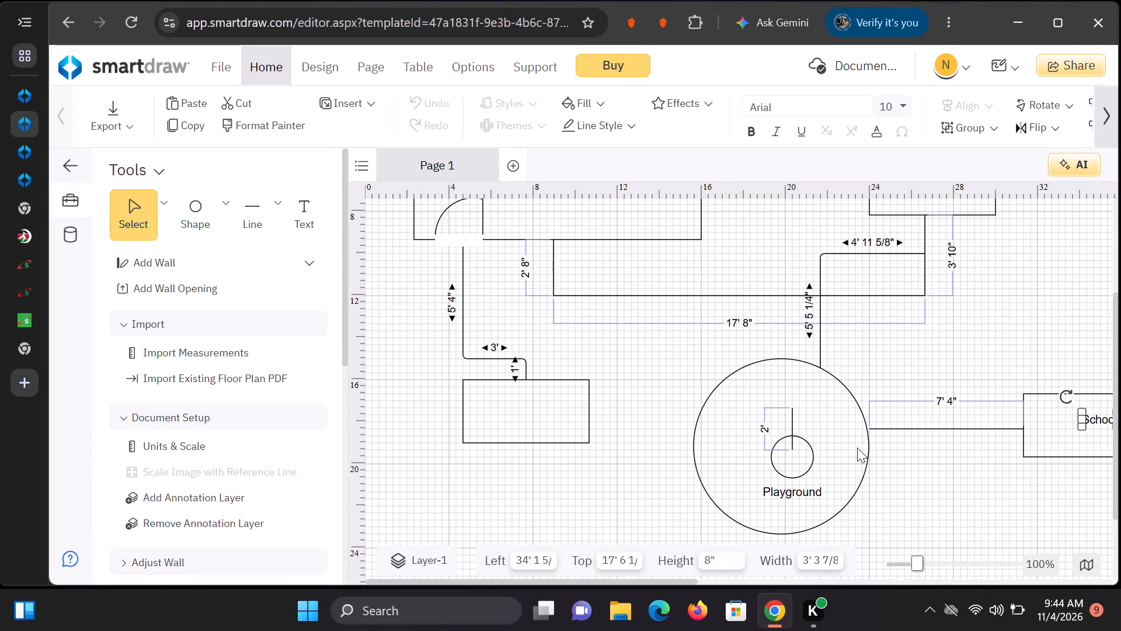
scroll(857, 448, "up", 4)
scroll(865, 478, "down", 1)
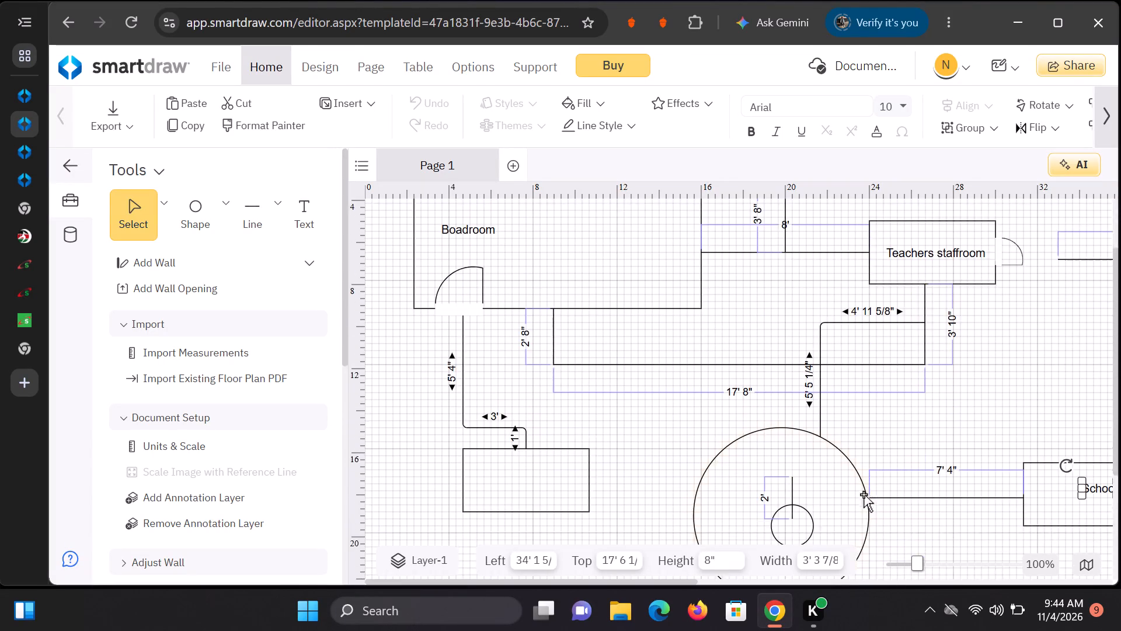
scroll(864, 495, "down", 1)
scroll(862, 498, "up", 4)
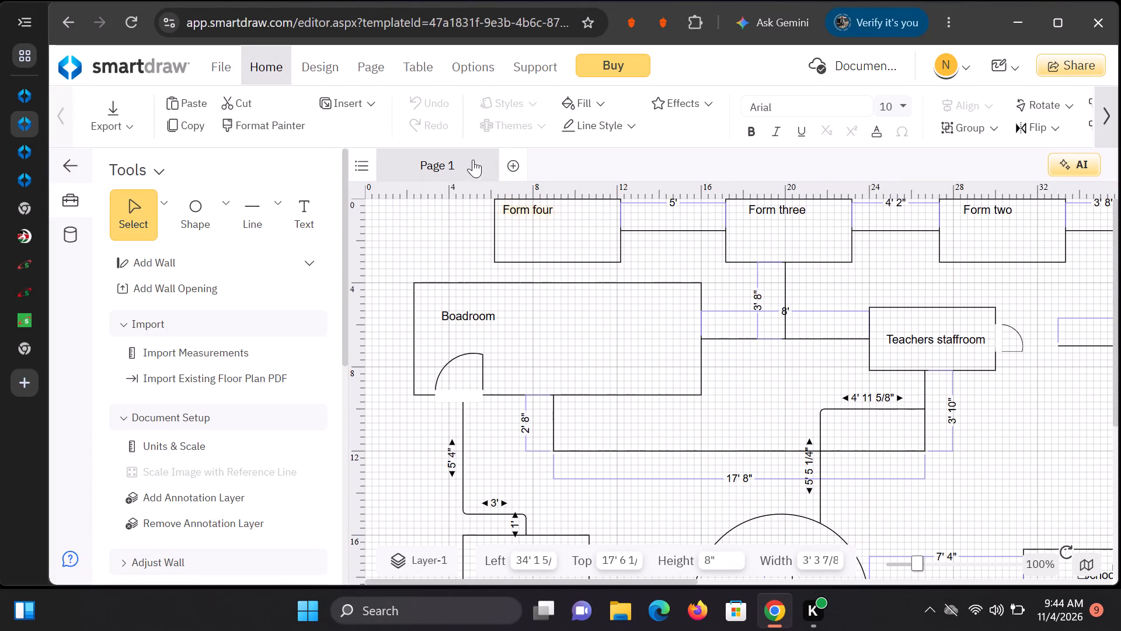
left_click(515, 169)
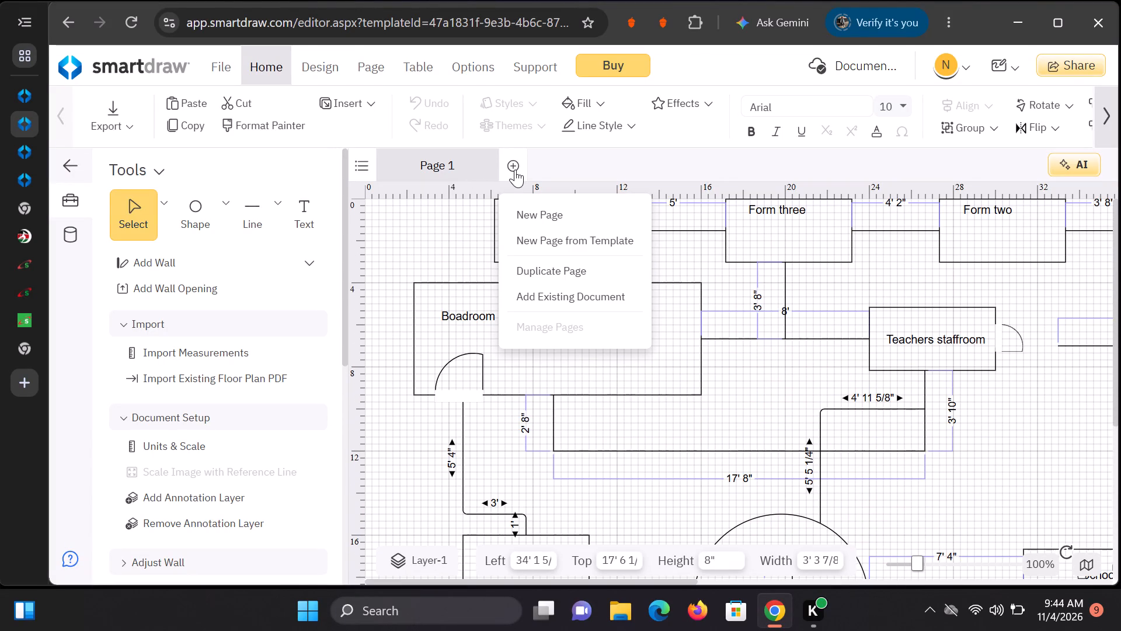
left_click(556, 219)
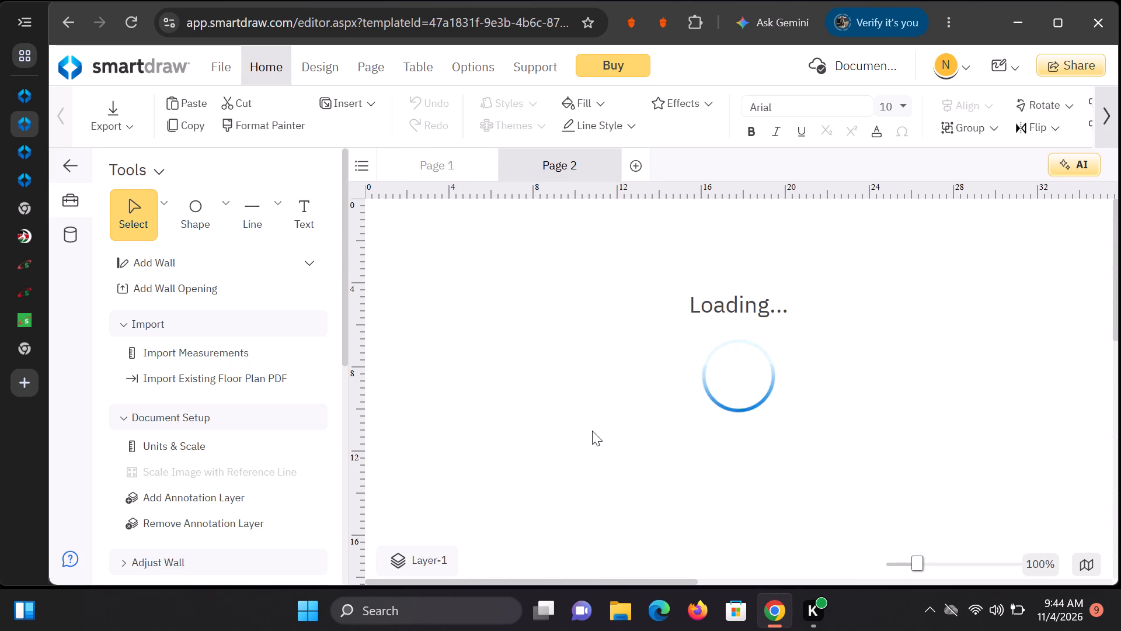
Insert the 20 x 25 Room outline from the Room Outlines symbols onto Page 2.
scroll(592, 431, "up", 2)
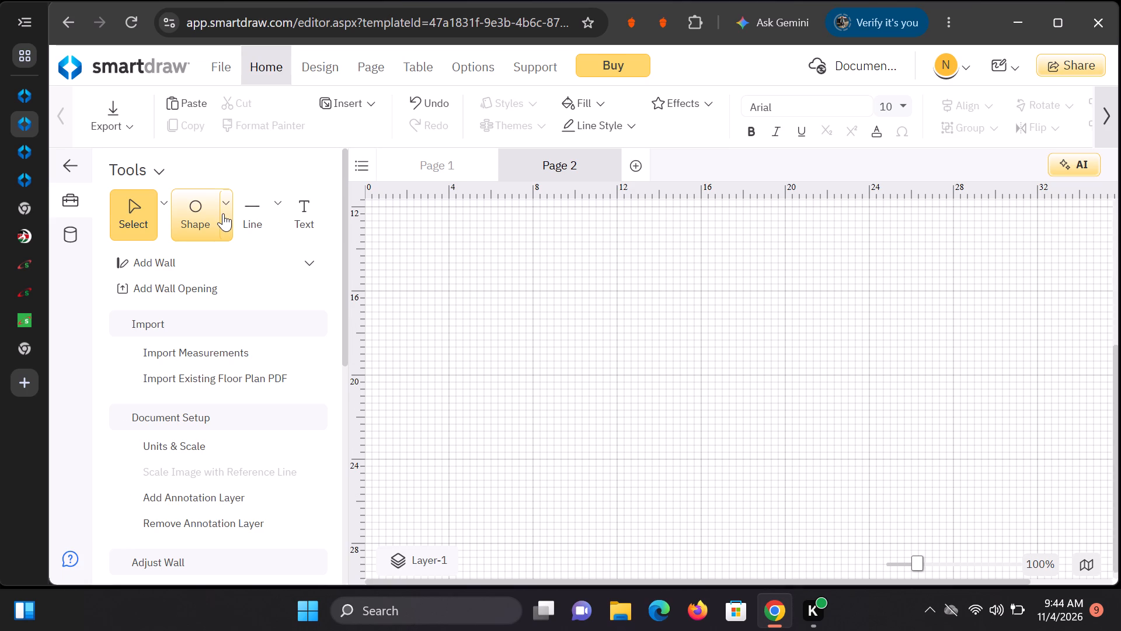
left_click(223, 213)
scroll(117, 508, "down", 2)
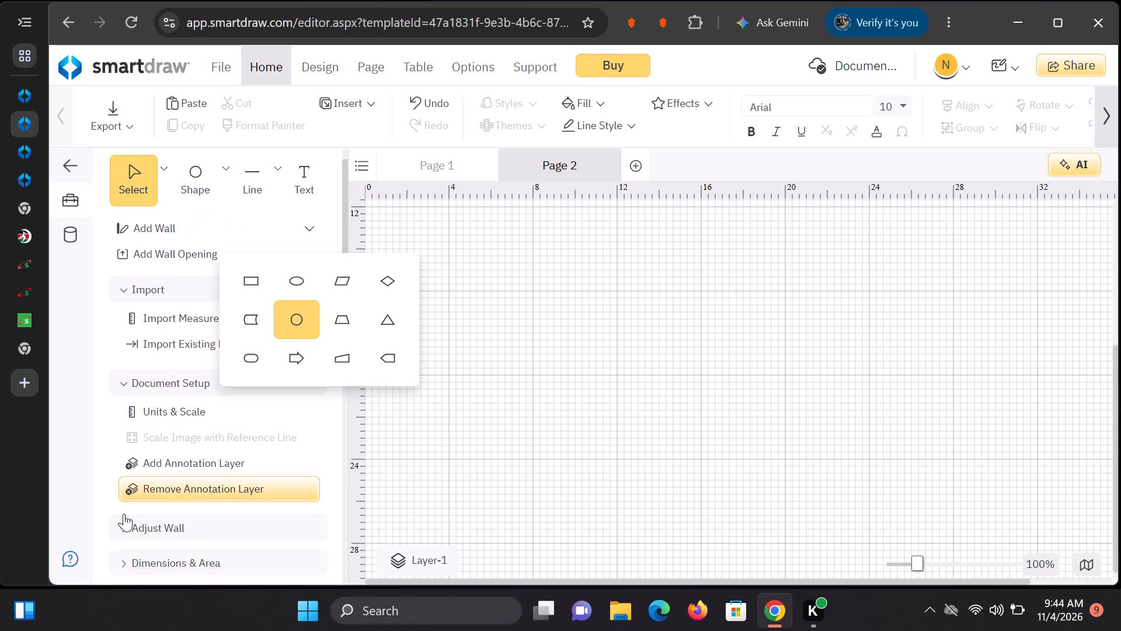
scroll(124, 514, "down", 1)
scroll(183, 458, "down", 2)
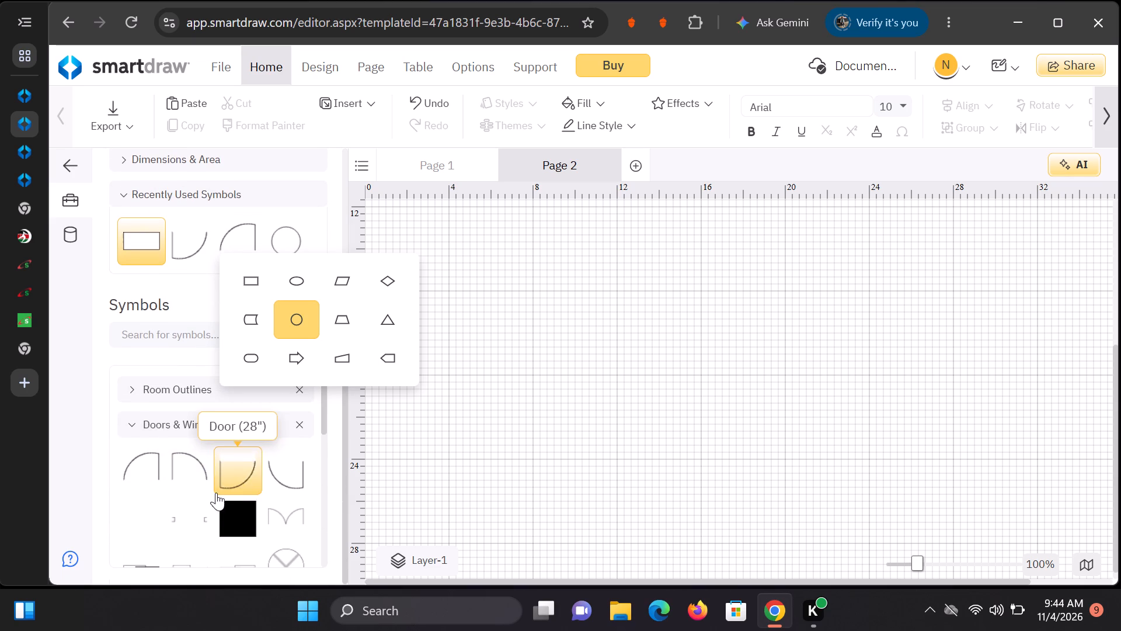
scroll(208, 479, "up", 2)
left_click(196, 555)
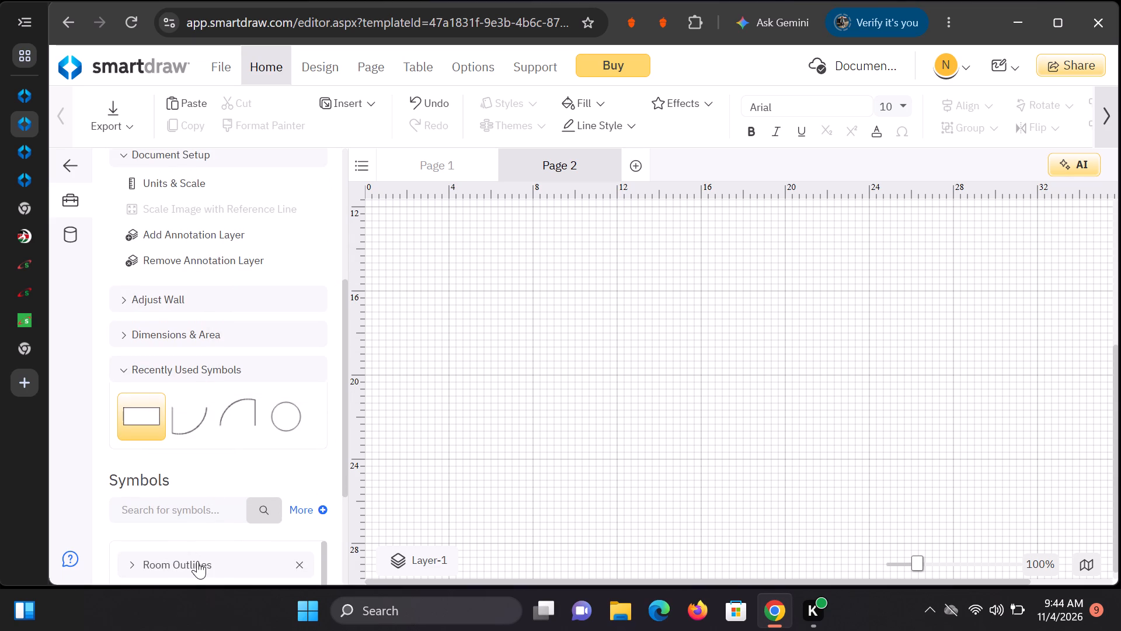
left_click(197, 561)
scroll(259, 456, "down", 2)
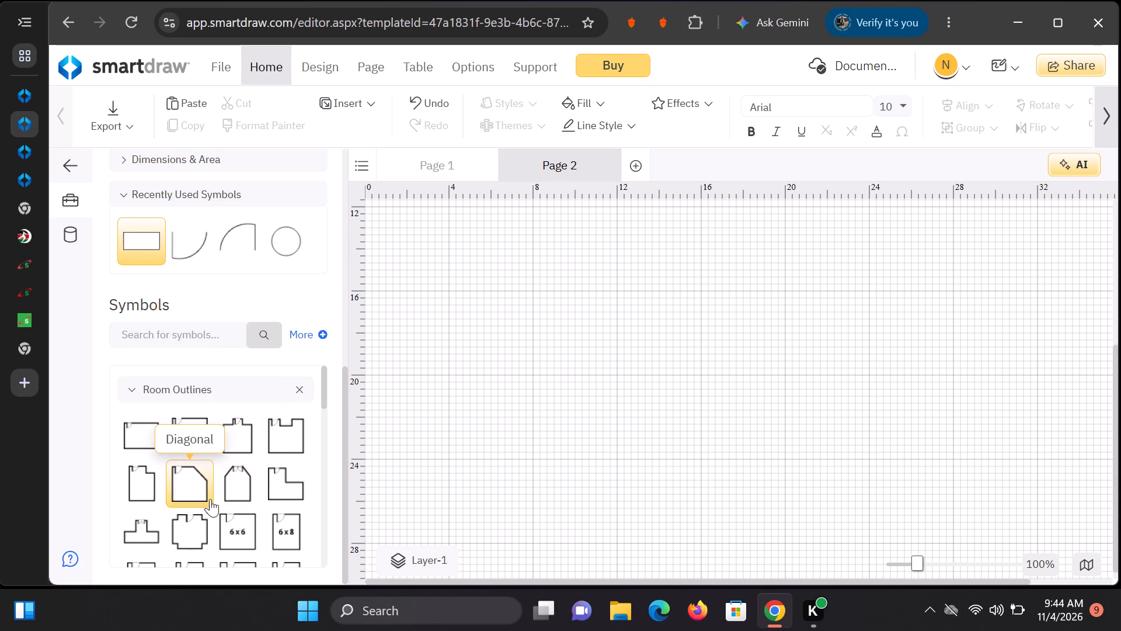
scroll(210, 499, "down", 1)
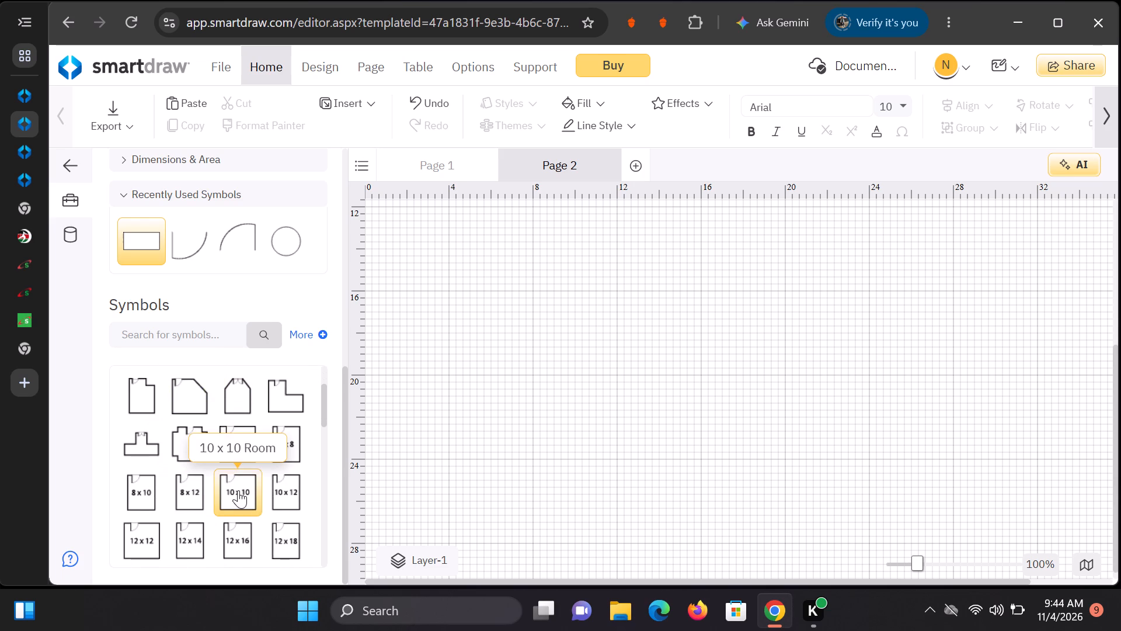
scroll(239, 490, "up", 1)
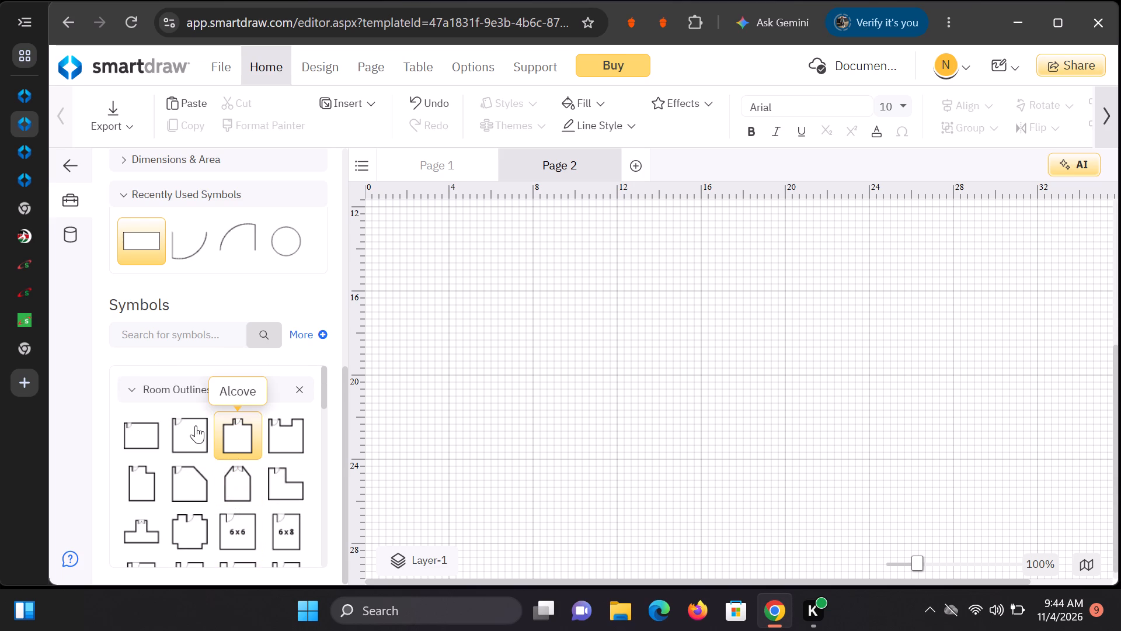
scroll(249, 549, "down", 1)
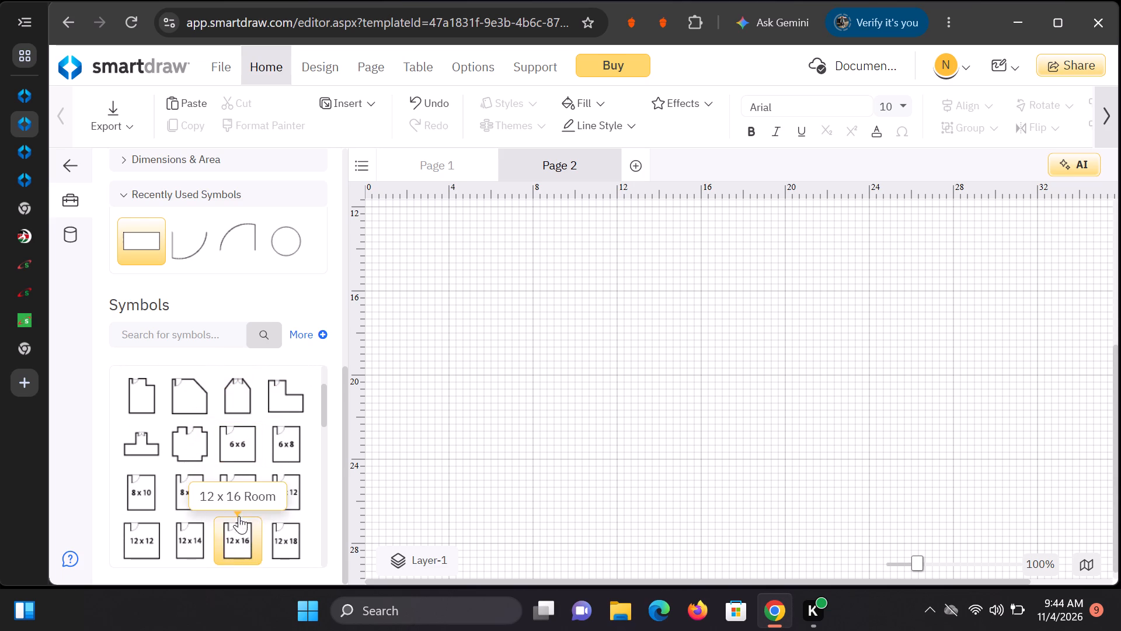
scroll(238, 494, "down", 3)
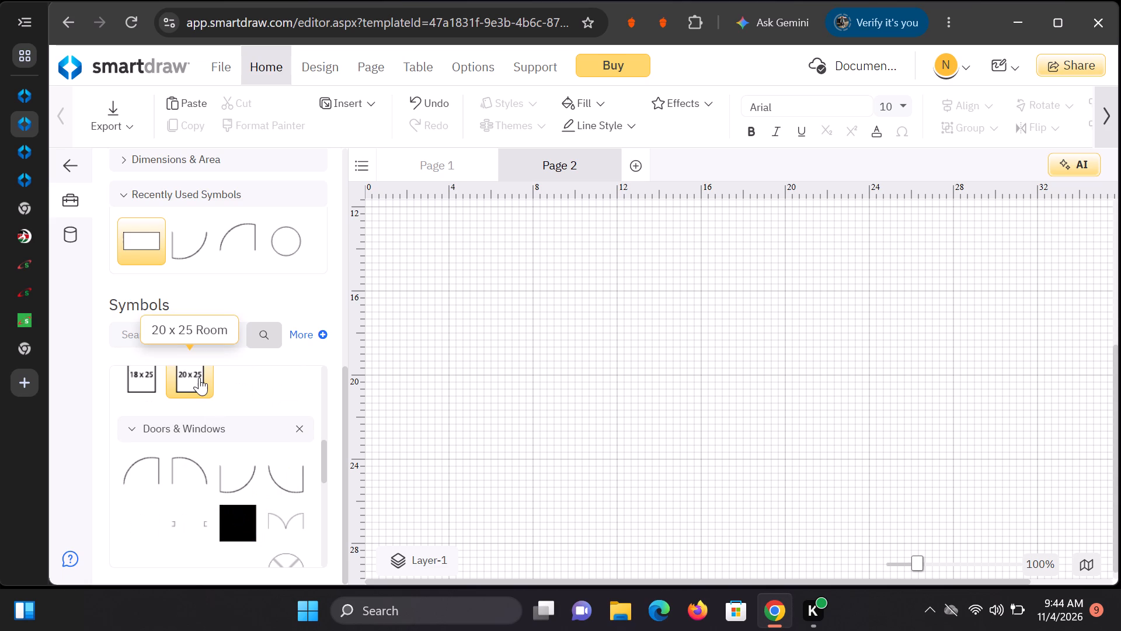
left_click(199, 377)
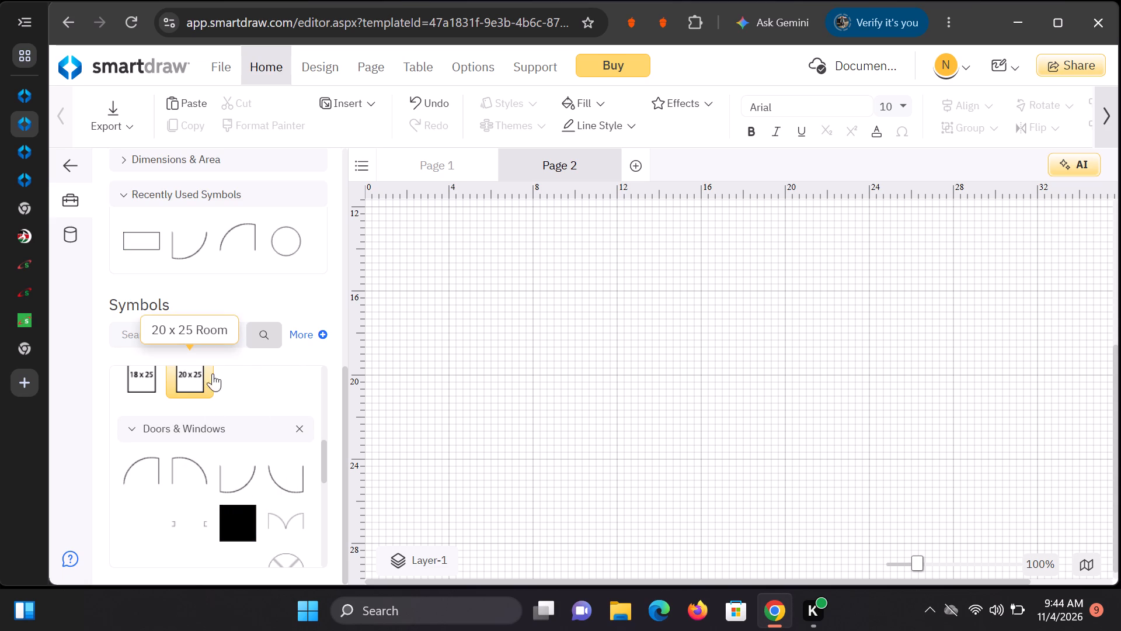
double_click(199, 380)
Stretch the room's right wall outward until the room is about 64' 7" wide.
scroll(800, 324, "down", 2)
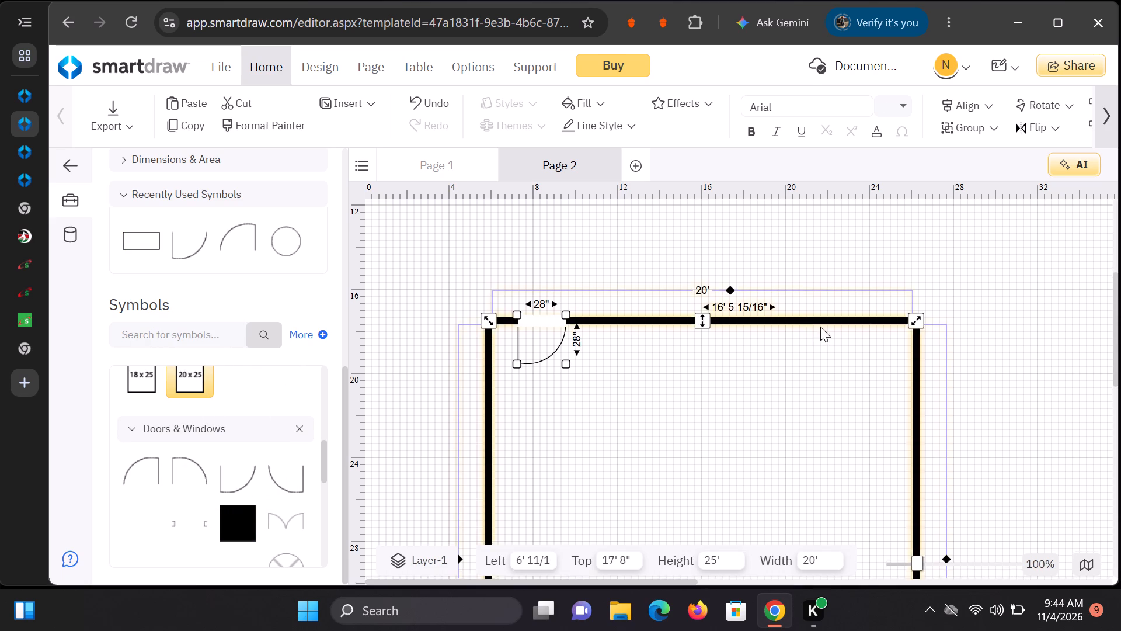
scroll(820, 327, "down", 2)
scroll(835, 327, "up", 3)
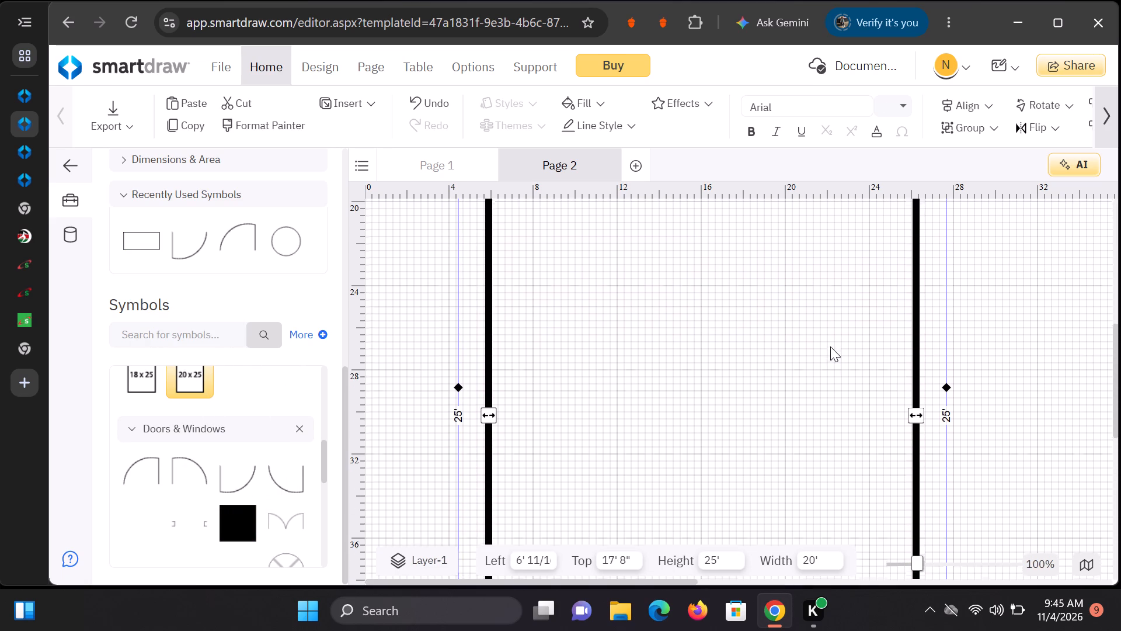
scroll(830, 346, "down", 1)
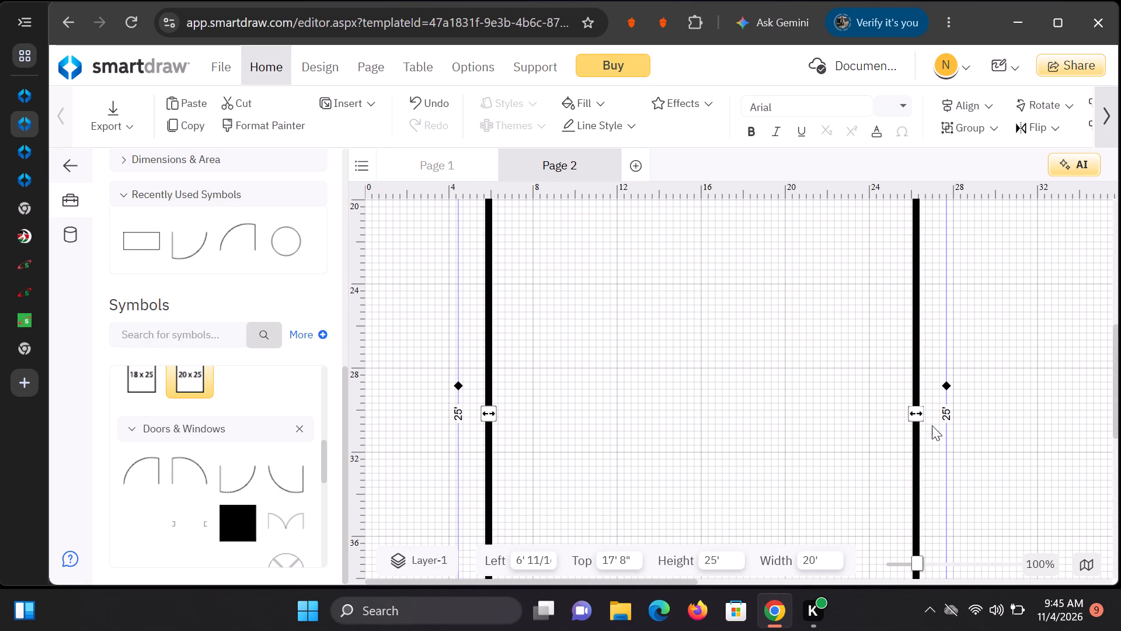
left_click_drag(916, 412, 1073, 393)
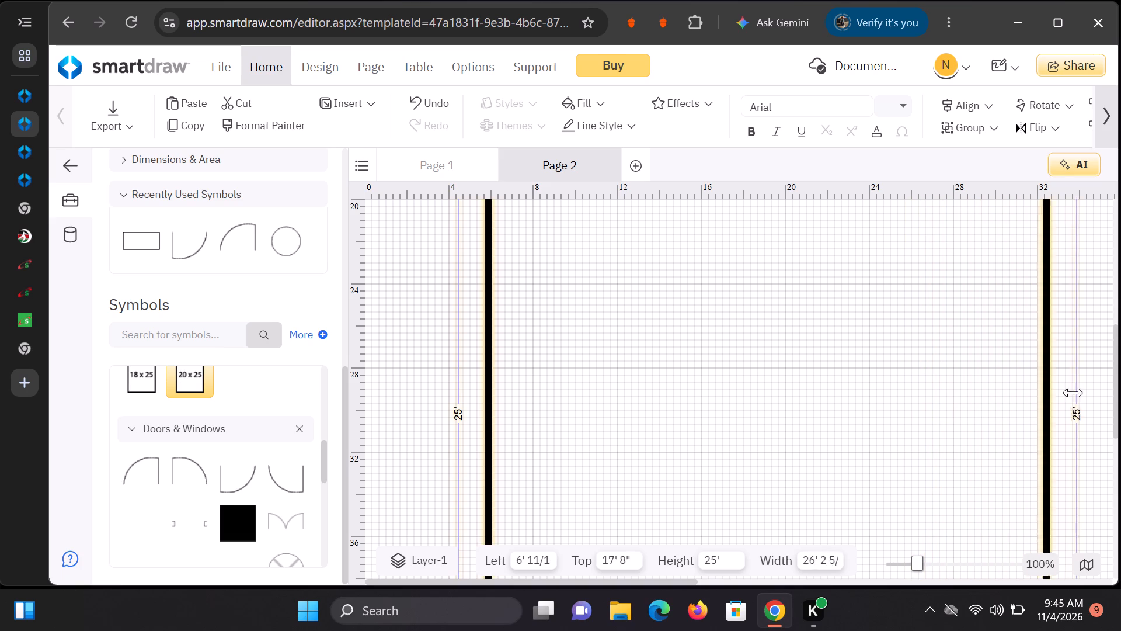
left_click_drag(1073, 393, 1116, 379)
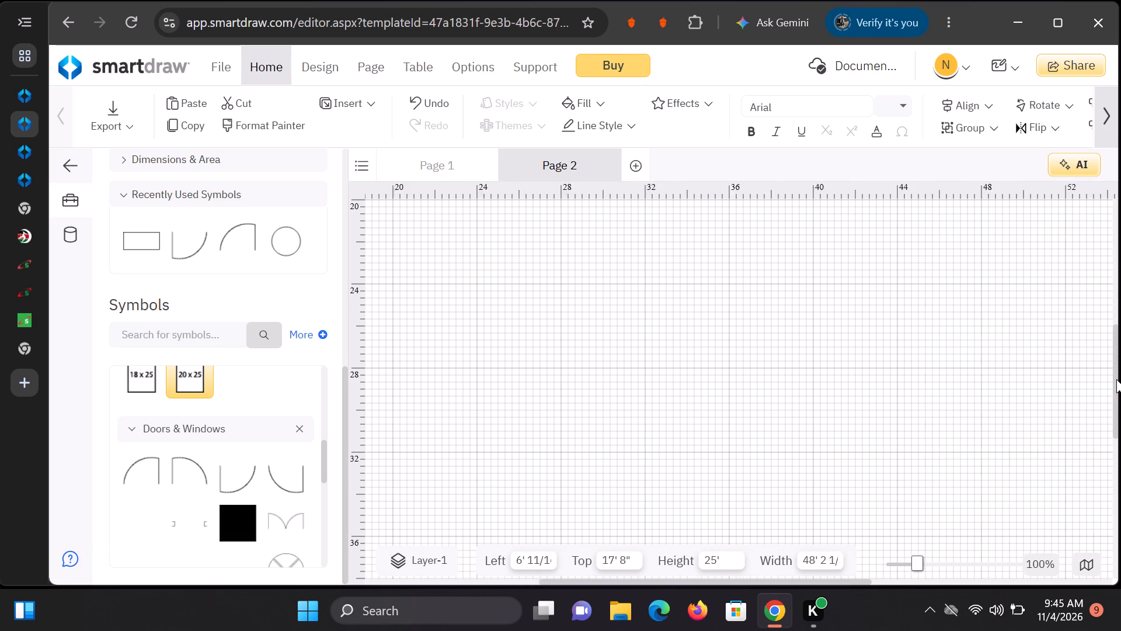
left_click_drag(1116, 379, 1063, 384)
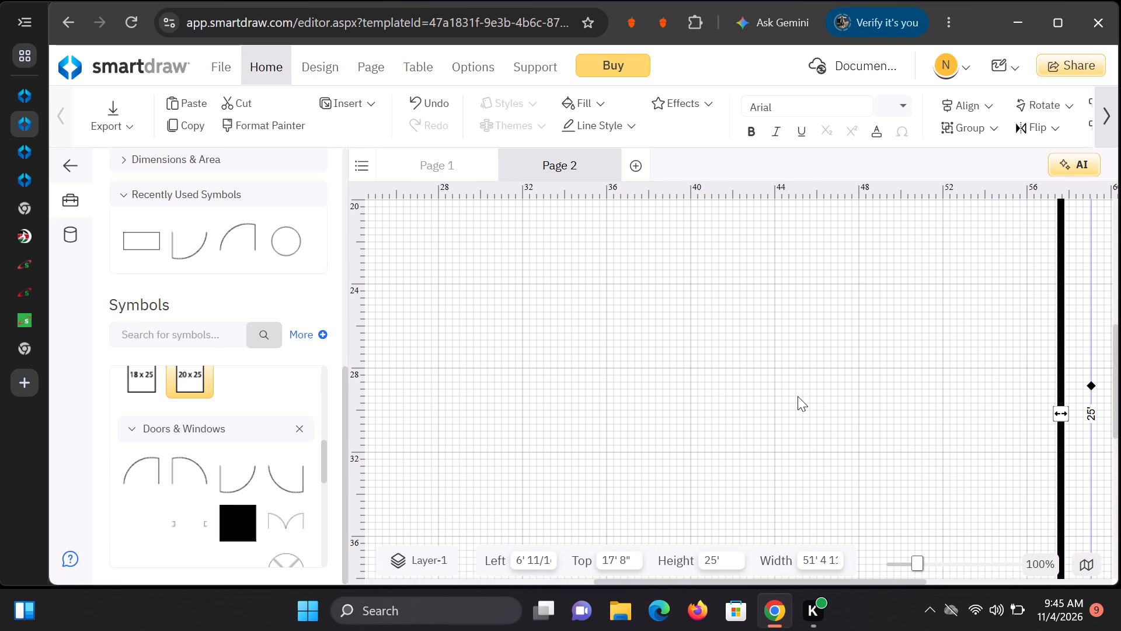
left_click_drag(1058, 414, 1115, 417)
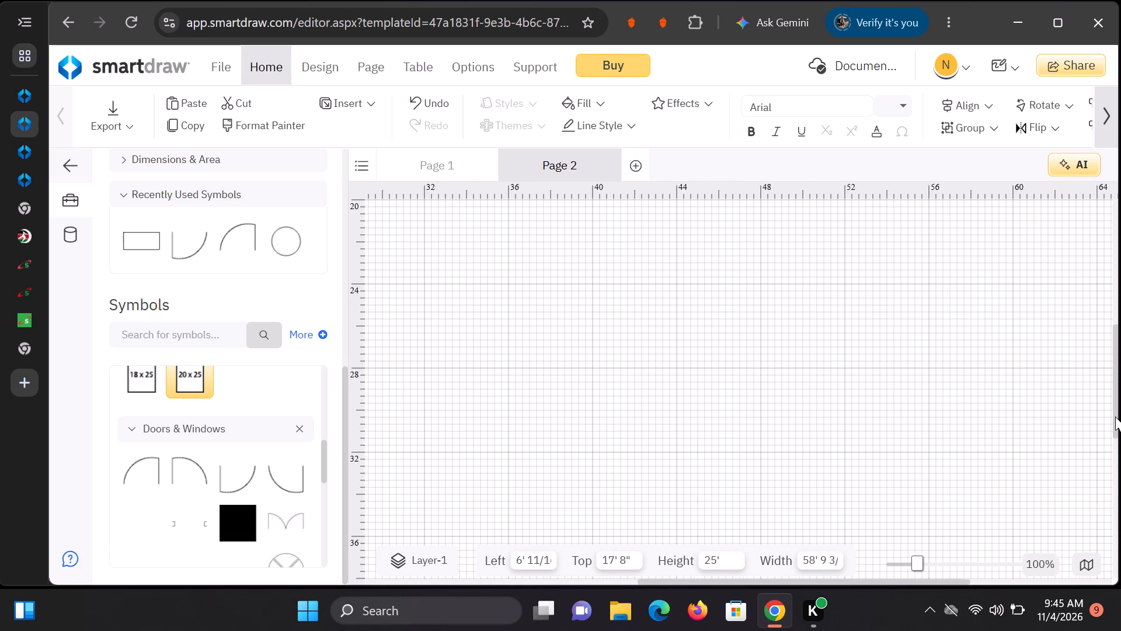
left_click_drag(1115, 417, 1115, 418)
Stretch the room's upper wall upward until the room is about 40' 7" high.
scroll(760, 386, "up", 5)
scroll(760, 386, "down", 1)
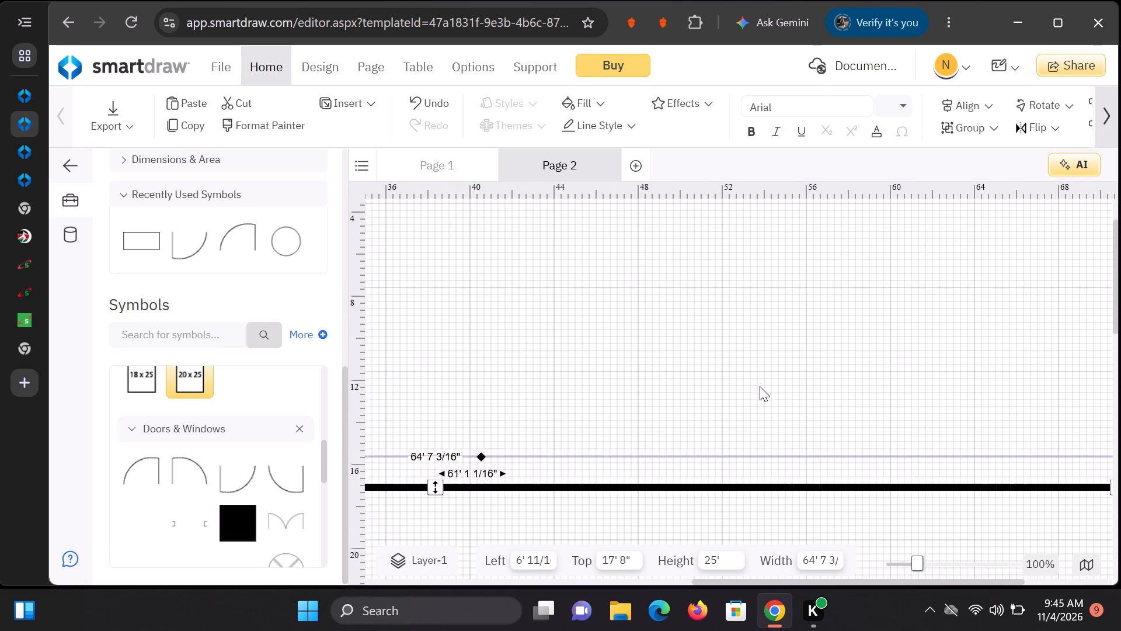
scroll(760, 386, "down", 1)
left_click_drag(437, 389, 559, 215)
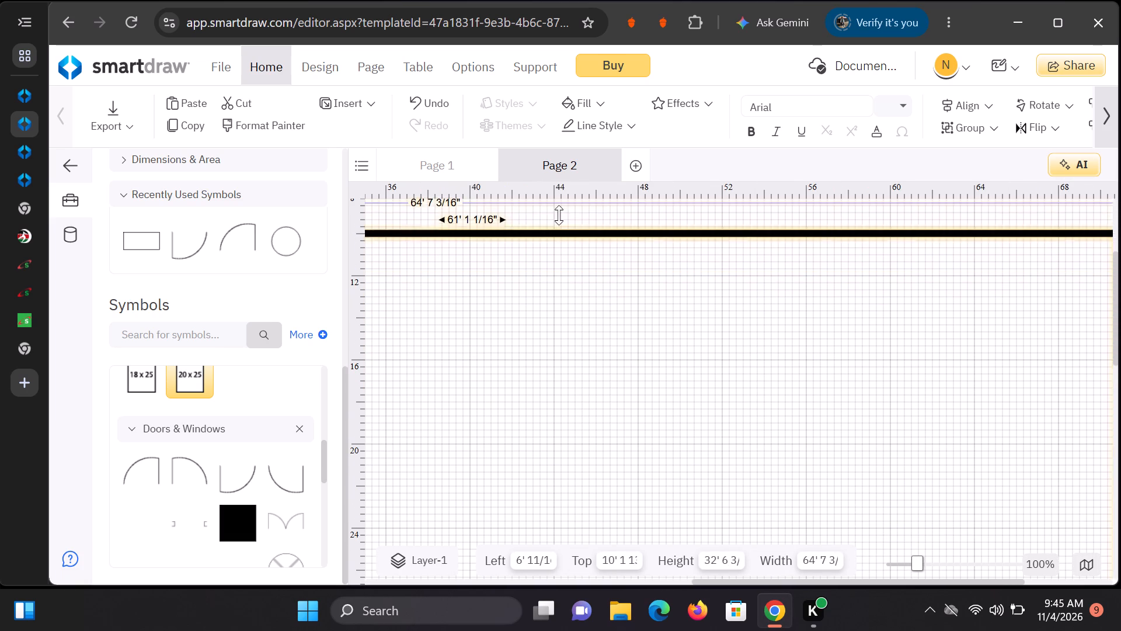
left_click_drag(559, 215, 570, 196)
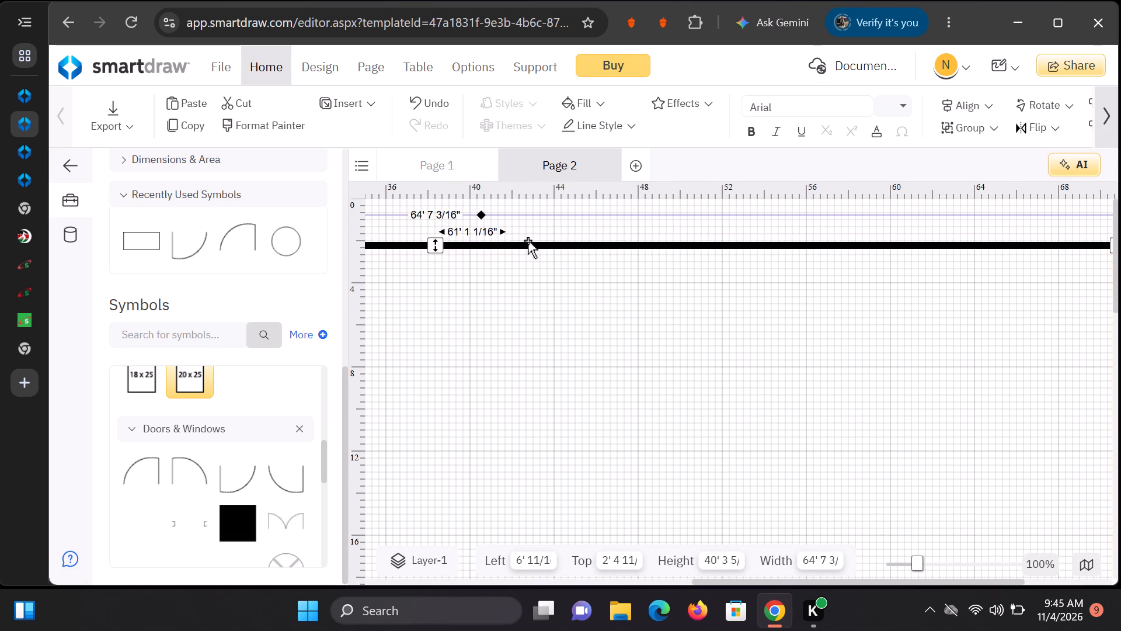
left_click_drag(441, 247, 454, 203)
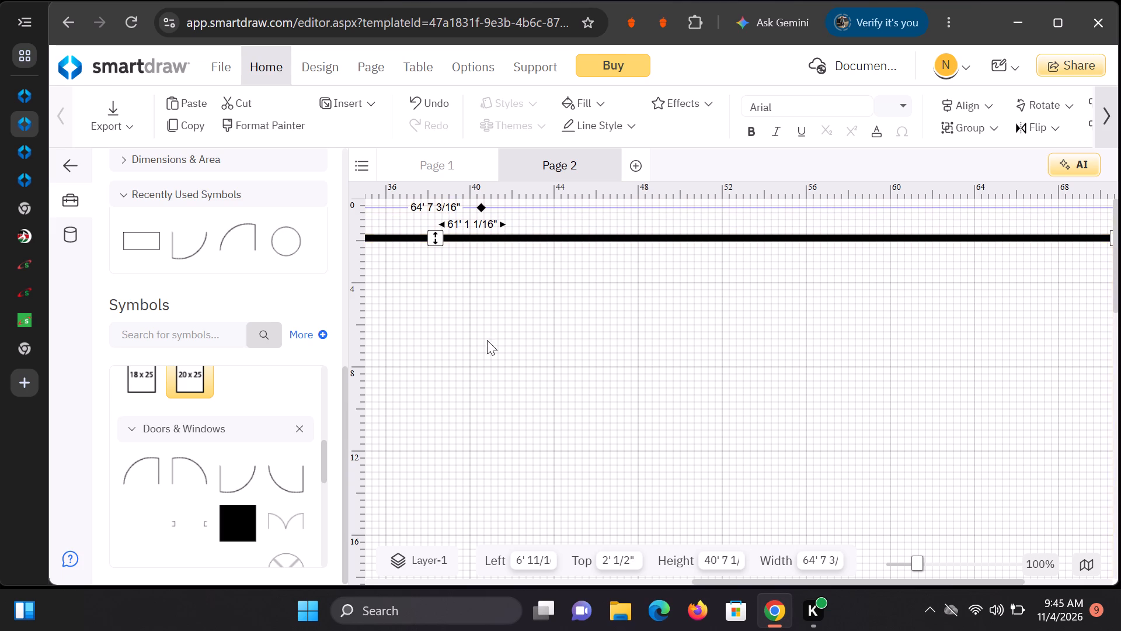
Move the whole room outline across to about 10' 4" from the page's left edge and 2' from its top.
left_click_drag(467, 383, 646, 397)
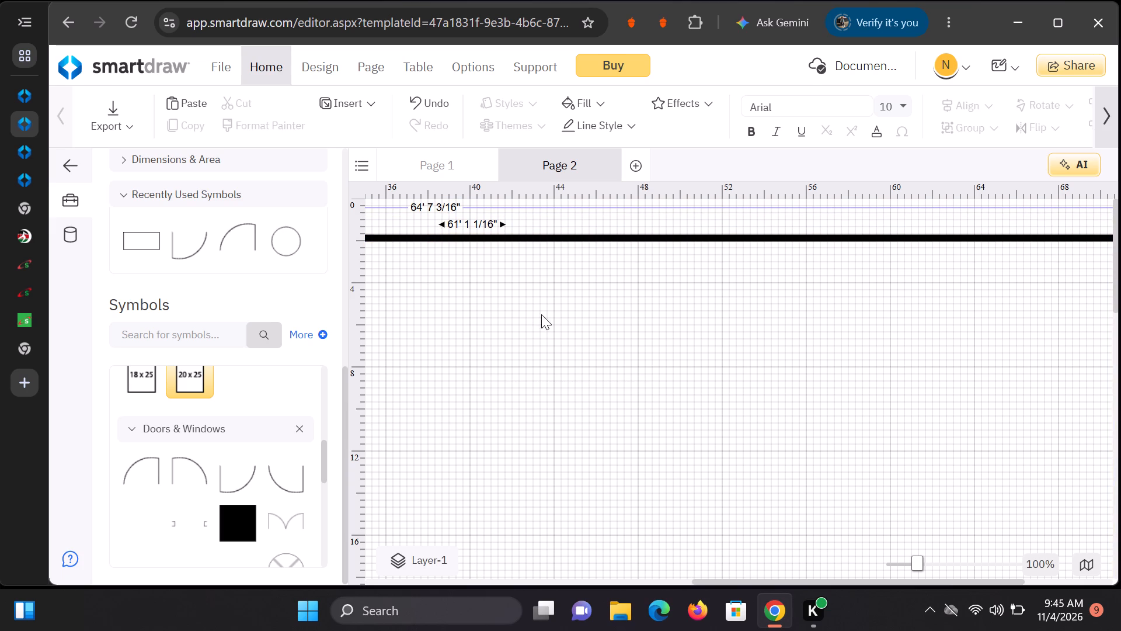
left_click_drag(572, 236, 660, 195)
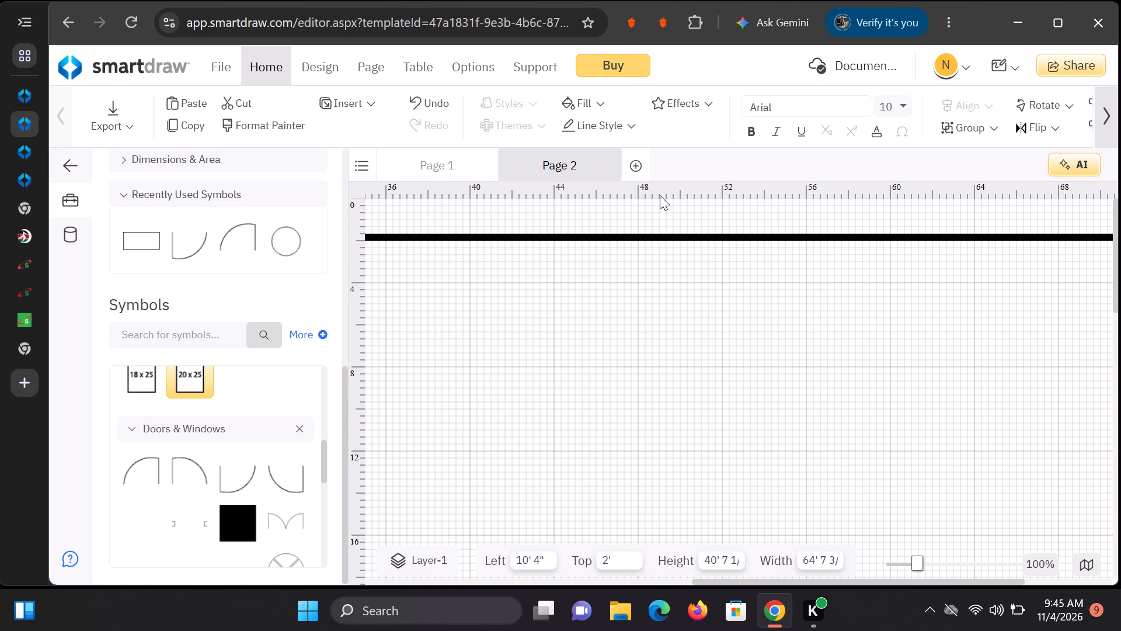
Move the whole room outline down to about 17' 4" from the top of the page.
left_click_drag(378, 437, 358, 435)
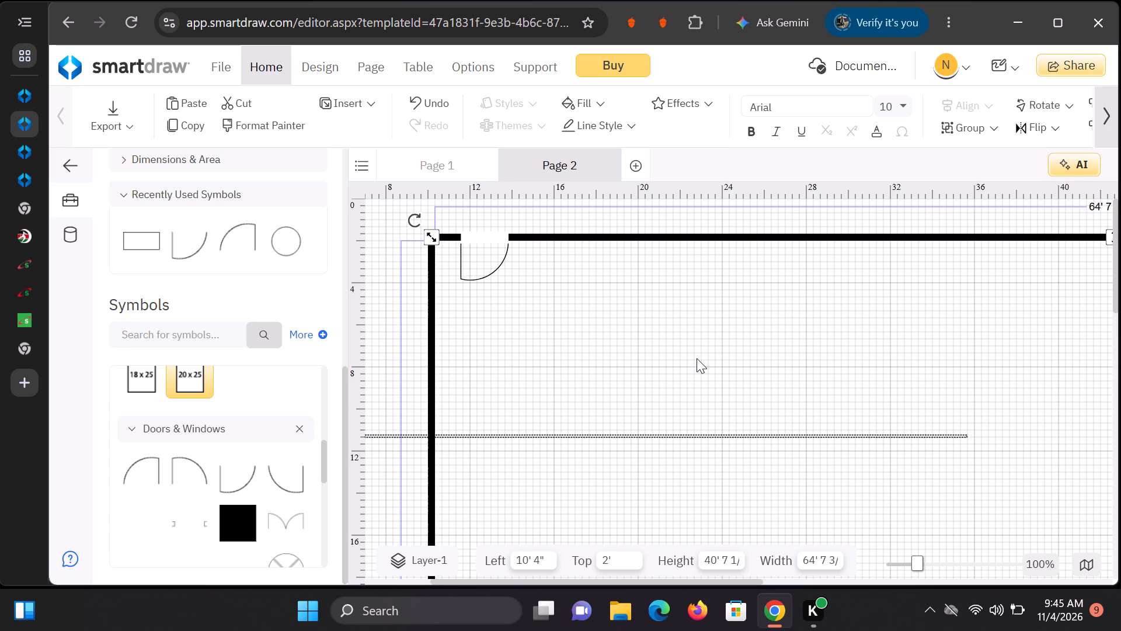
scroll(698, 358, "down", 10)
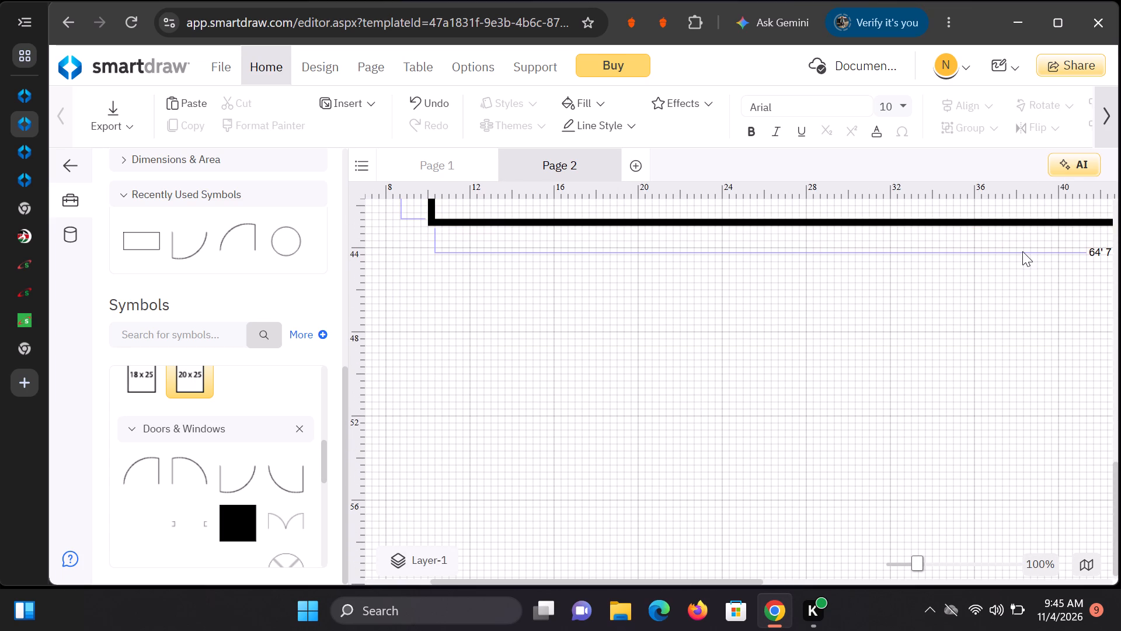
left_click_drag(1016, 304, 1110, 308)
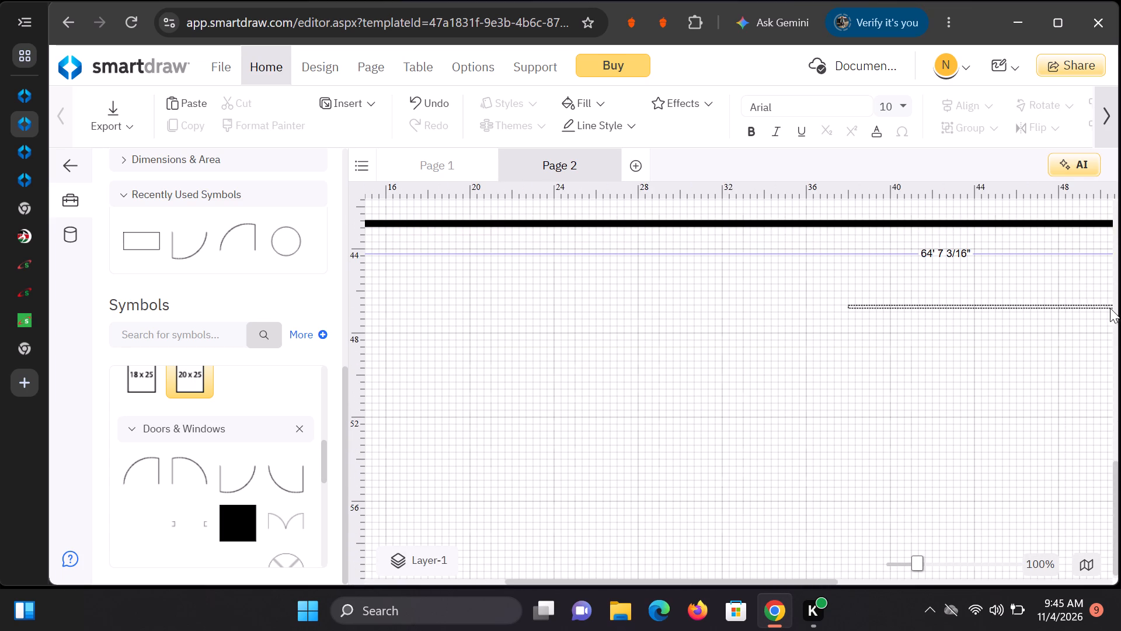
left_click_drag(1110, 308, 1119, 307)
left_click_drag(601, 221, 604, 238)
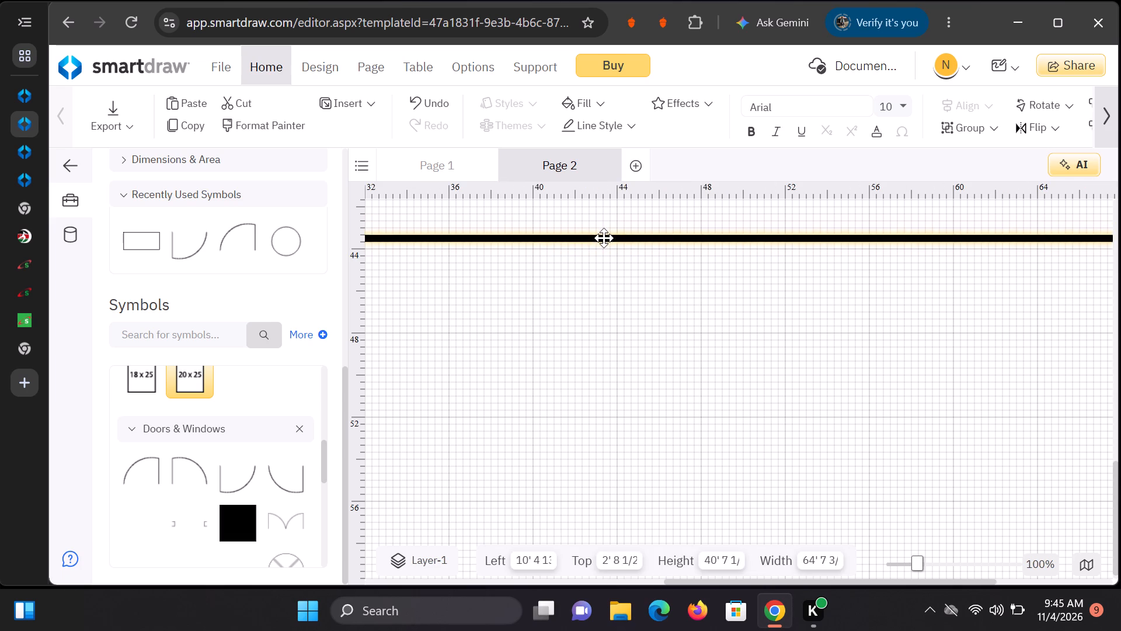
left_click_drag(604, 238, 604, 448)
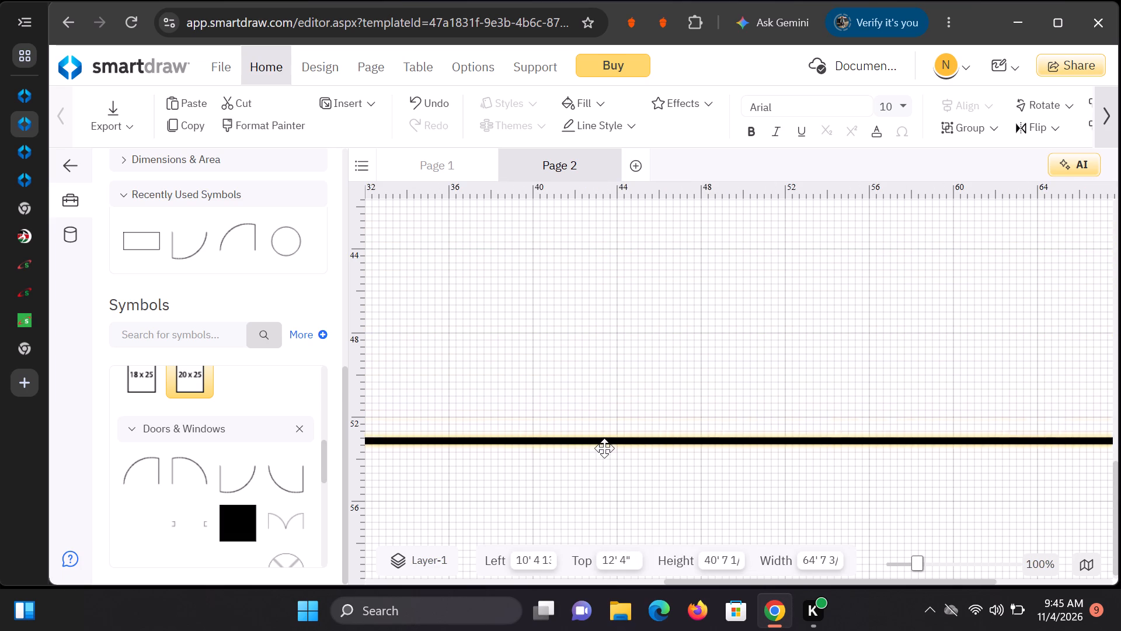
left_click_drag(604, 448, 604, 542)
scroll(650, 444, "up", 5)
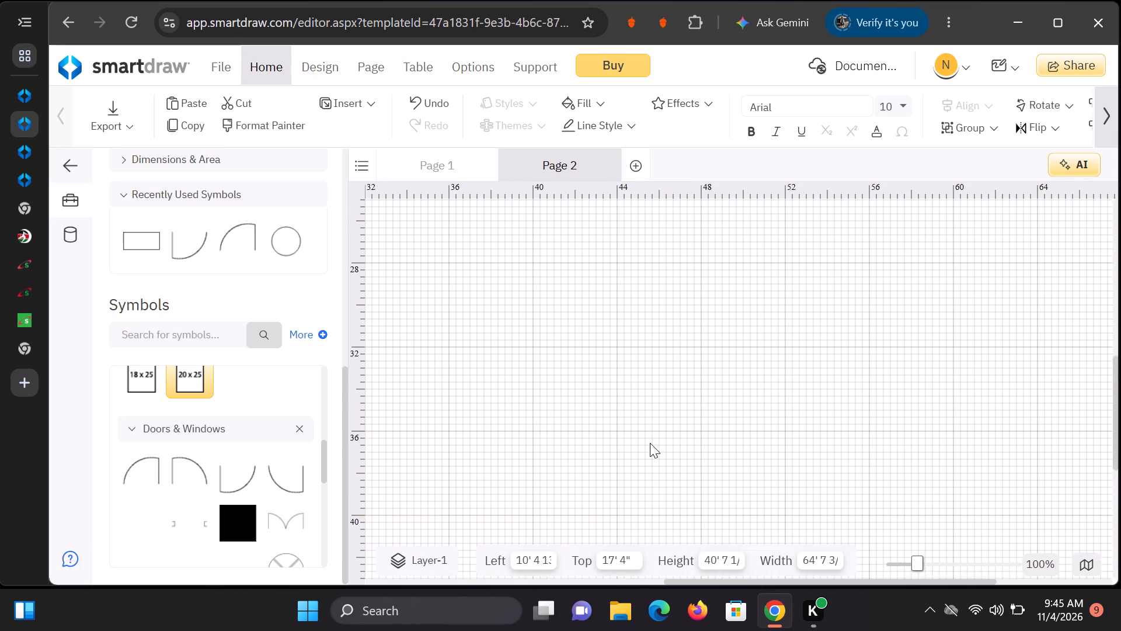
scroll(650, 443, "up", 8)
scroll(650, 441, "down", 3)
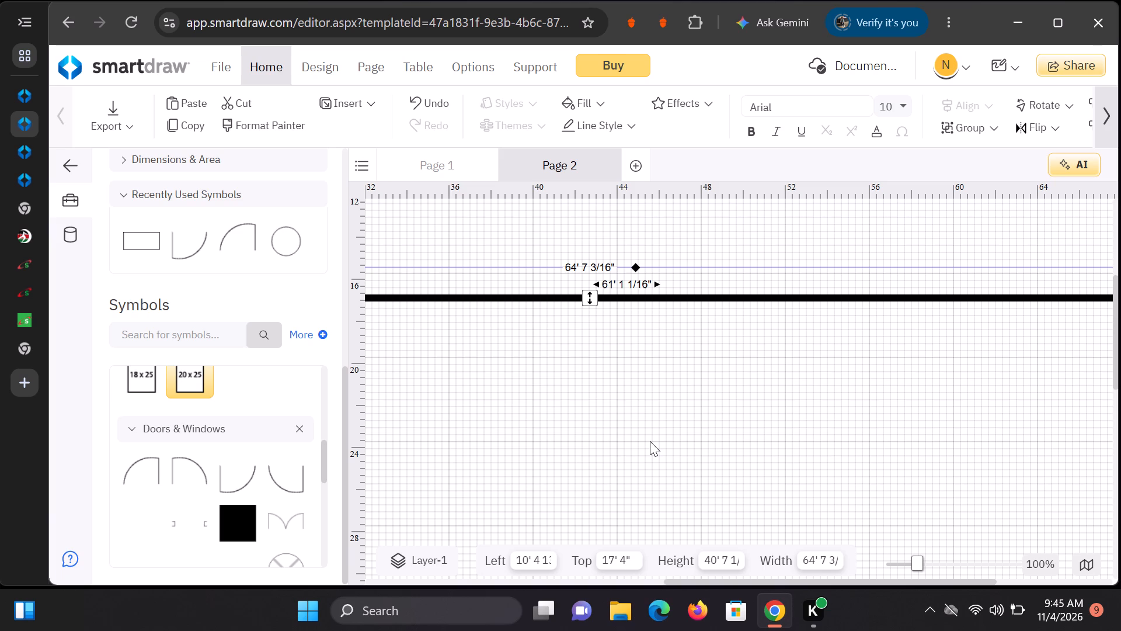
Stretch the room's upper wall upward until the room is about 54' 4" high.
left_click_drag(594, 296, 599, 263)
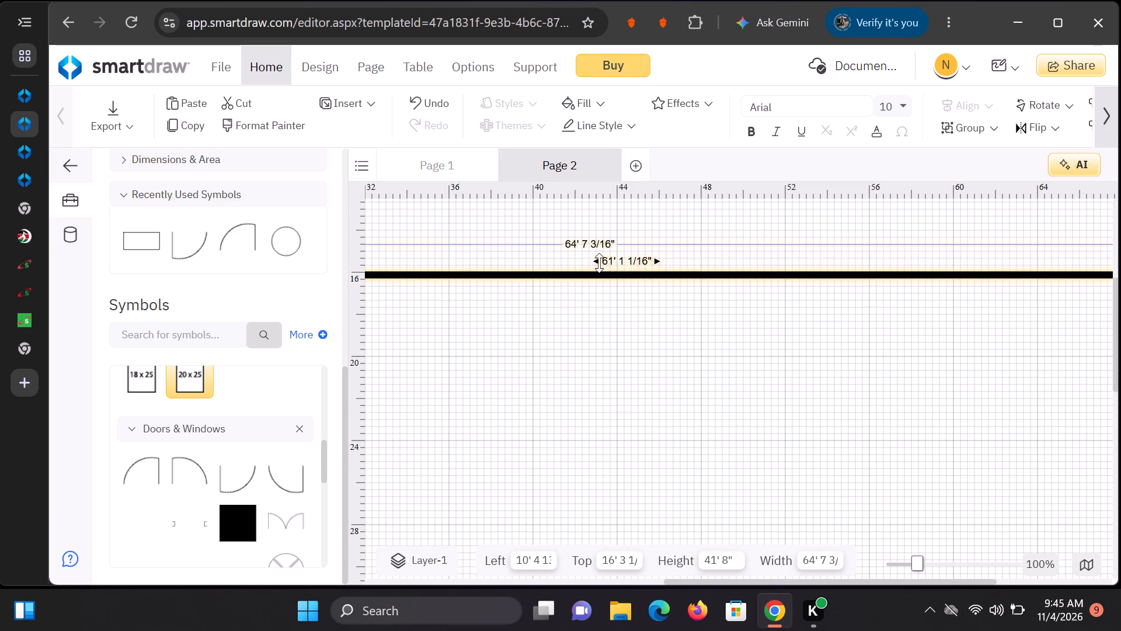
left_click_drag(599, 263, 630, 189)
Examine the enlarged room outline from its lower wall back up to the door near its upper-left corner.
scroll(549, 400, "up", 3)
scroll(549, 401, "down", 13)
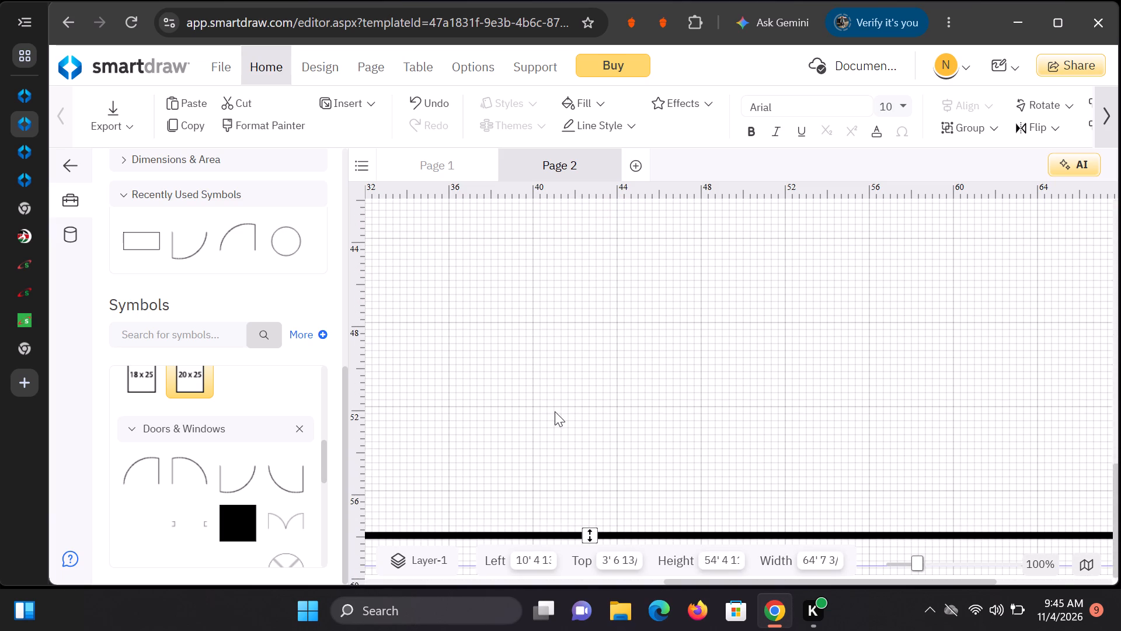
scroll(556, 411, "down", 1)
scroll(556, 411, "up", 3)
left_click_drag(396, 394, 361, 383)
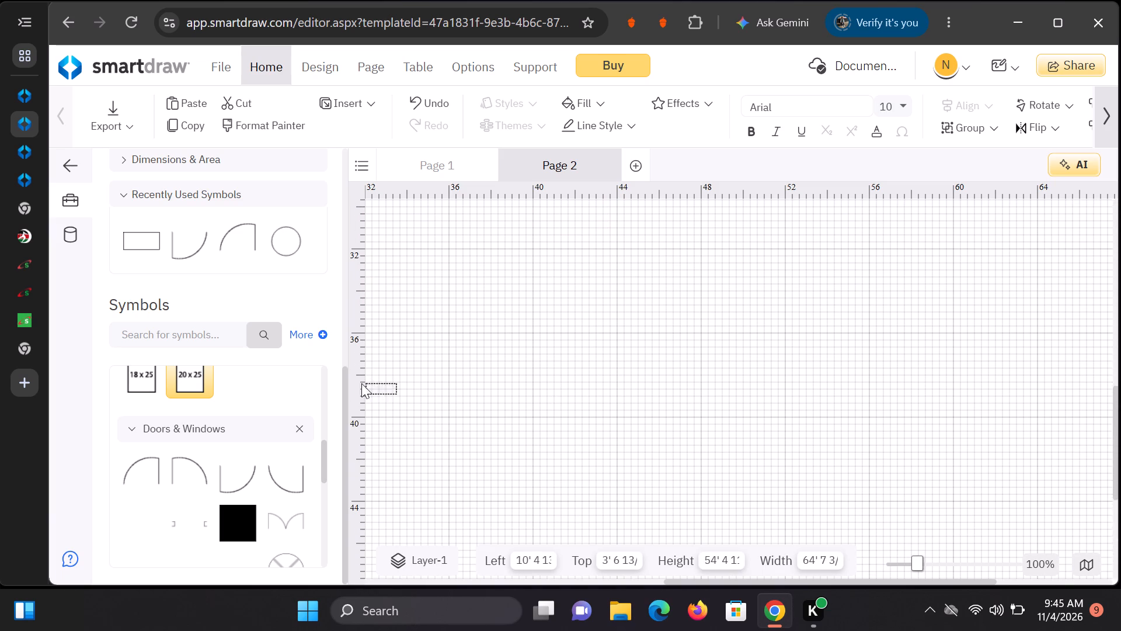
left_click_drag(361, 383, 355, 381)
scroll(611, 294, "up", 9)
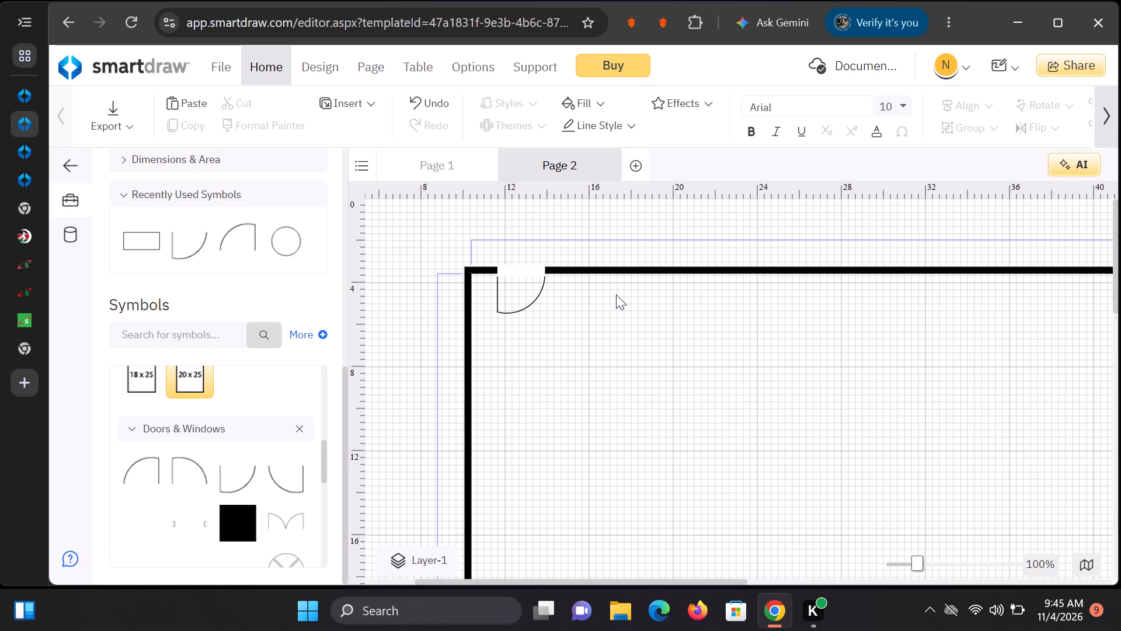
scroll(619, 303, "down", 1)
scroll(226, 363, "down", 1)
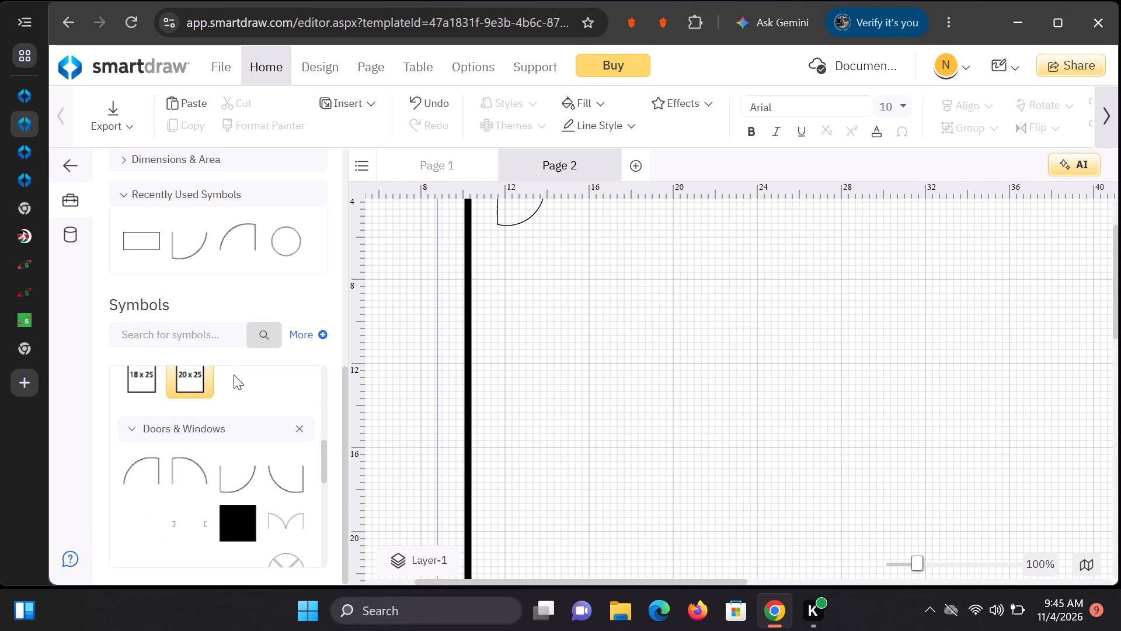
Place a 6' by 3' rectangle inside the room below the door, about 15' 4" from the page's left edge and 6' 8" from its top.
scroll(183, 335, "up", 1)
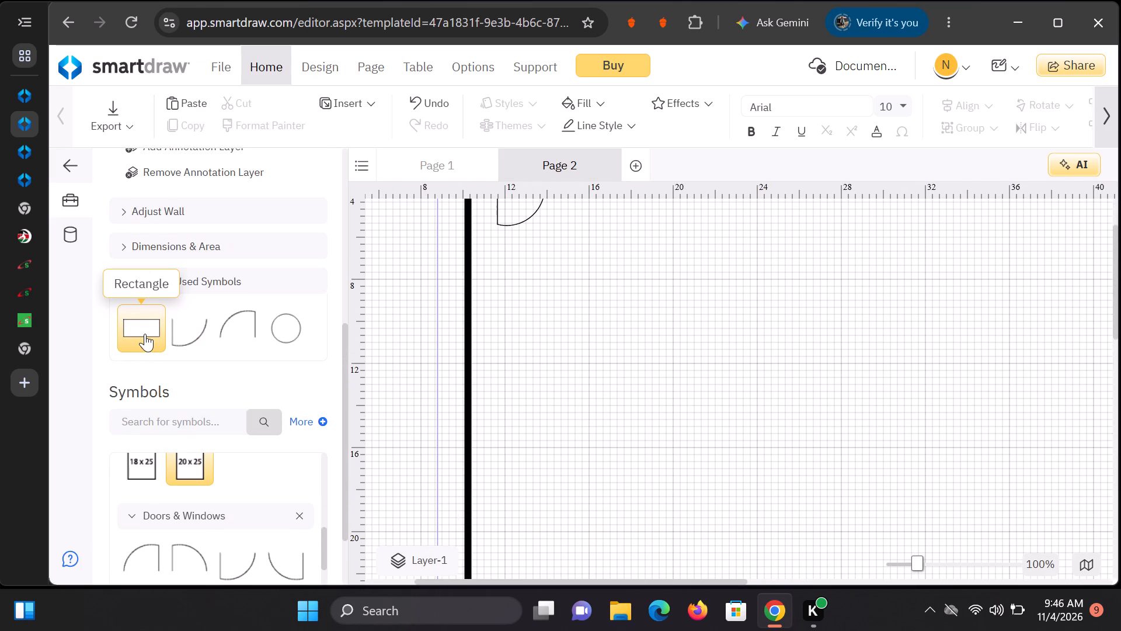
left_click(145, 334)
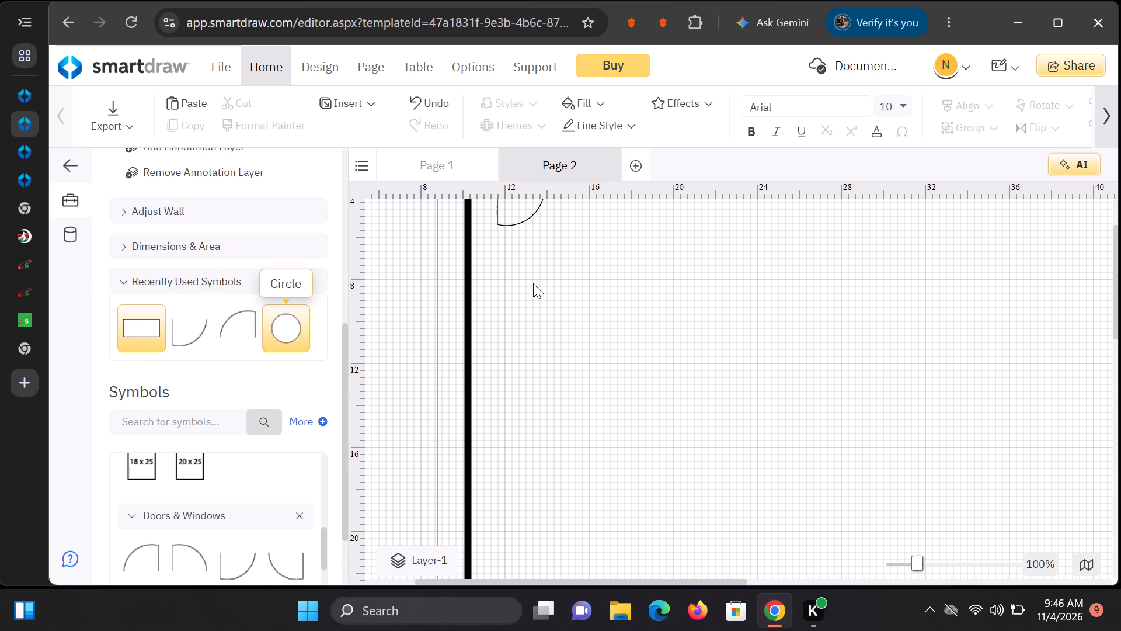
left_click(533, 283)
double_click(162, 329)
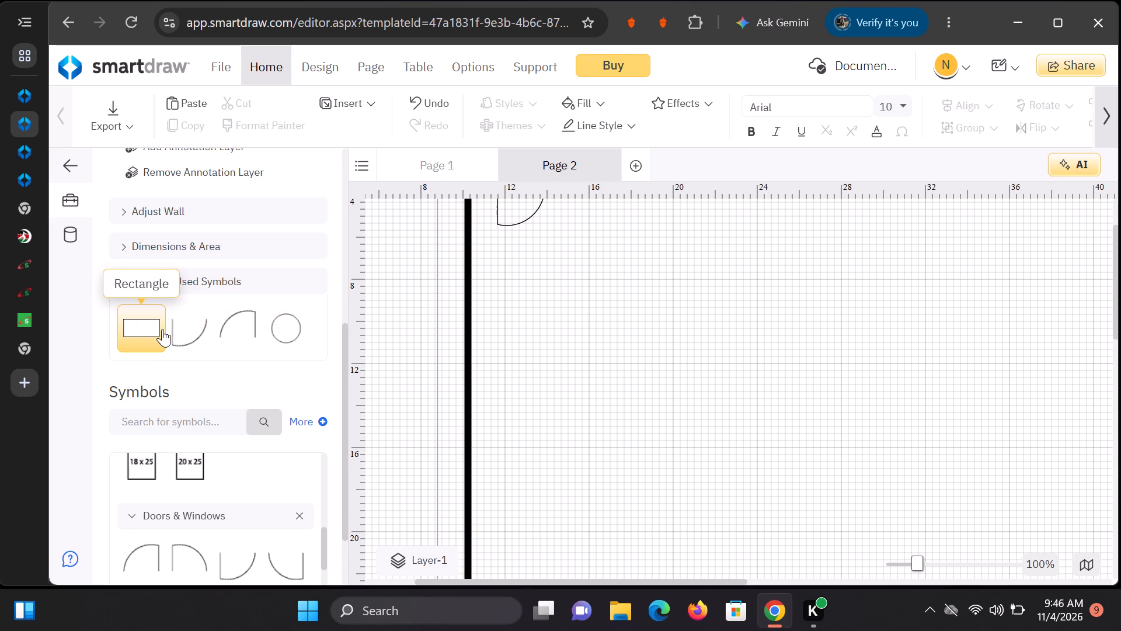
left_click_drag(516, 310, 598, 292)
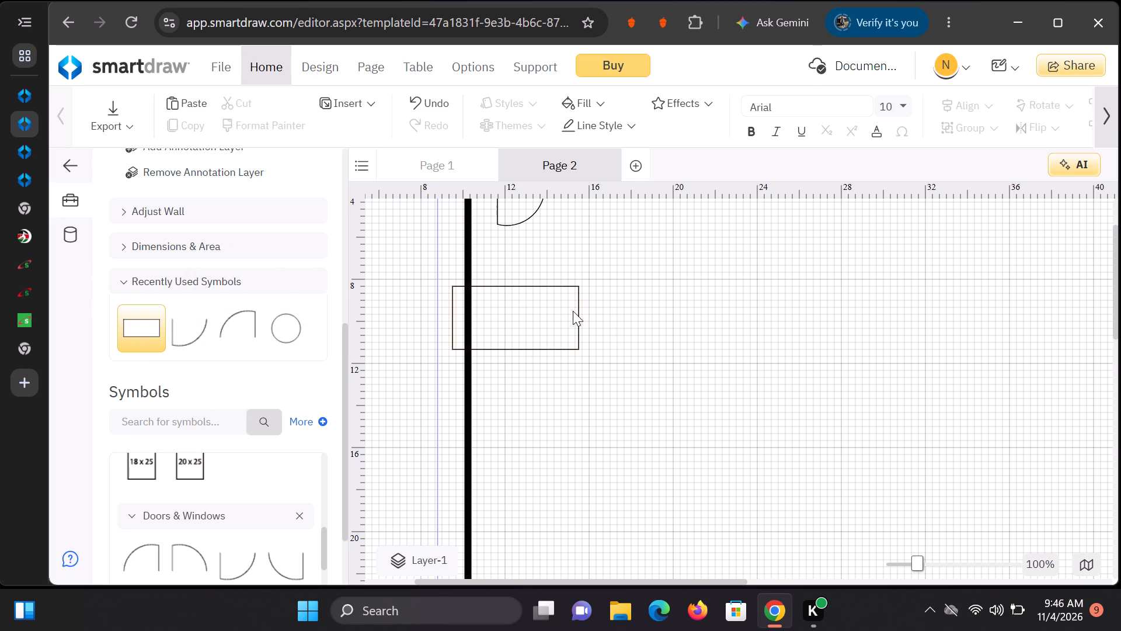
left_click_drag(581, 321, 663, 289)
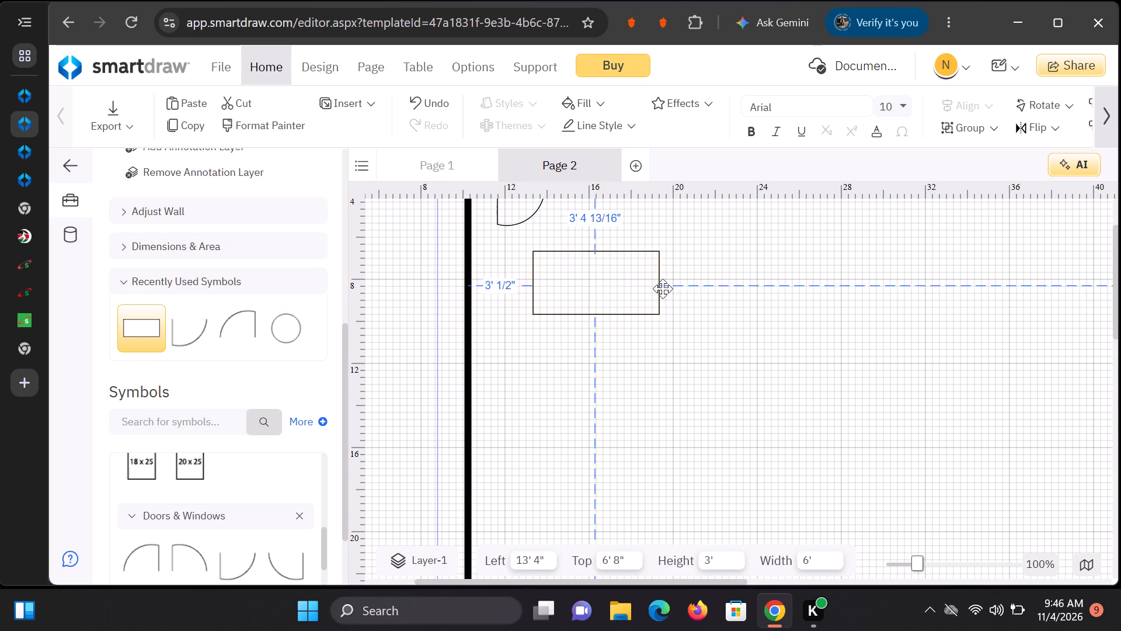
left_click_drag(663, 289, 678, 290)
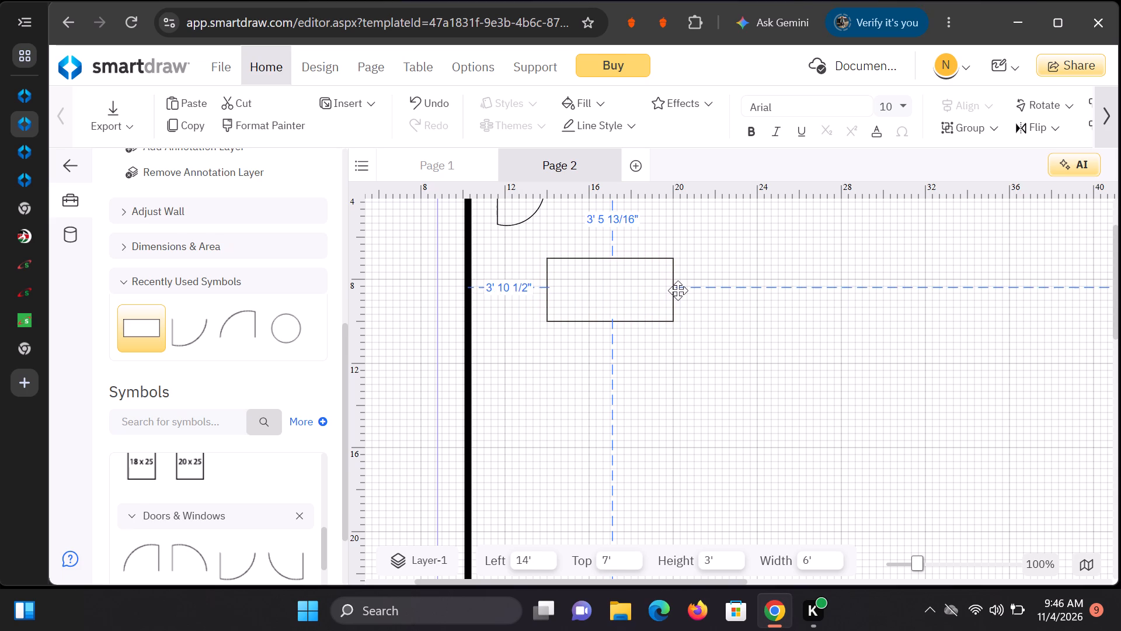
left_click_drag(678, 290, 679, 289)
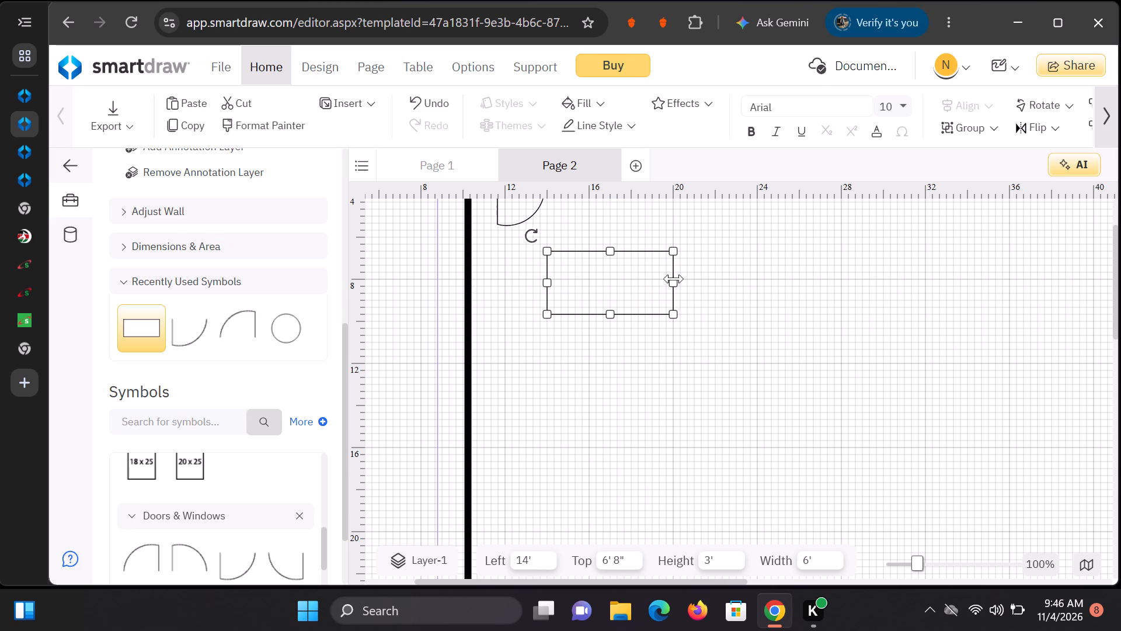
left_click_drag(675, 278, 686, 278)
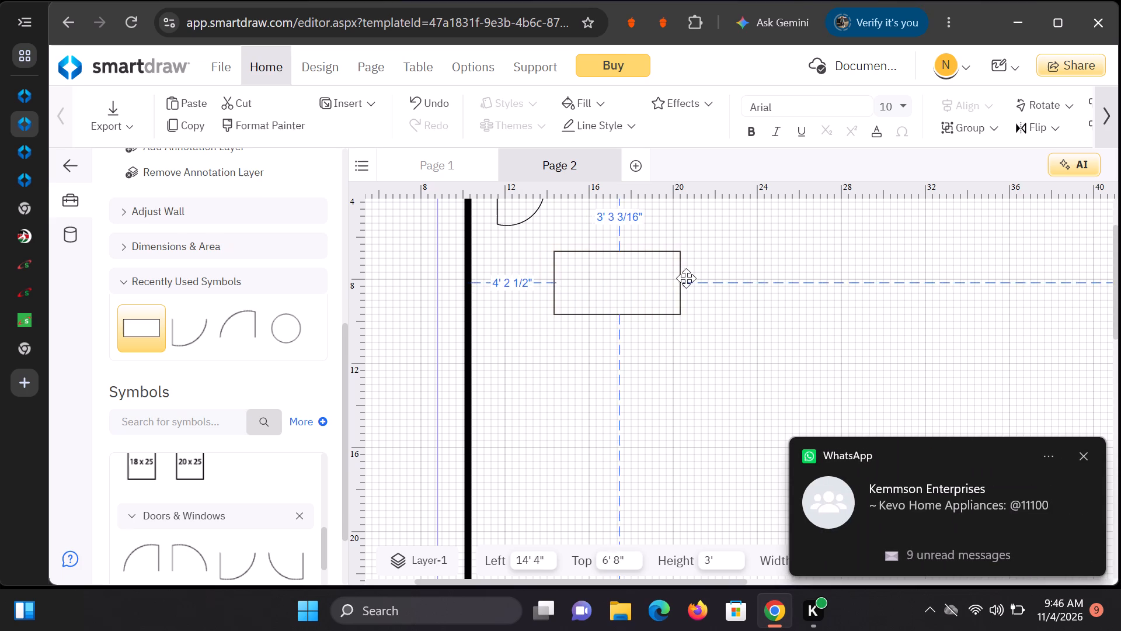
left_click_drag(686, 278, 702, 275)
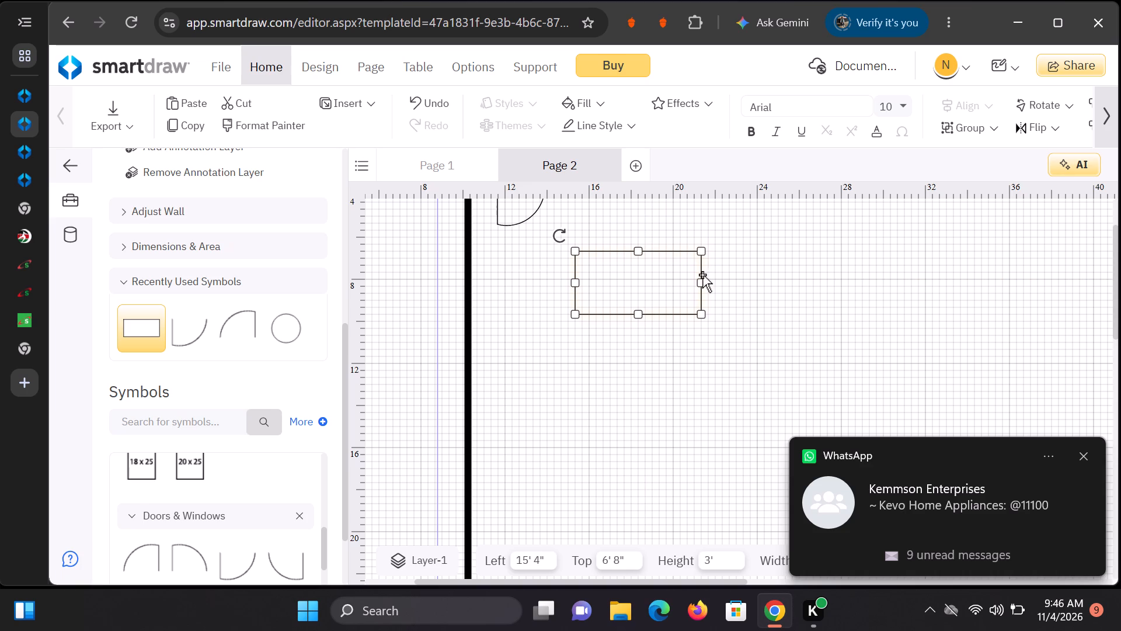
Stretch the rectangle's left, lower and right sides outward until it is about 8' 8" wide and 5' high.
left_click_drag(574, 283, 569, 283)
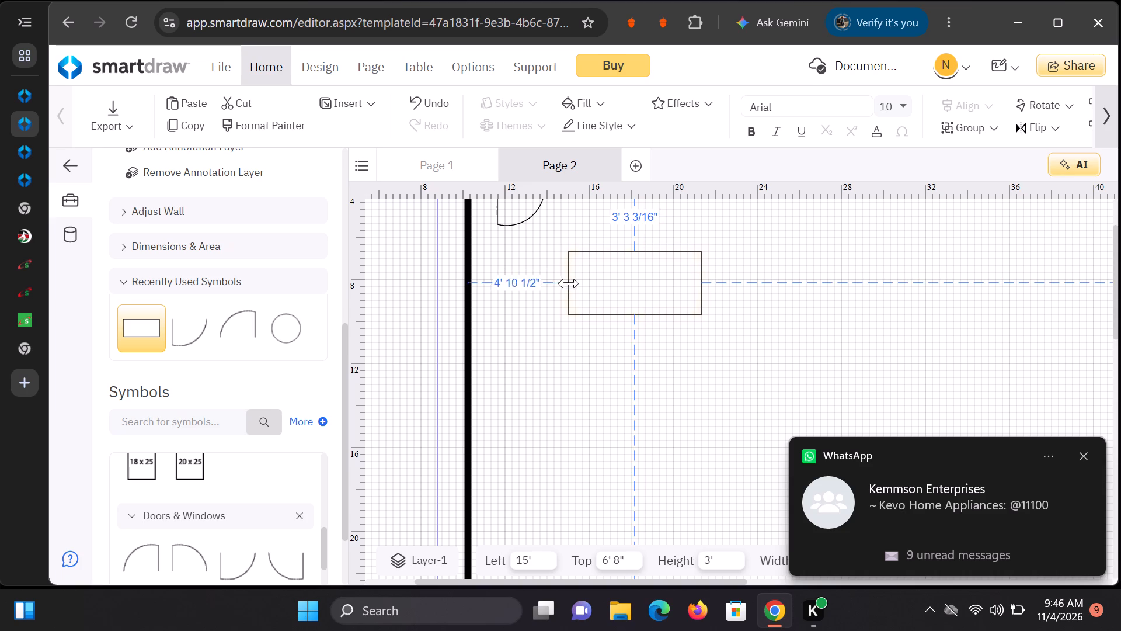
left_click_drag(569, 283, 543, 288)
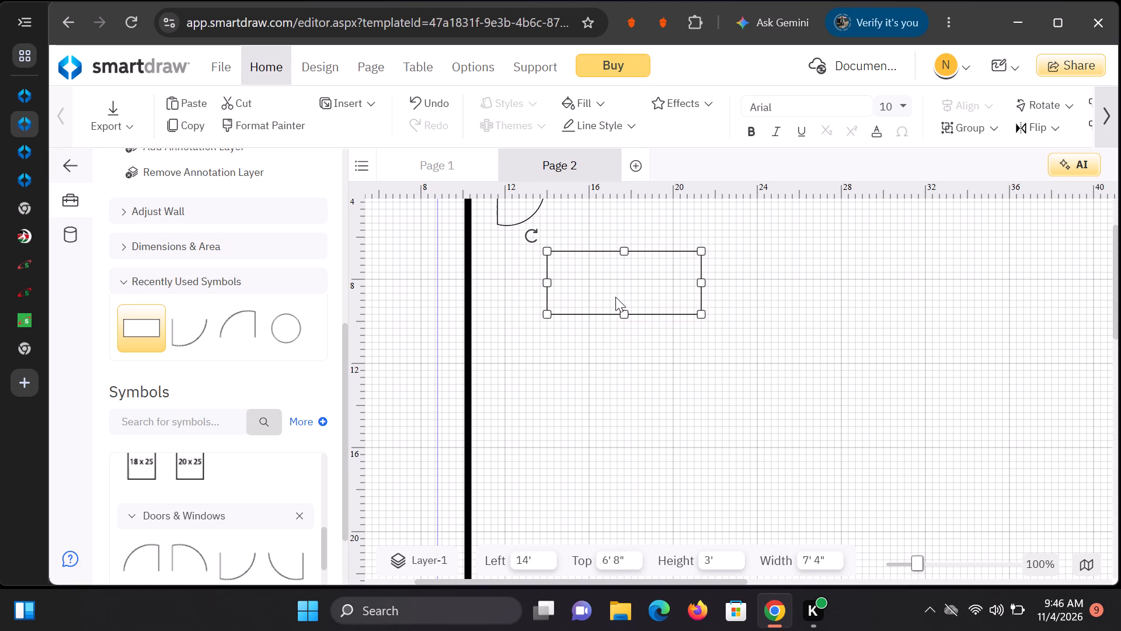
left_click_drag(625, 311, 624, 330)
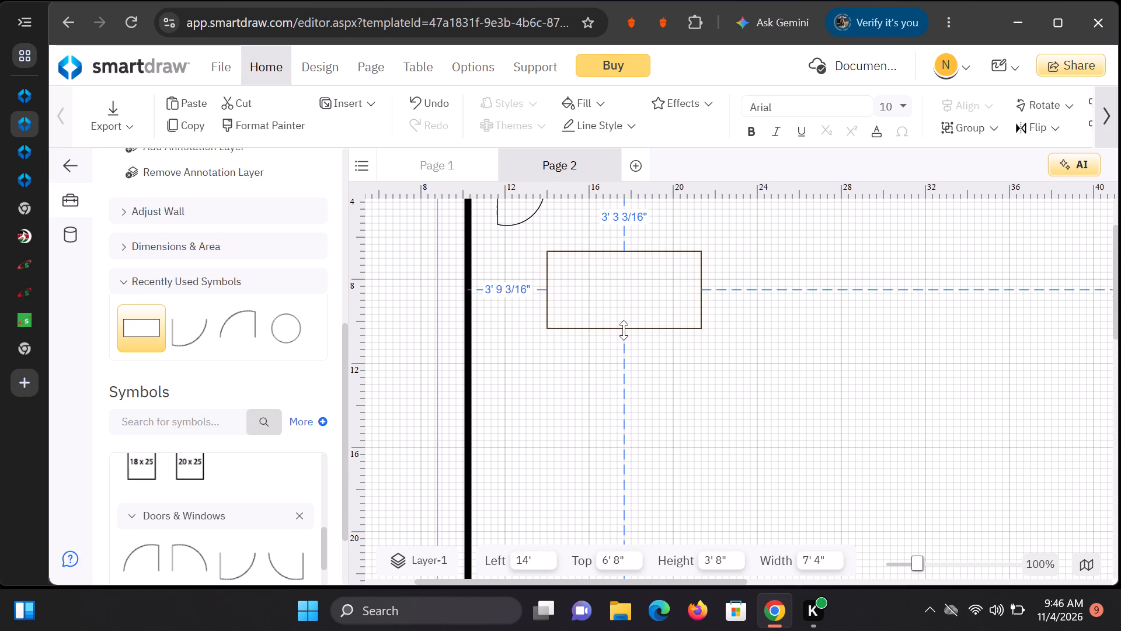
left_click_drag(624, 330, 617, 356)
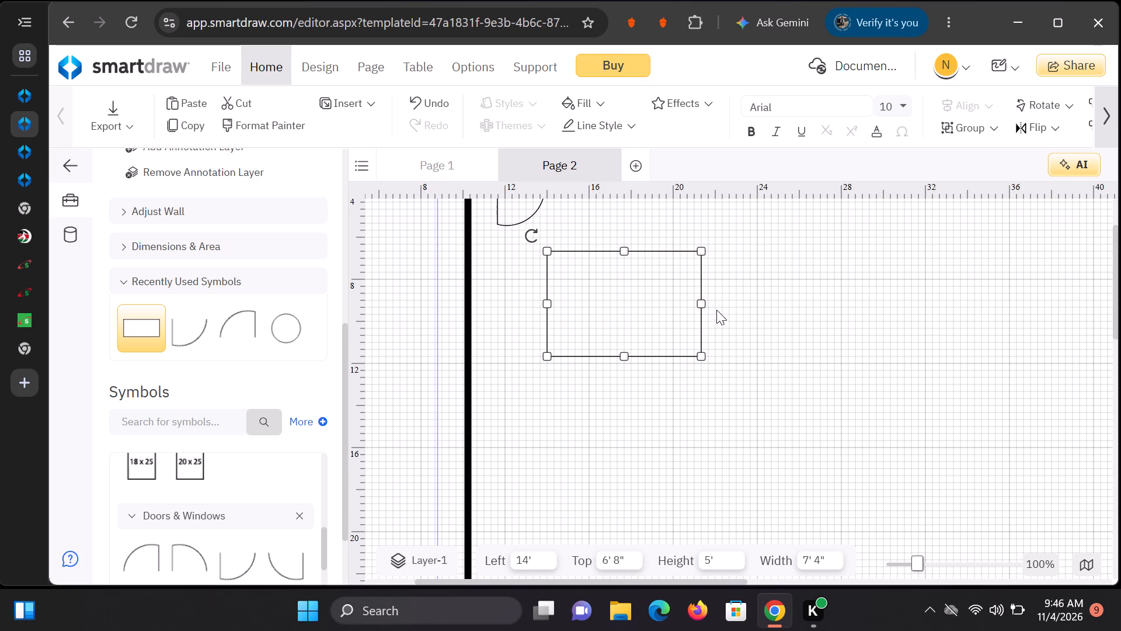
left_click_drag(700, 303, 729, 298)
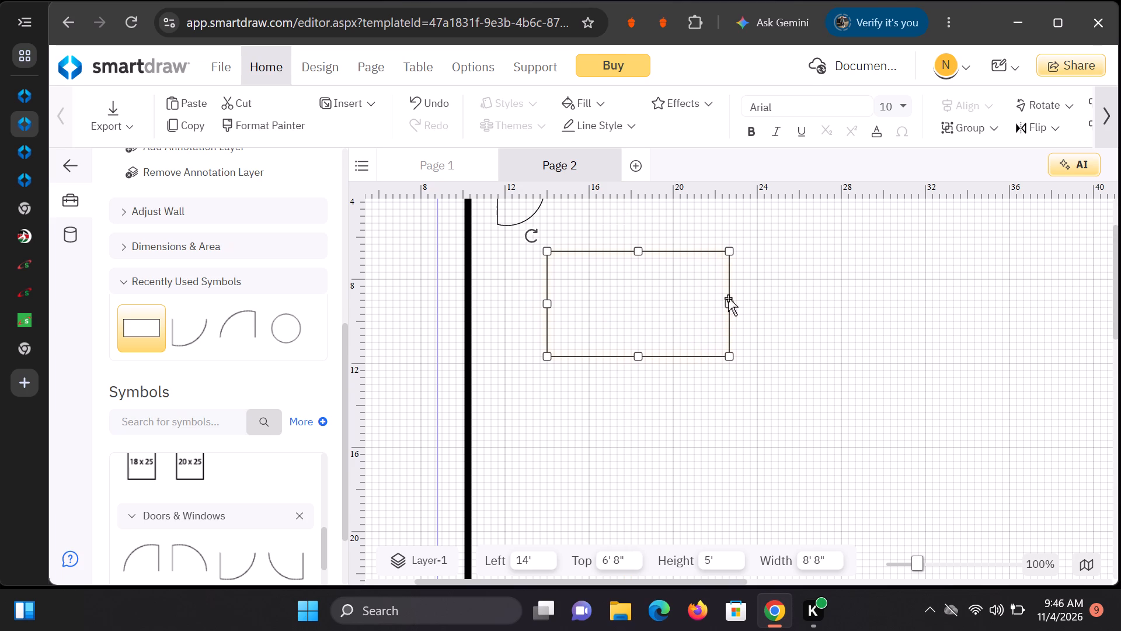
Draw a straight vertical line about 3' long between the room's left wall and the rectangle, starting about 6' from the page top.
scroll(823, 290, "up", 2)
scroll(826, 293, "down", 1)
scroll(236, 428, "up", 1)
scroll(267, 301, "up", 4)
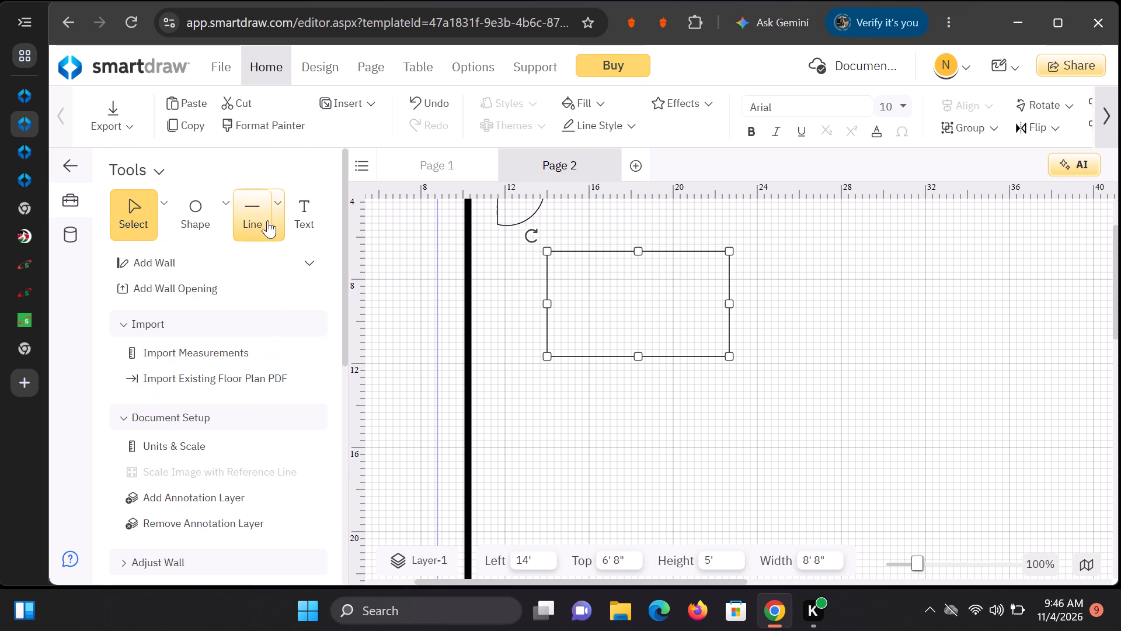
left_click(277, 216)
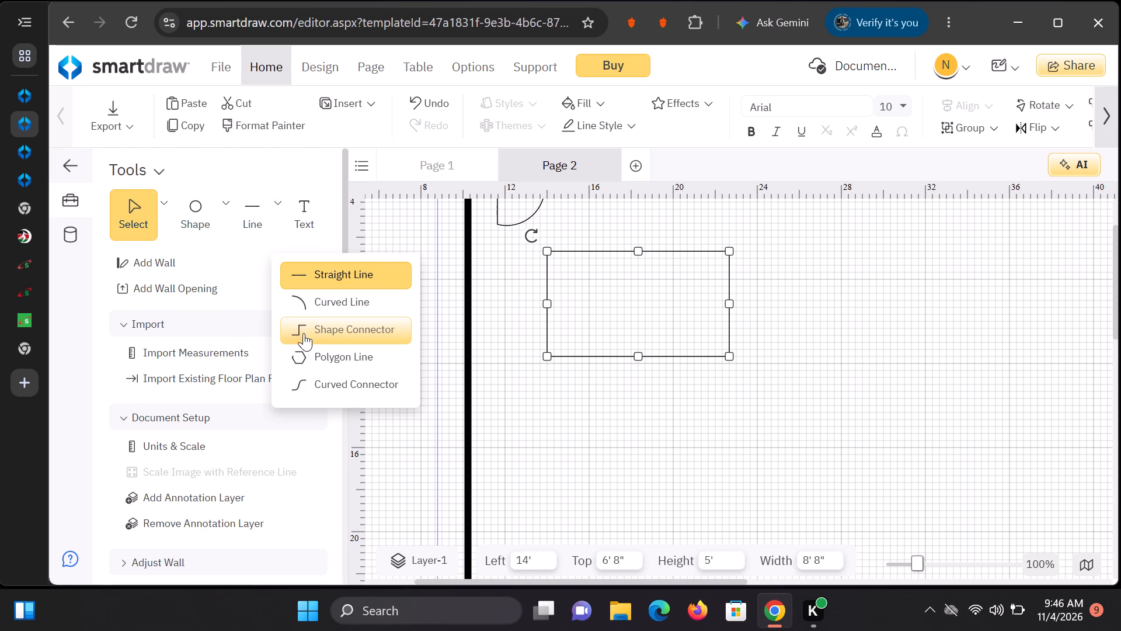
left_click(319, 275)
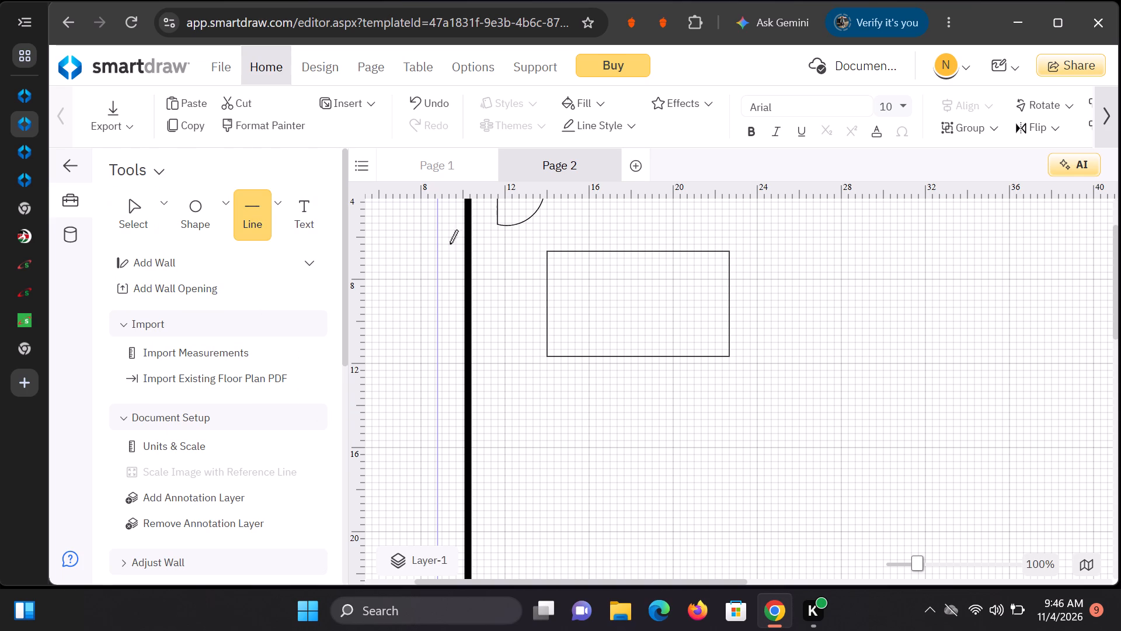
left_click_drag(506, 234, 507, 270)
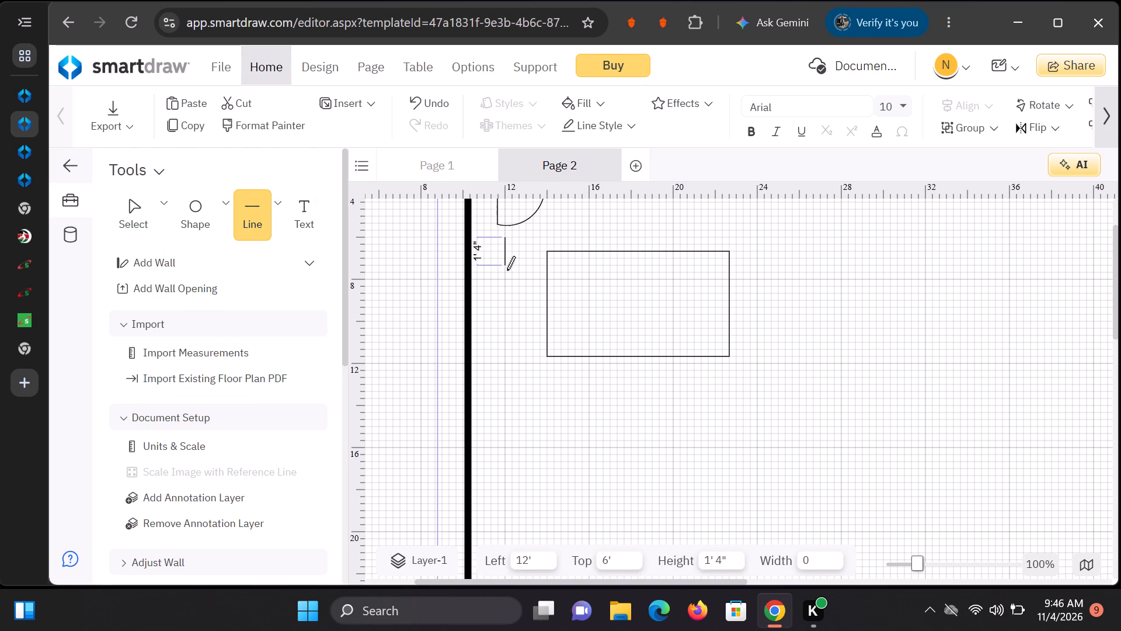
left_click_drag(507, 270, 510, 301)
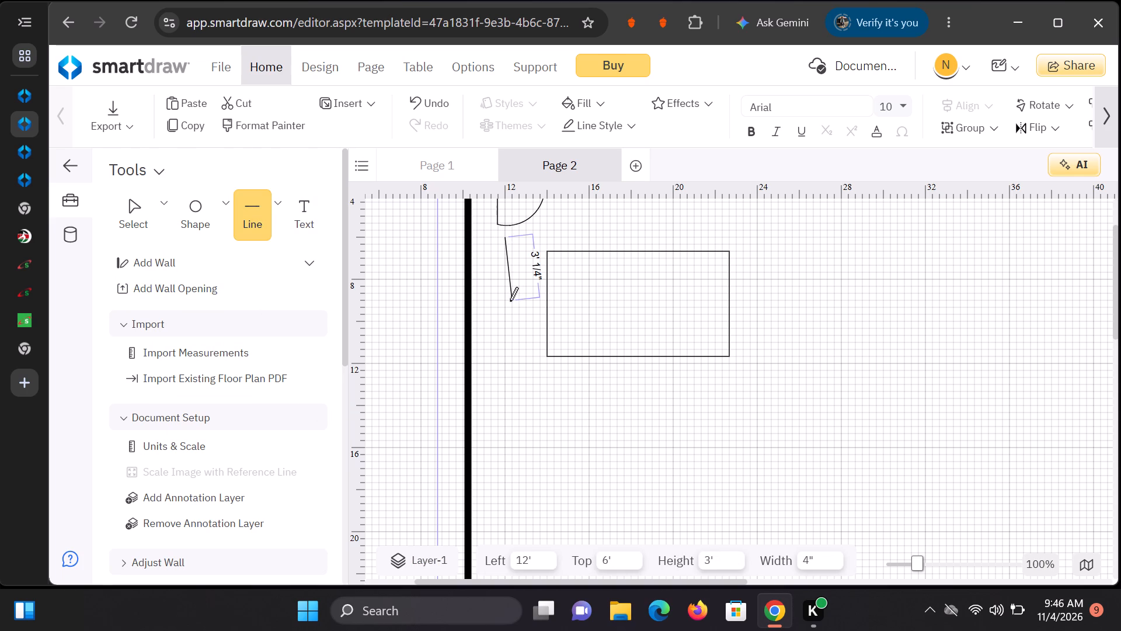
left_click_drag(510, 301, 505, 303)
Draw a straight horizontal line about 2' long from the vertical line's lower end to the rectangle's left side.
left_click(291, 222)
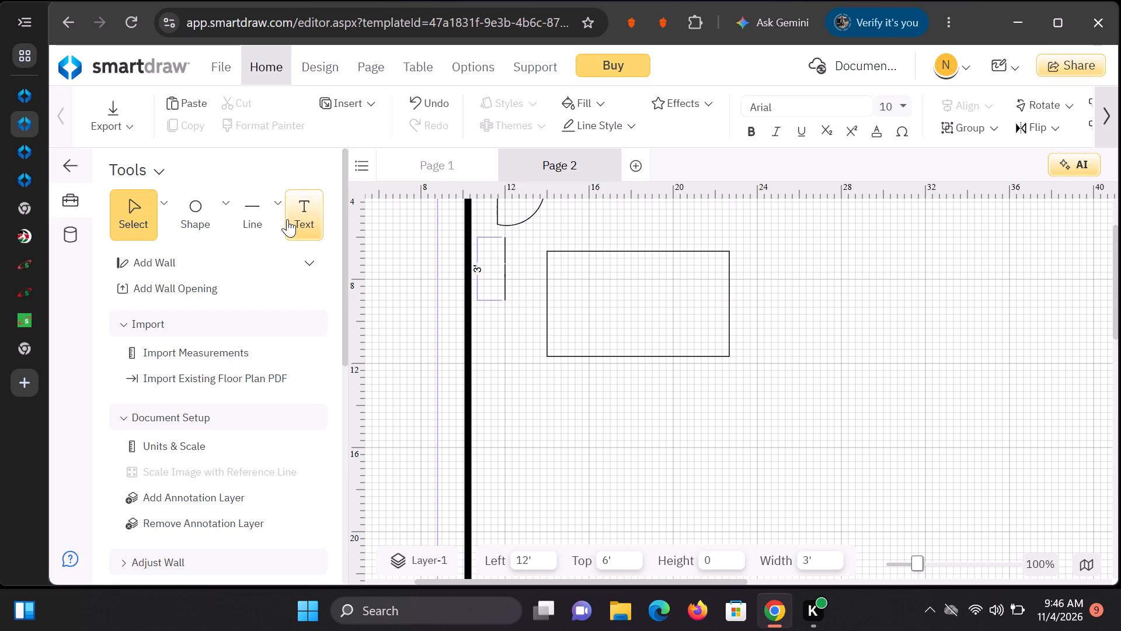
left_click(276, 213)
left_click(300, 272)
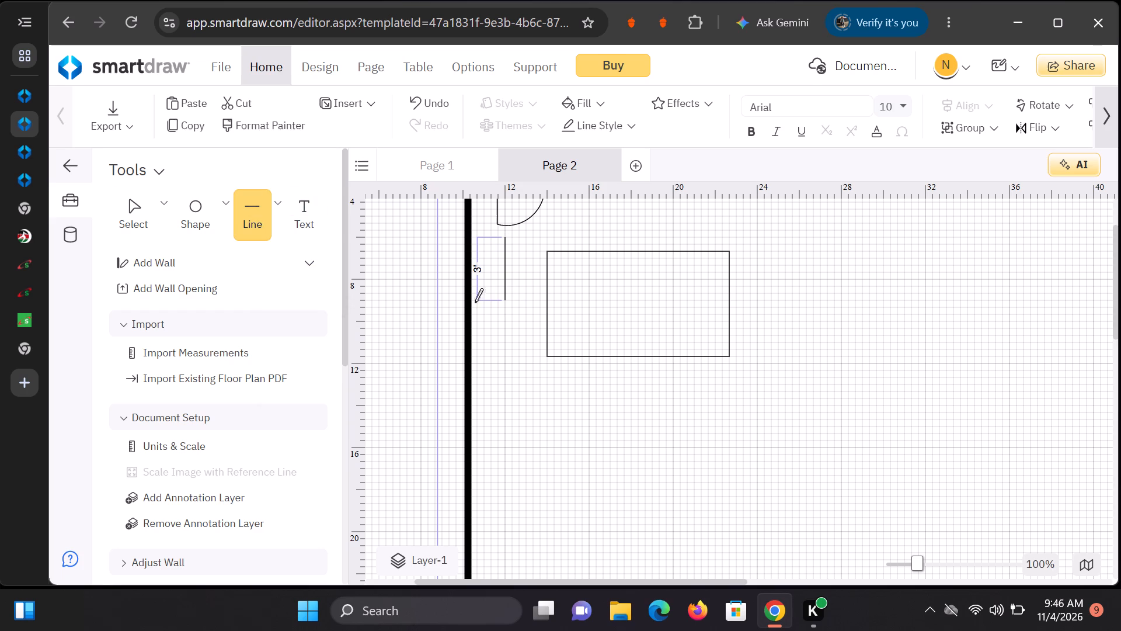
left_click_drag(506, 301, 510, 301)
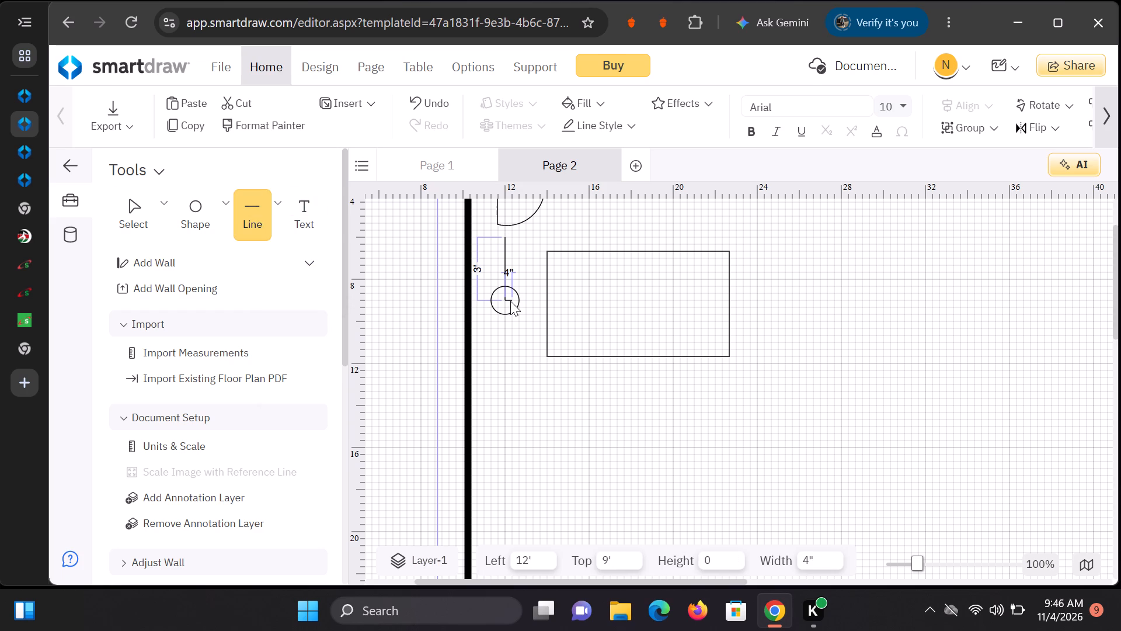
left_click_drag(510, 301, 535, 299)
left_click_drag(535, 299, 545, 297)
left_click(575, 265)
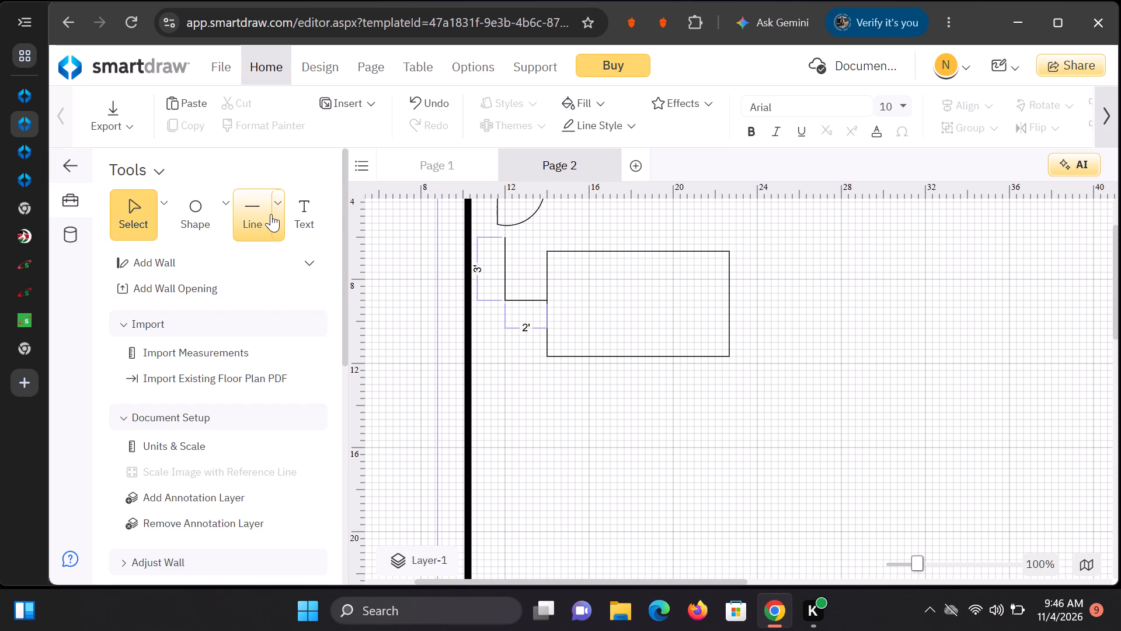
Set the L-shaped line beside the rectangle to the thinnest line thickness.
left_click(246, 211)
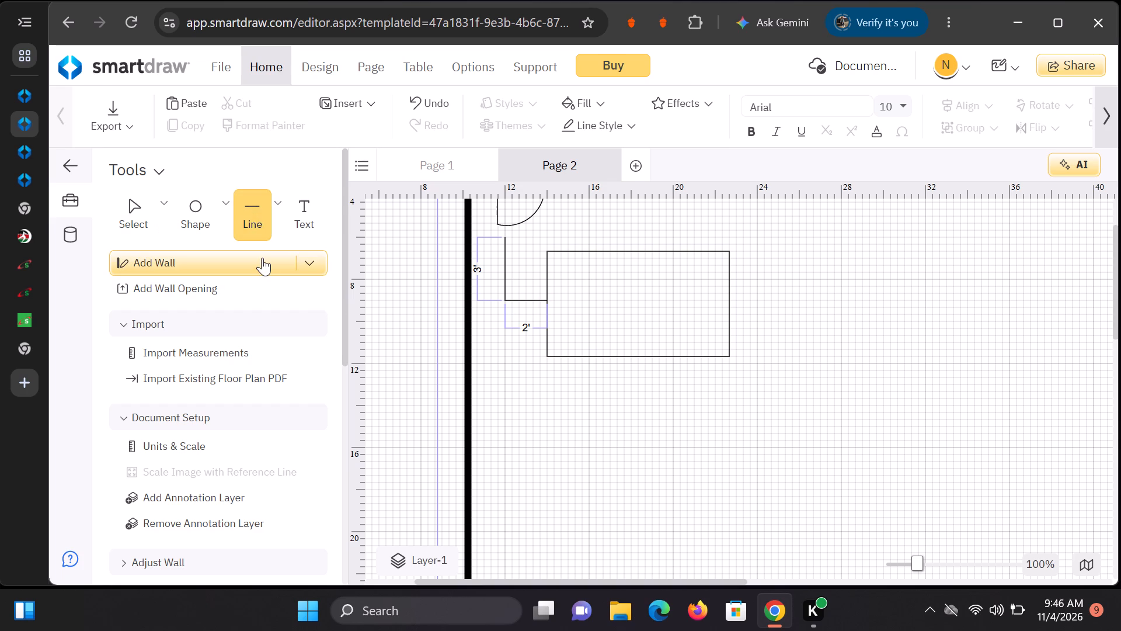
left_click(505, 259)
right_click(502, 258)
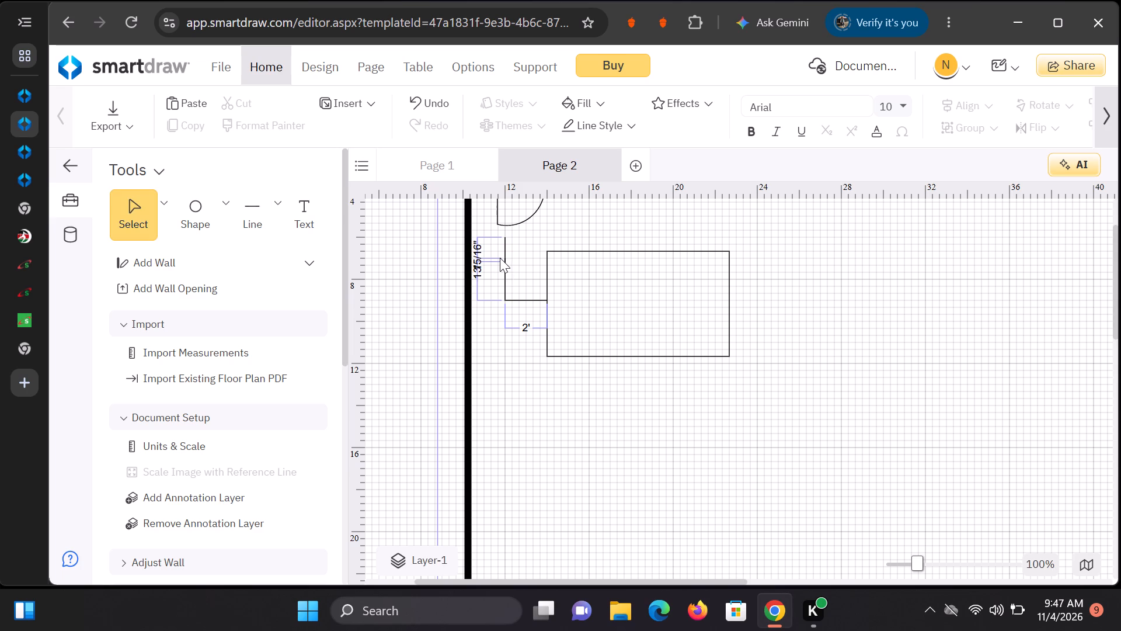
left_click(506, 257)
left_click(505, 257)
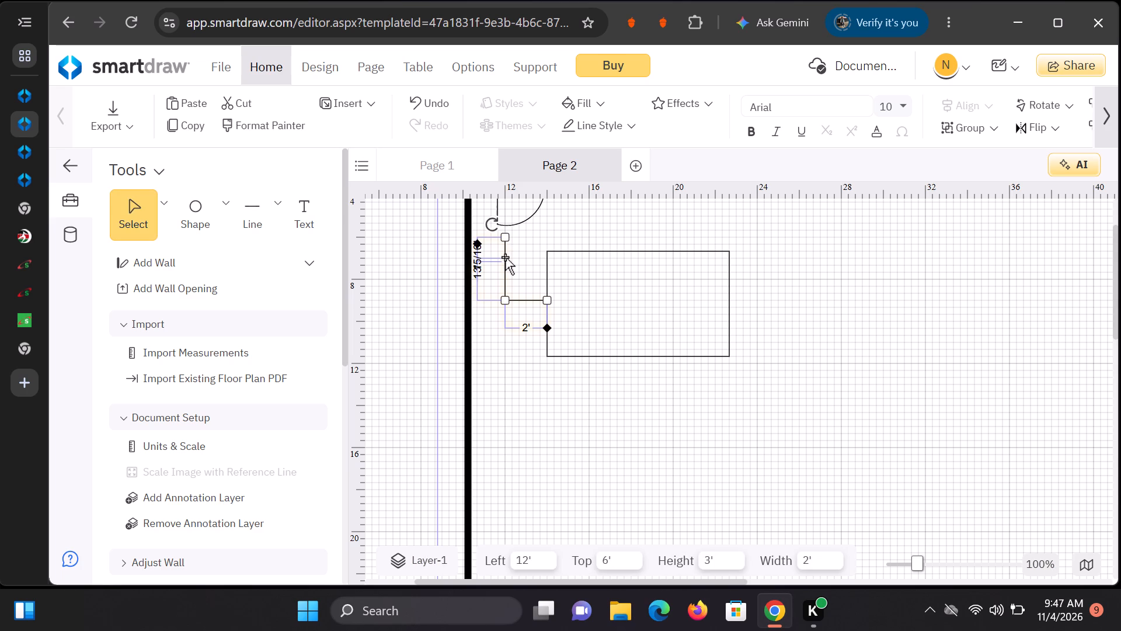
right_click(505, 257)
left_click(550, 266)
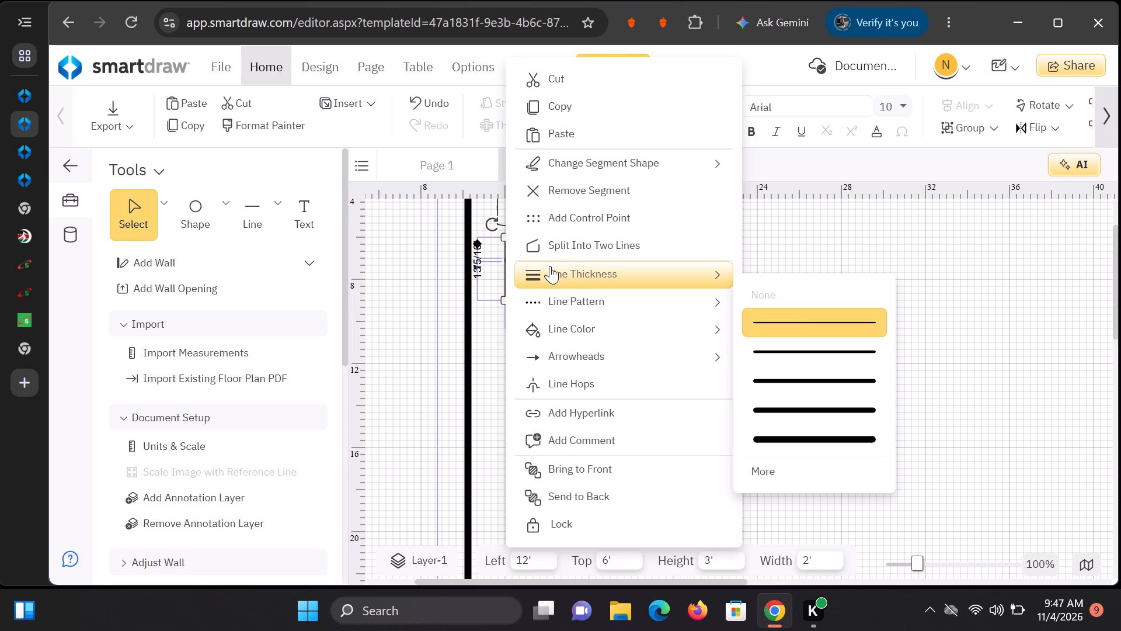
left_click(796, 317)
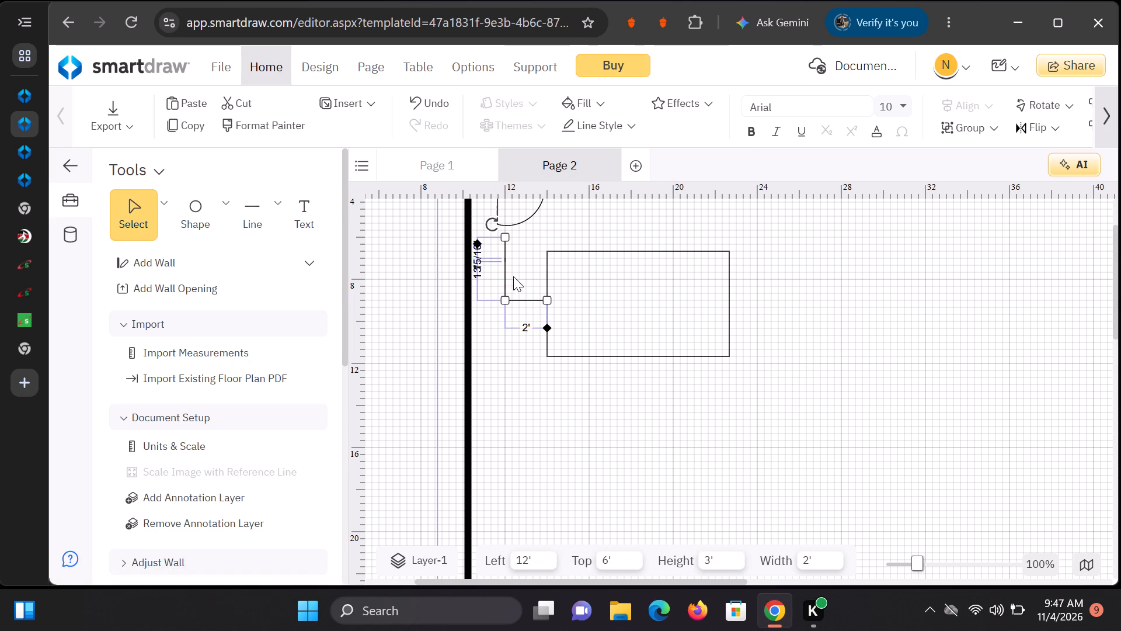
Set the L-shaped line beside the rectangle to the third line thickness, thicker than its present one.
left_click(503, 267)
right_click(503, 267)
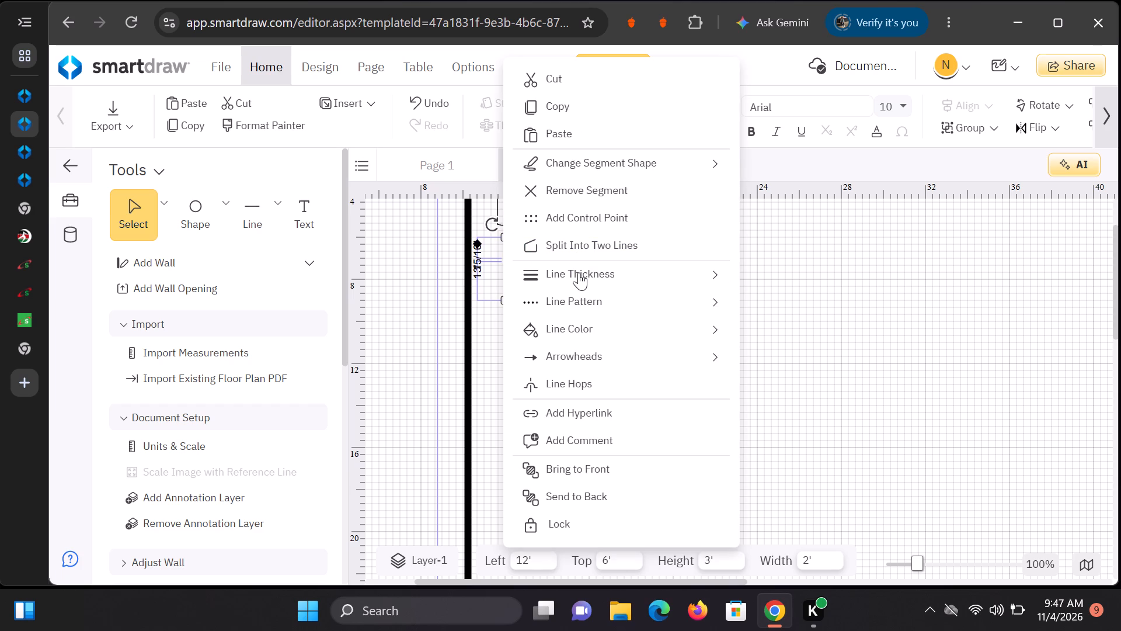
left_click(607, 277)
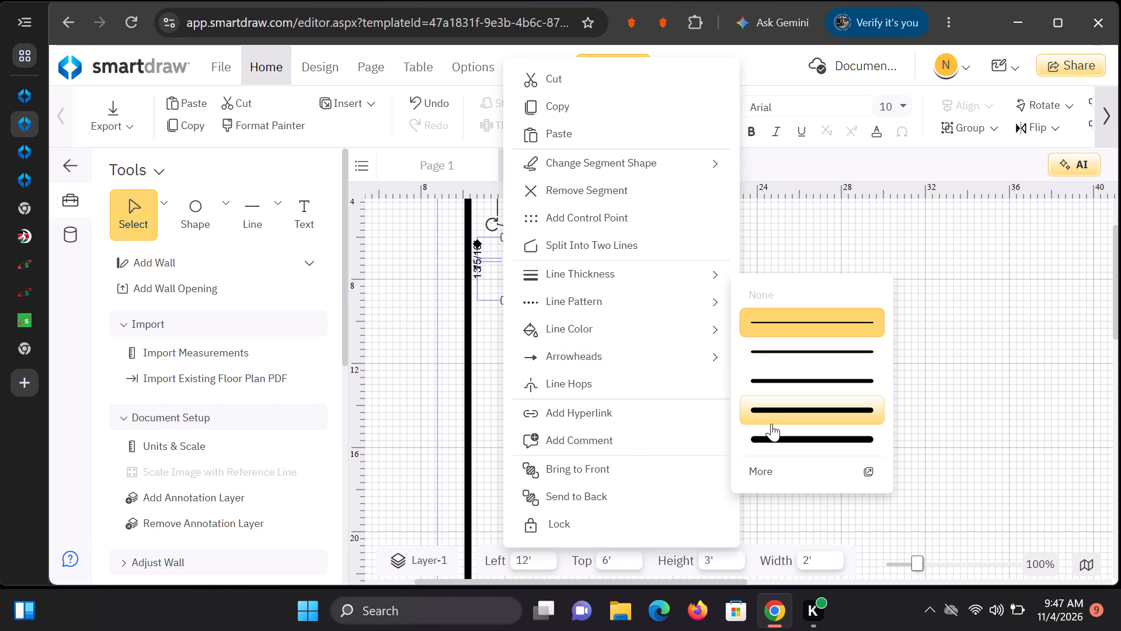
left_click(779, 376)
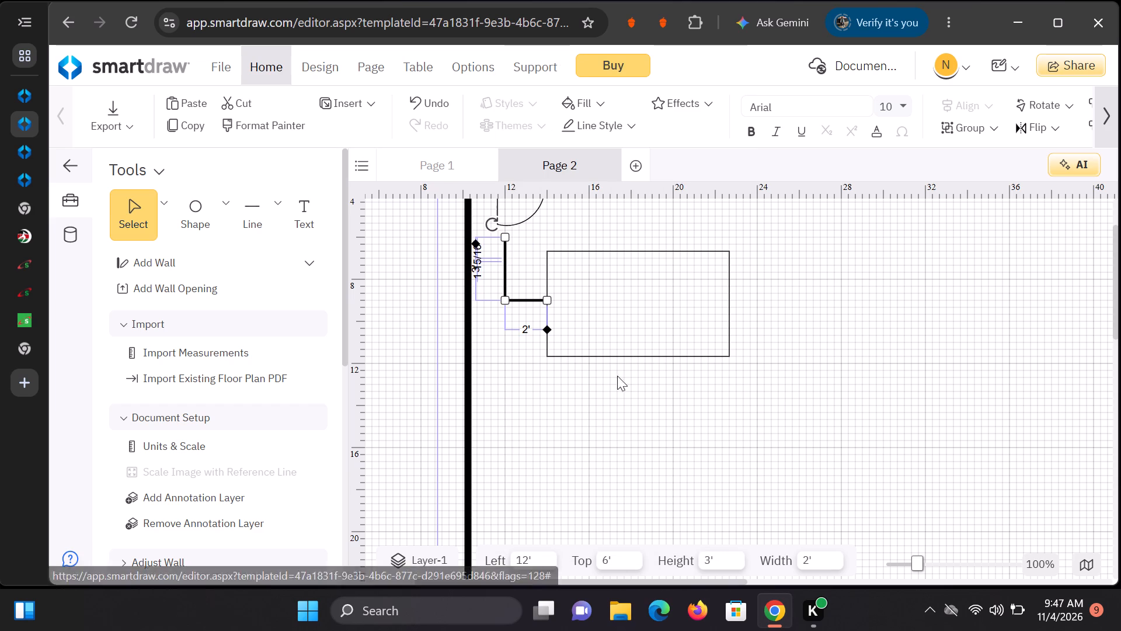
left_click(625, 292)
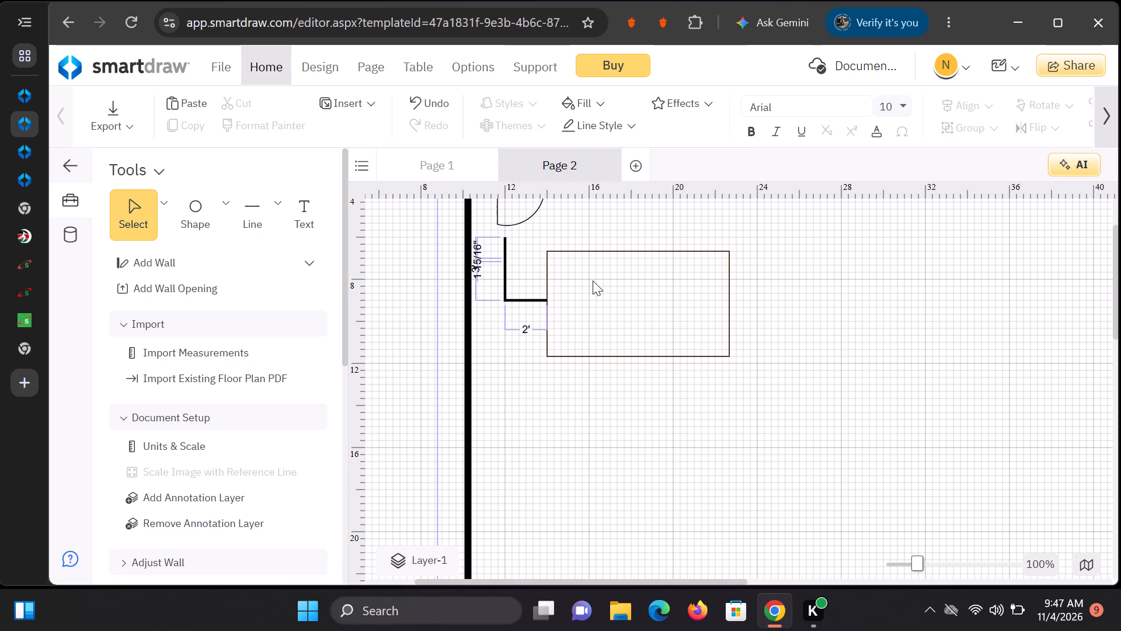
left_click(593, 280)
Add the text label "ENTRANCE A" outside the room, above the door in the upper wall.
scroll(566, 261, "up", 1)
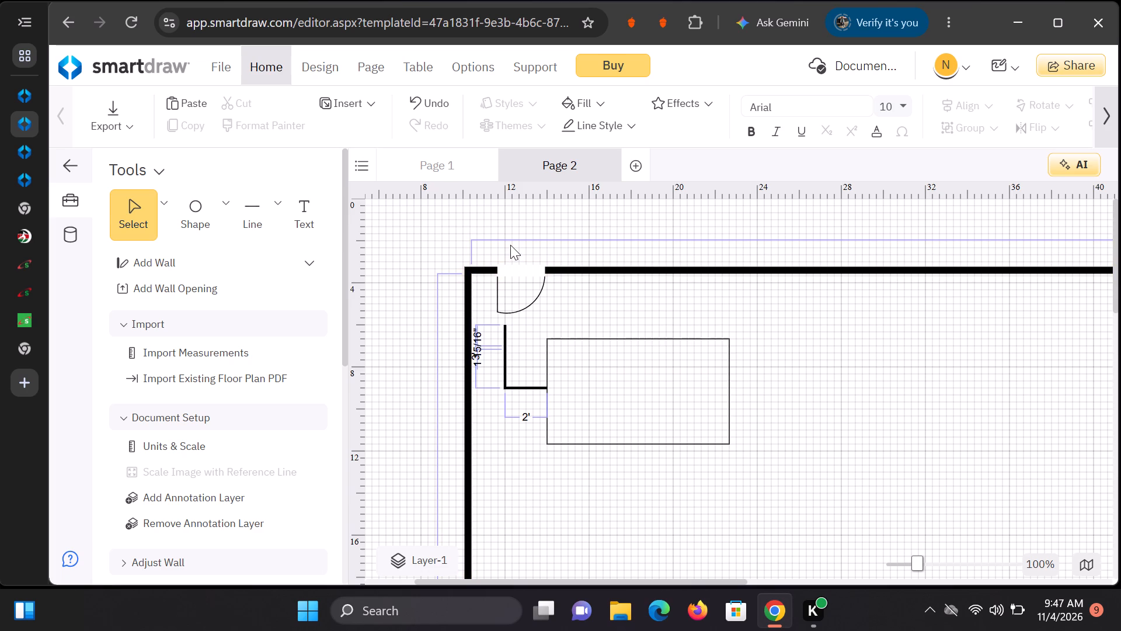
left_click(315, 209)
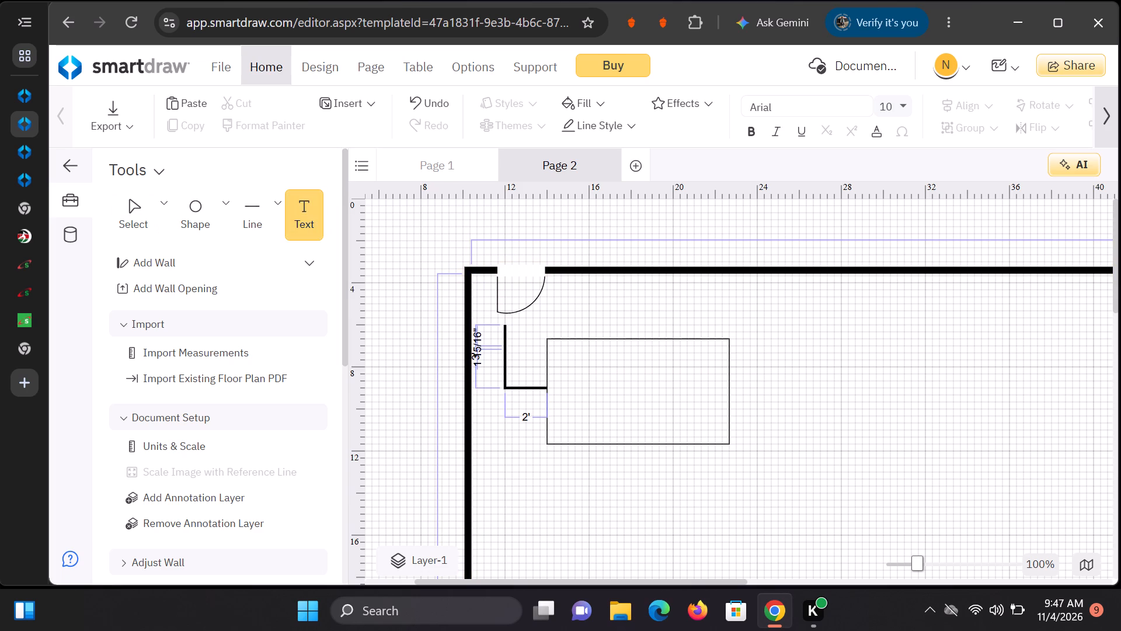
left_click(501, 232)
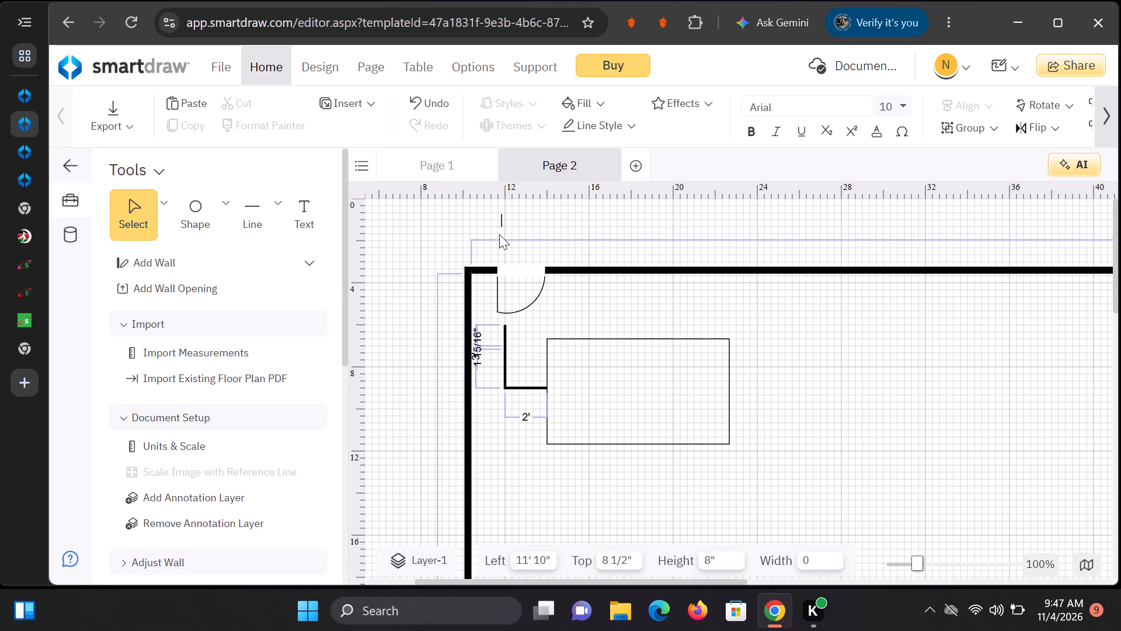
type("En")
key("BackSpace")
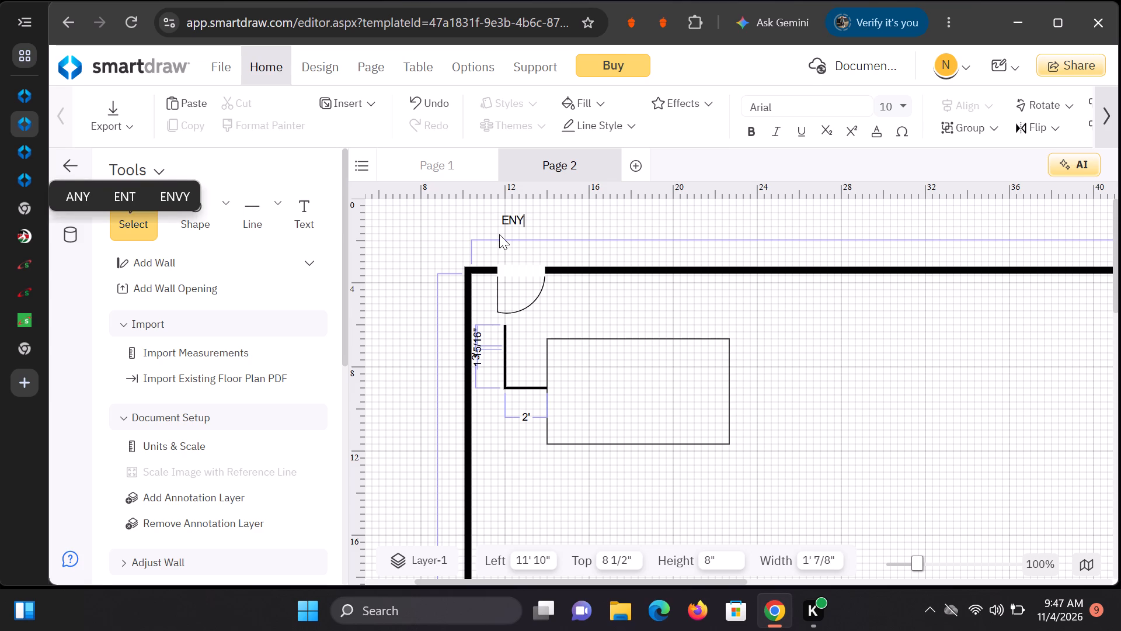
key("BackSpace")
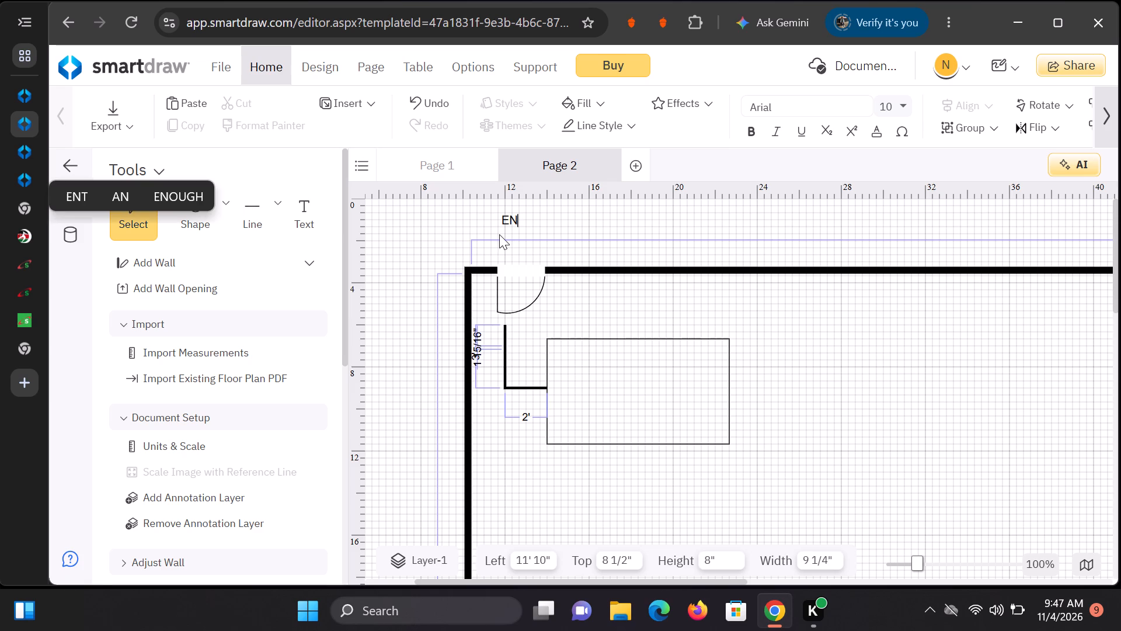
type("TRNCE")
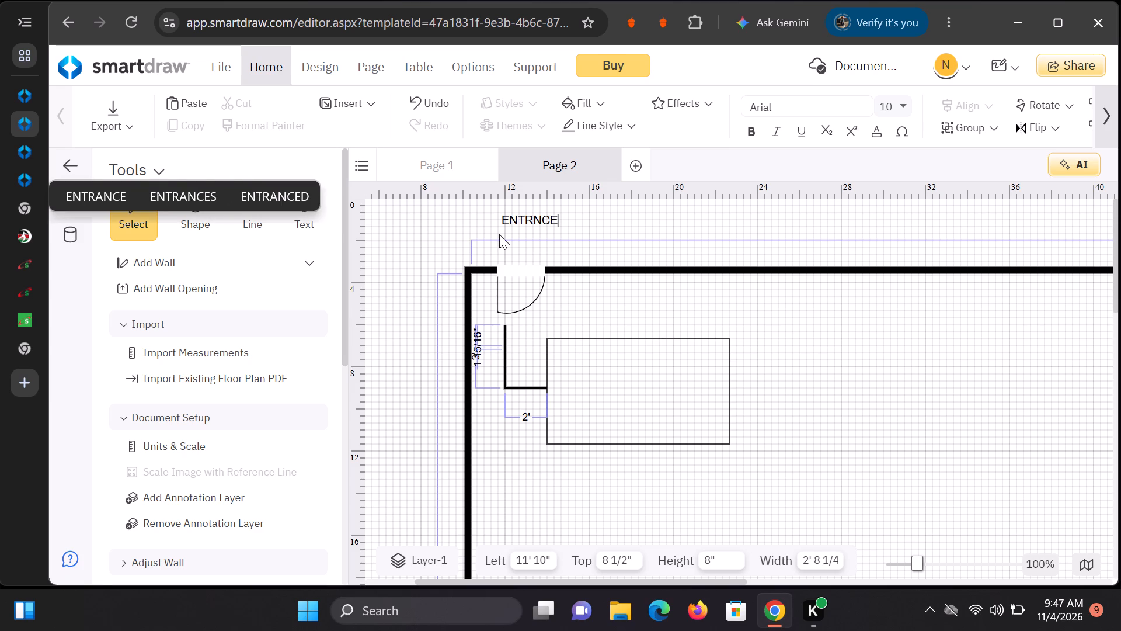
key("a")
key("BackSpace")
key("space")
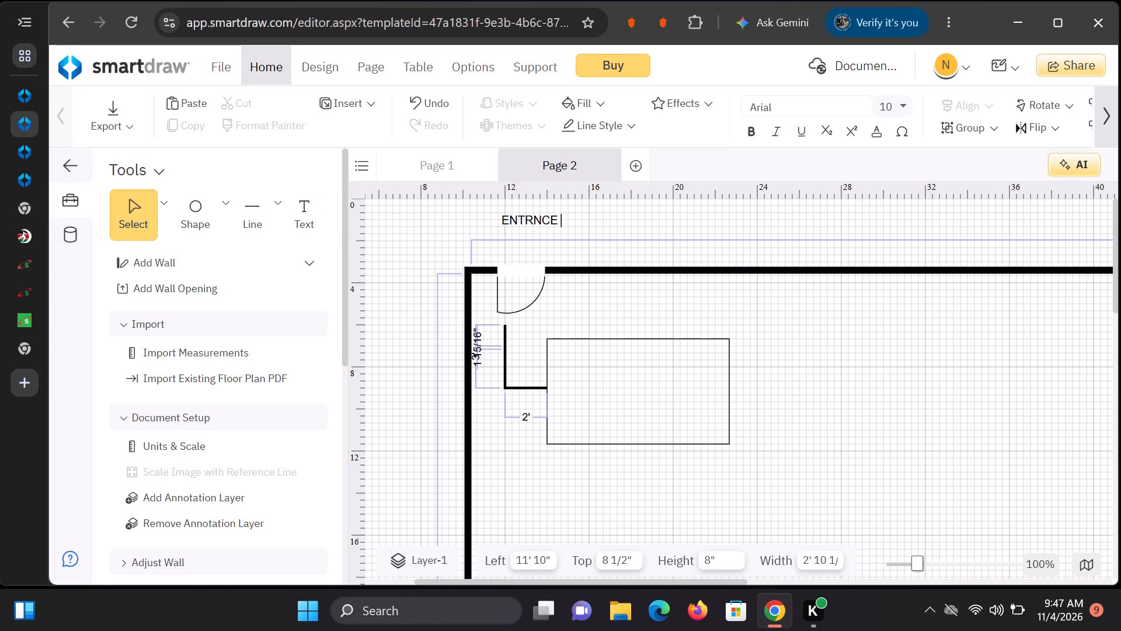
type("A")
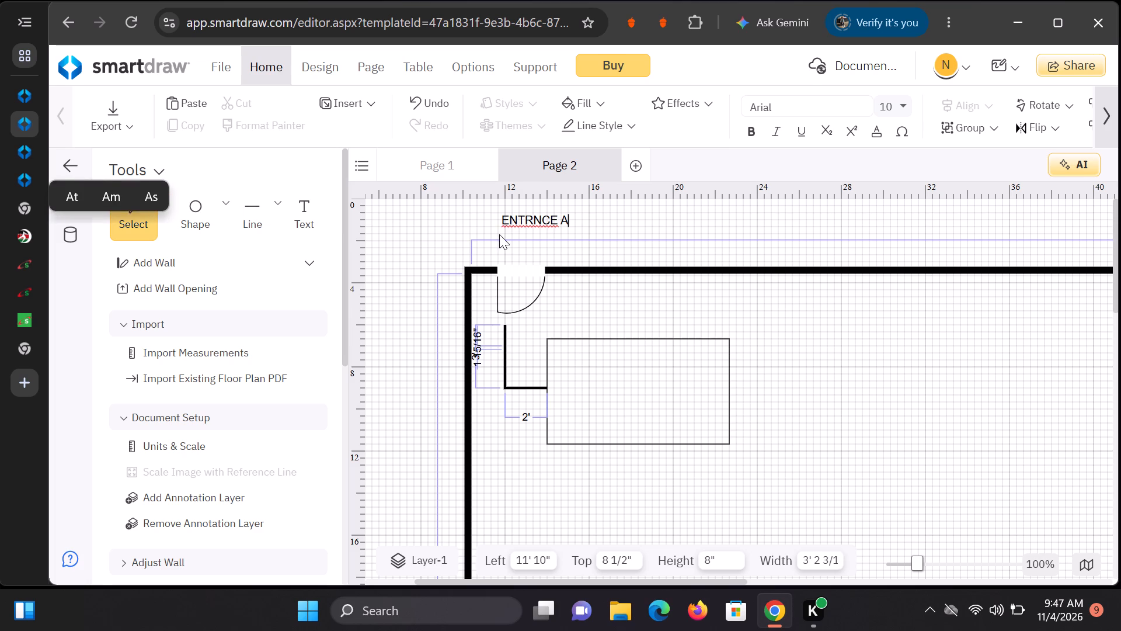
left_click(542, 213)
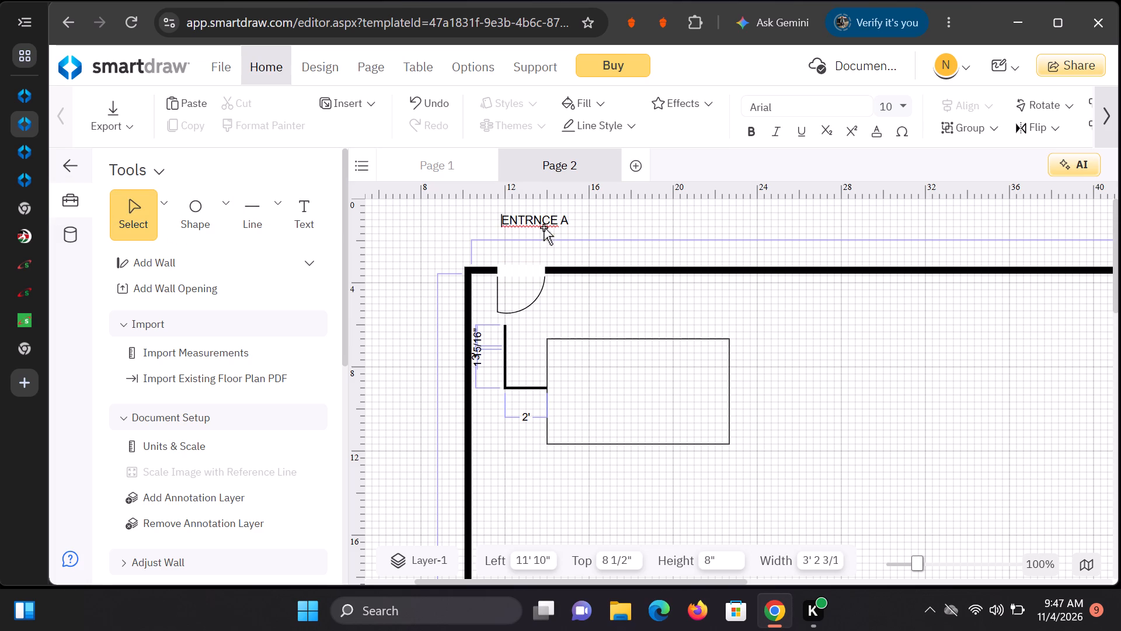
left_click(531, 215)
key("a")
Move the "ENTRANCE A" label down and slightly left so it sits centred just above the door opening.
left_click(563, 217)
left_click(552, 222)
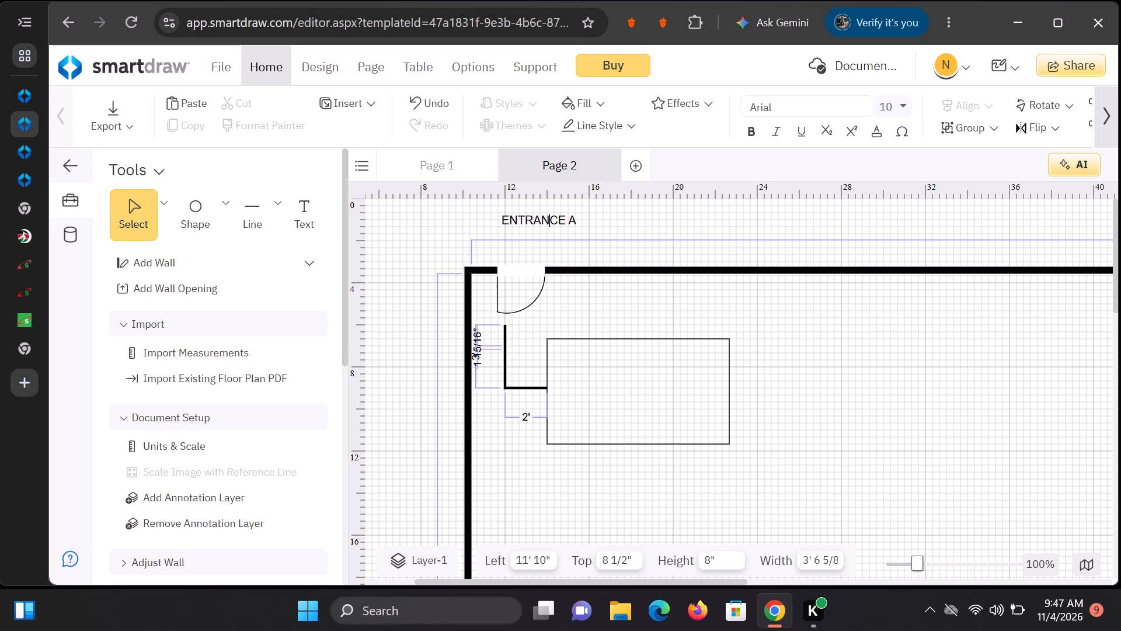
left_click(552, 222)
left_click(527, 220)
left_click(514, 223)
left_click(576, 221)
left_click_drag(537, 221, 521, 240)
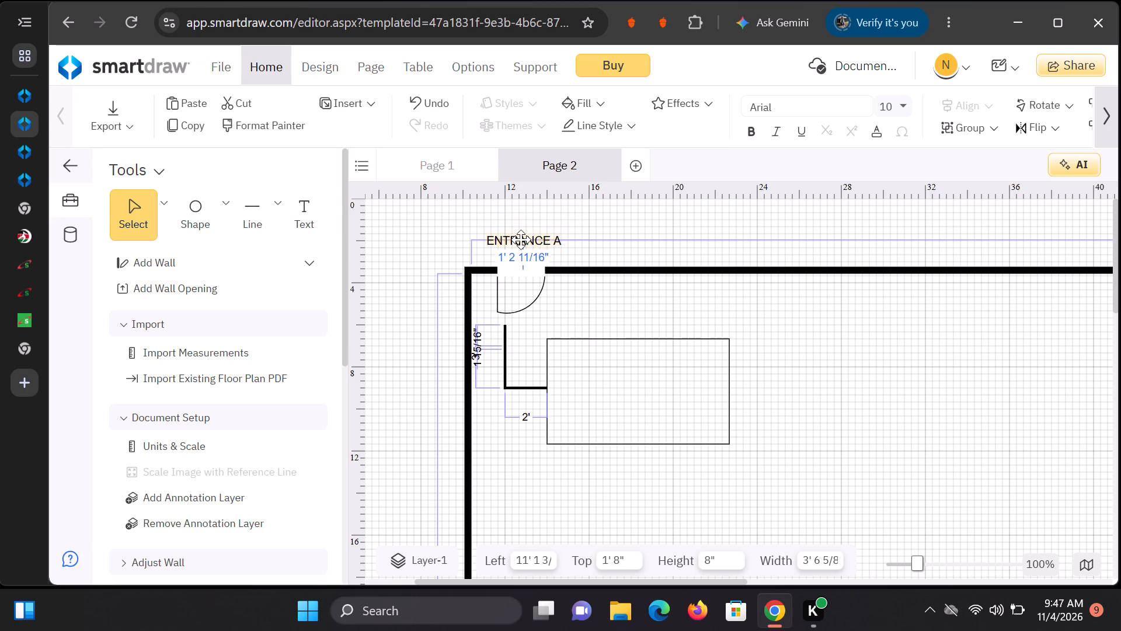
left_click_drag(521, 240, 520, 234)
left_click(670, 319)
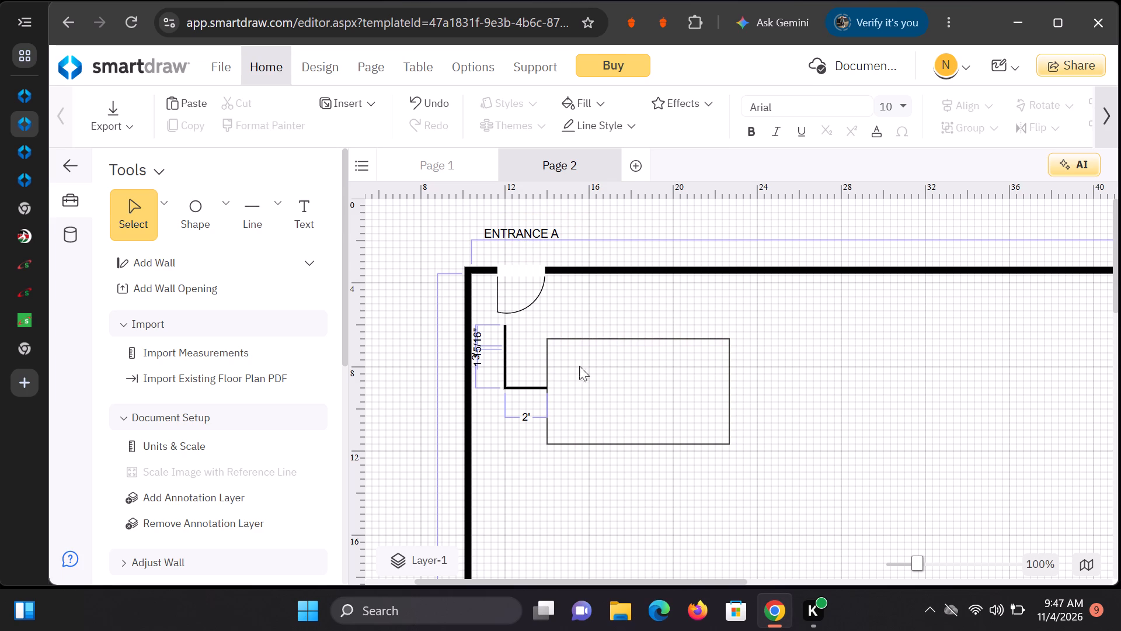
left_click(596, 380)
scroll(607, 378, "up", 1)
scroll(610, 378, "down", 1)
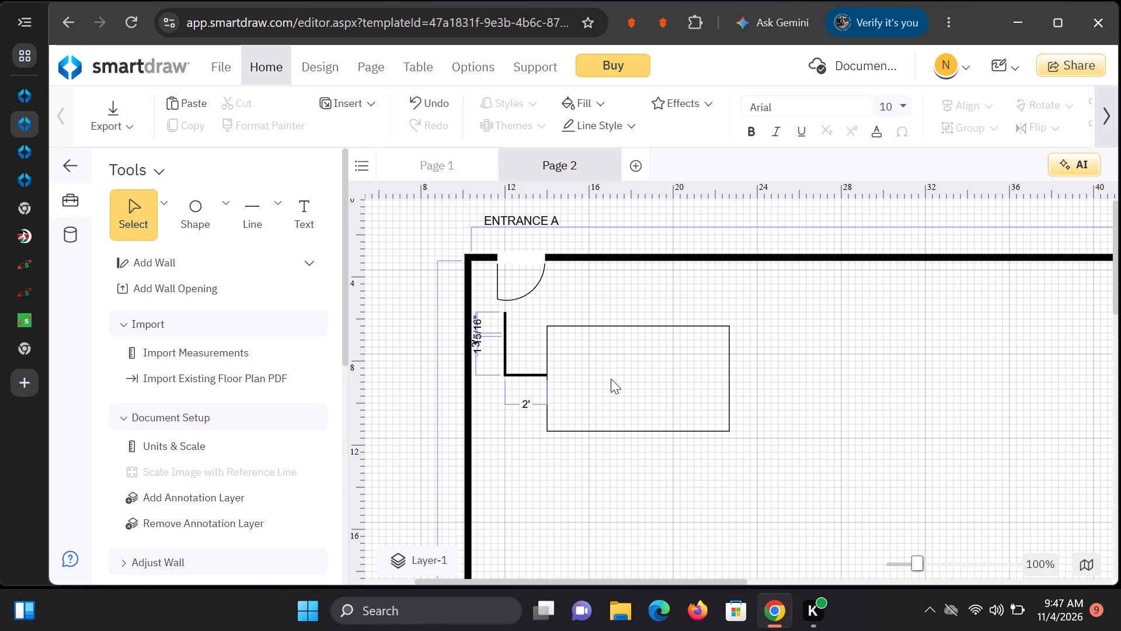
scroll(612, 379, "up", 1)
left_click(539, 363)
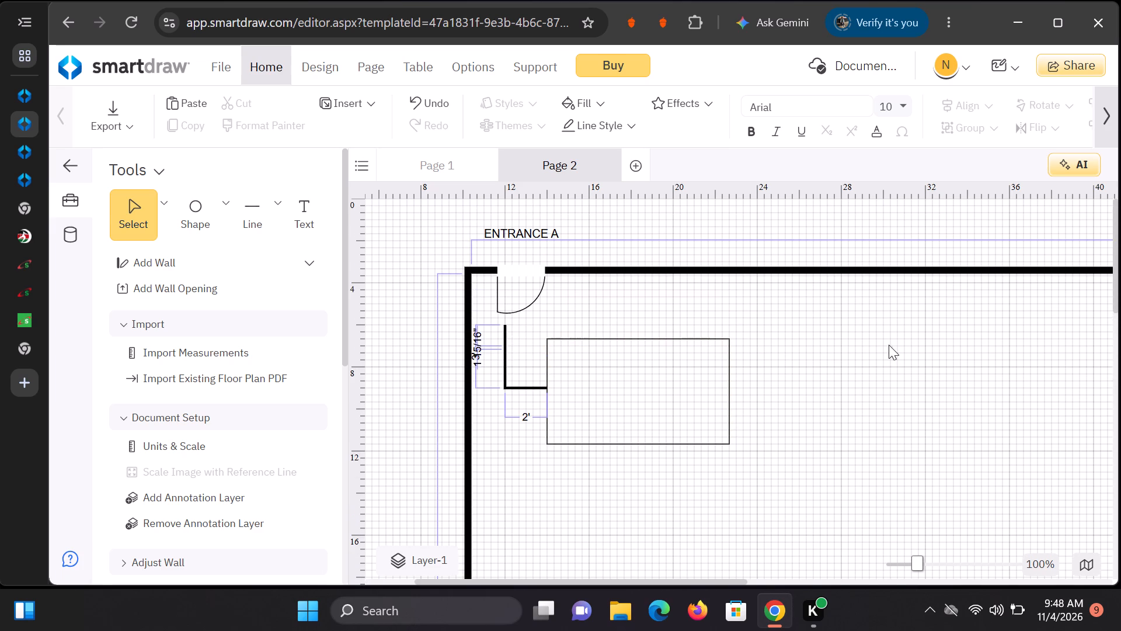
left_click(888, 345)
Add the text label "Servants quarter" inside the rectangle, near its upper-left corner.
left_click(311, 214)
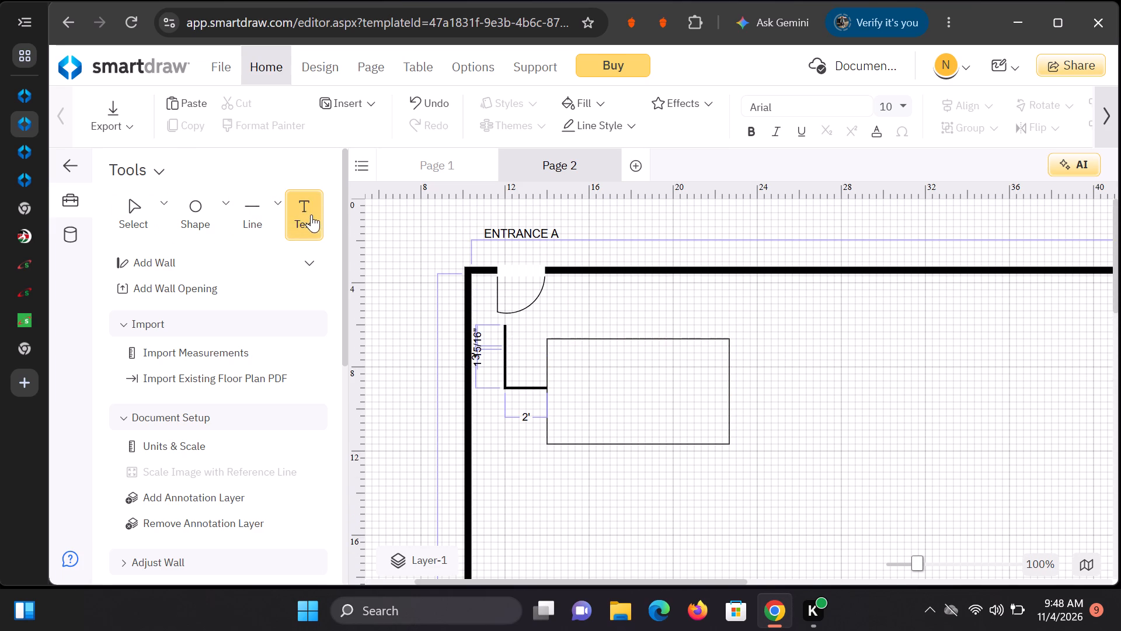
left_click(564, 363)
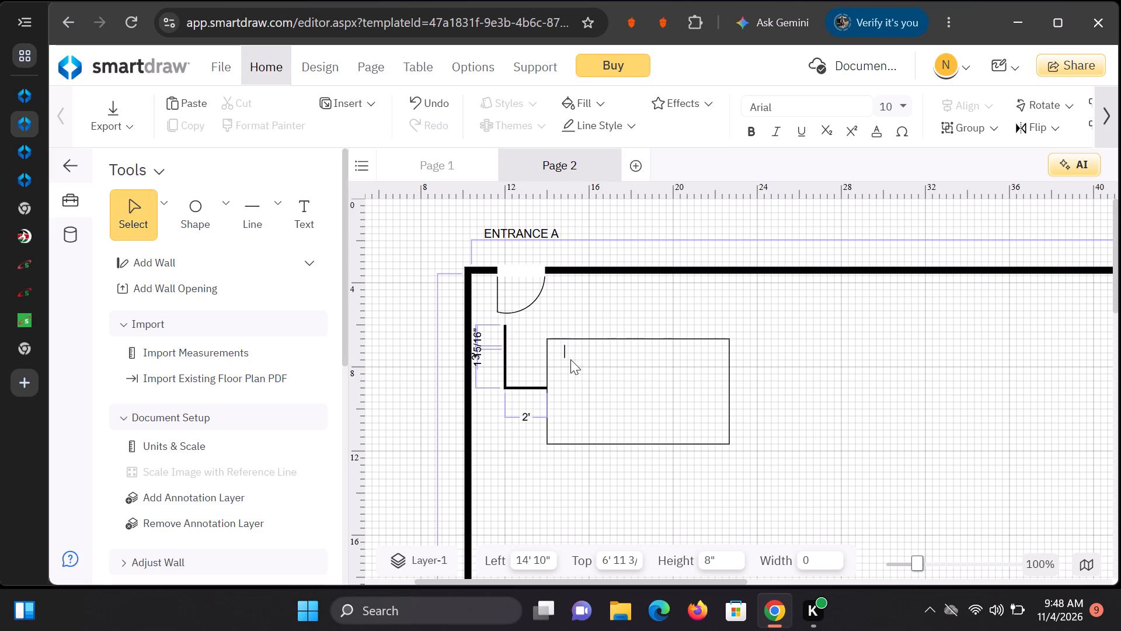
type("sE")
key("BackSpace")
key("BackSpace")
key("BackSpace")
key("s")
type("ervants quater")
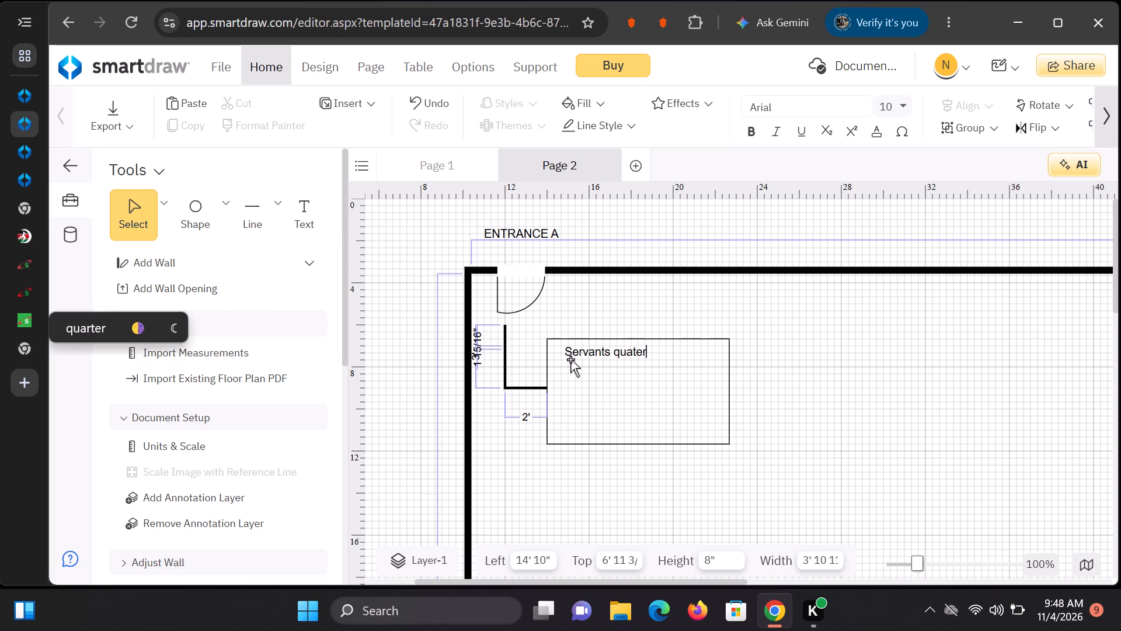
left_click(631, 346)
key("r")
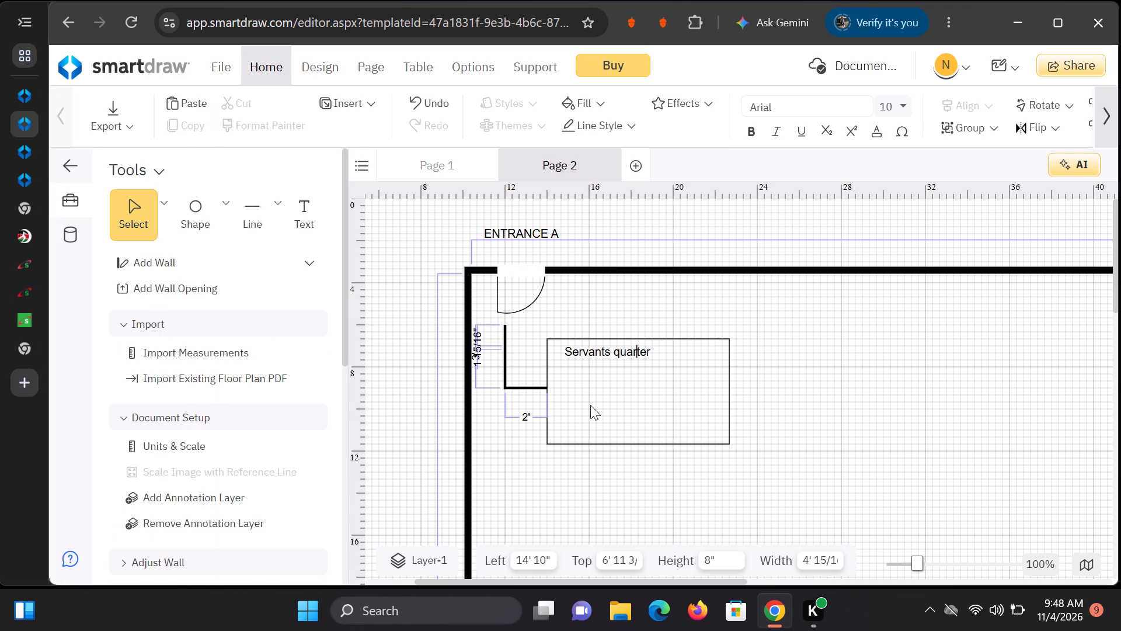
left_click(772, 375)
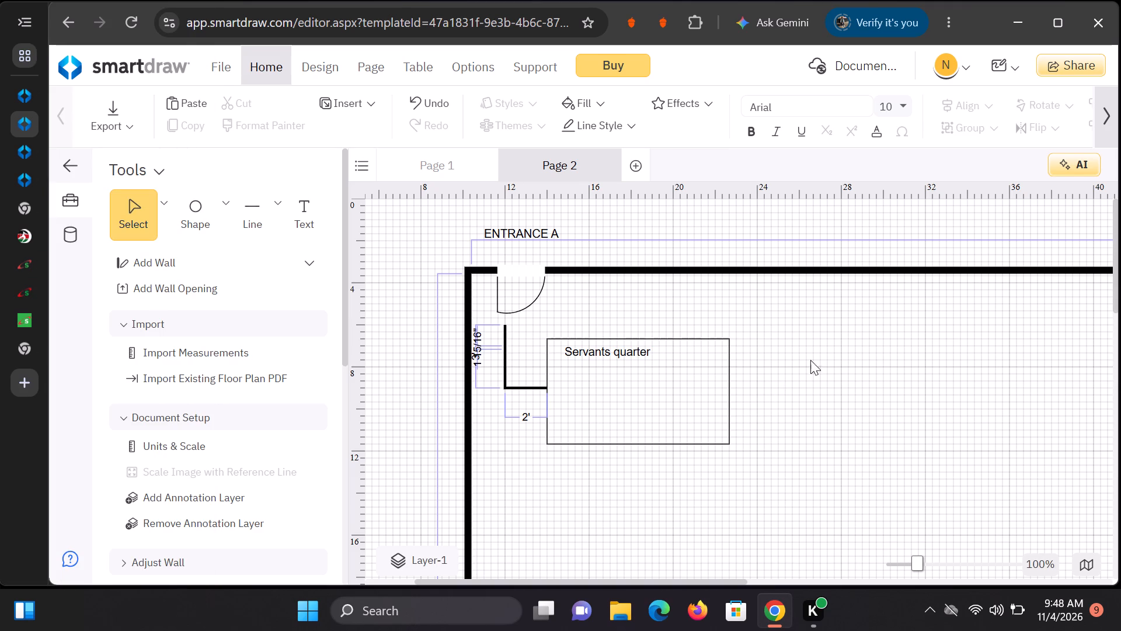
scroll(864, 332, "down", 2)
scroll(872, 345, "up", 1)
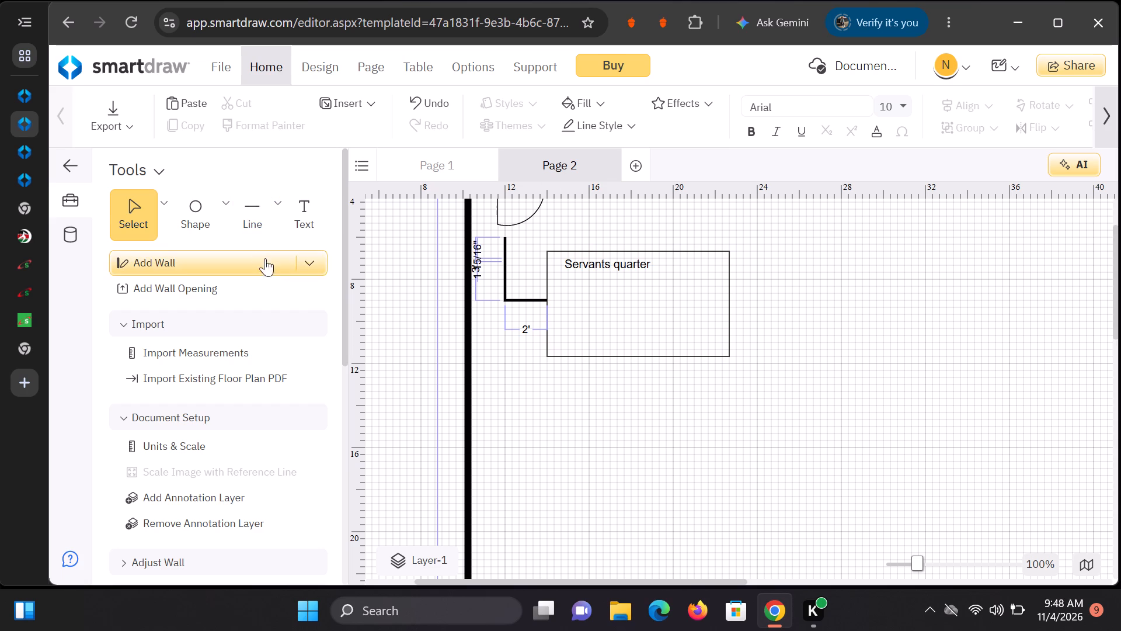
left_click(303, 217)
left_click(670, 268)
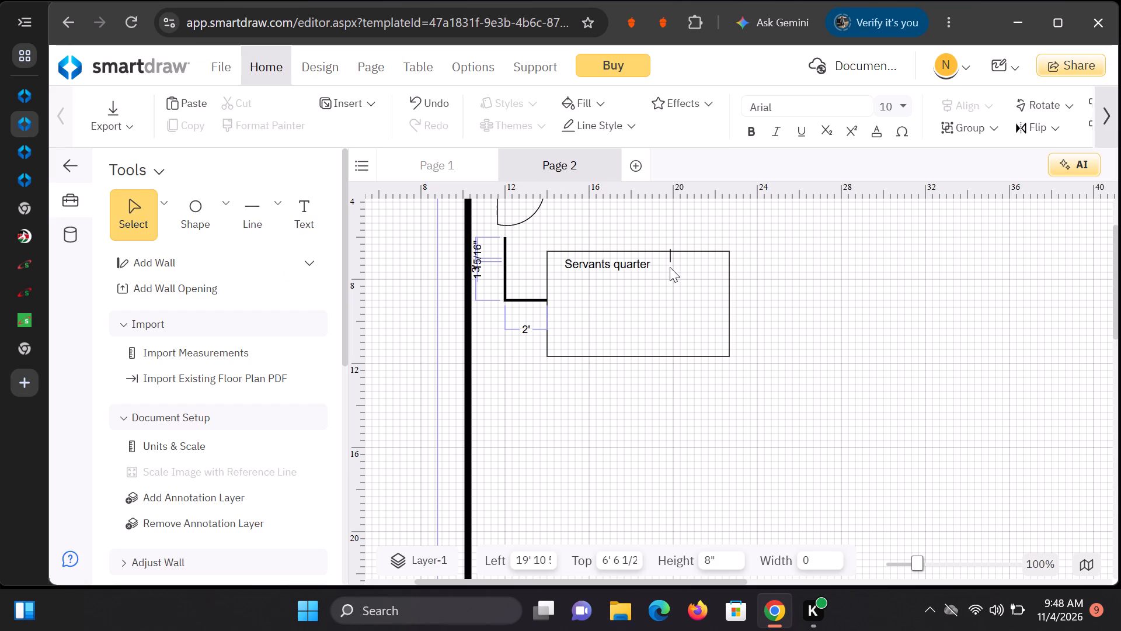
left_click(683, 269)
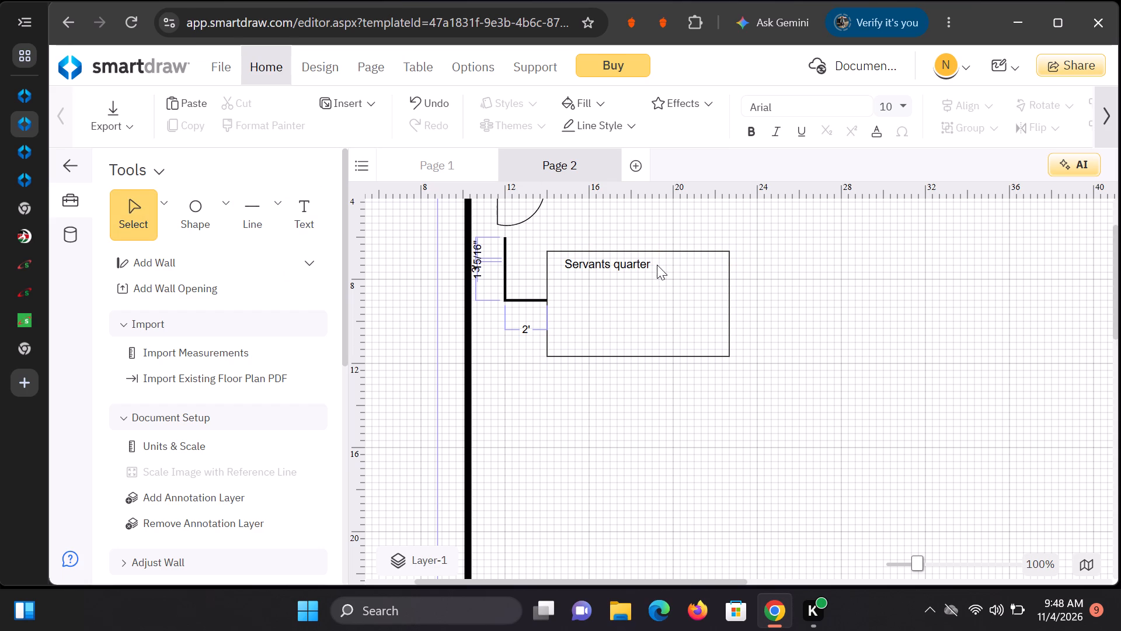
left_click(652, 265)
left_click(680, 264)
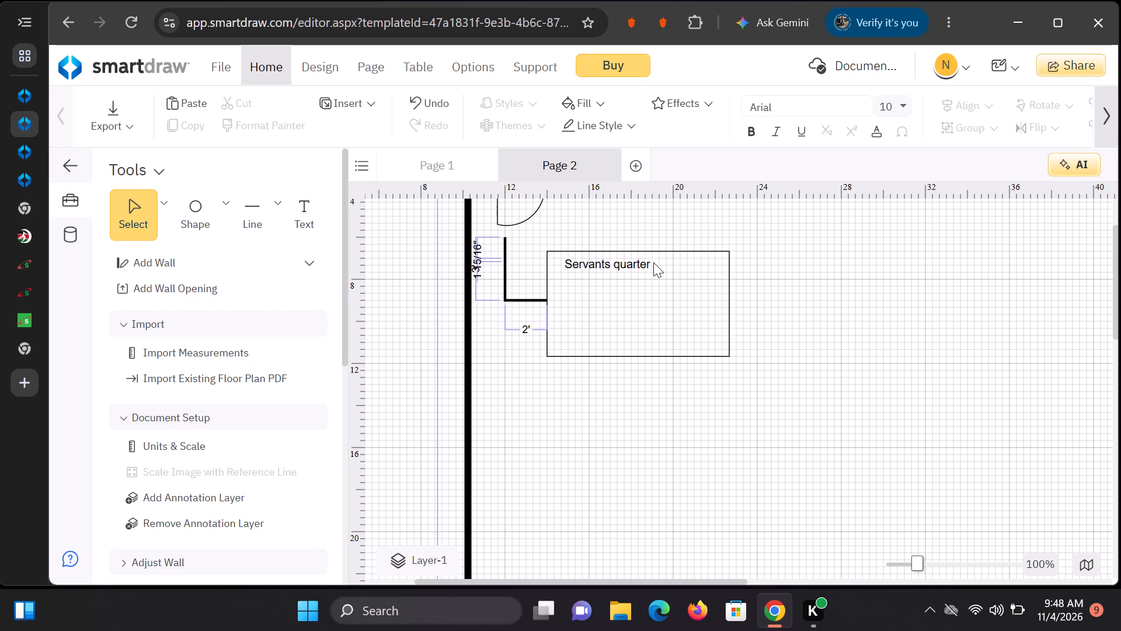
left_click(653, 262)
Extend the label inside the rectangle to read "Servants quarter A".
left_click(645, 267)
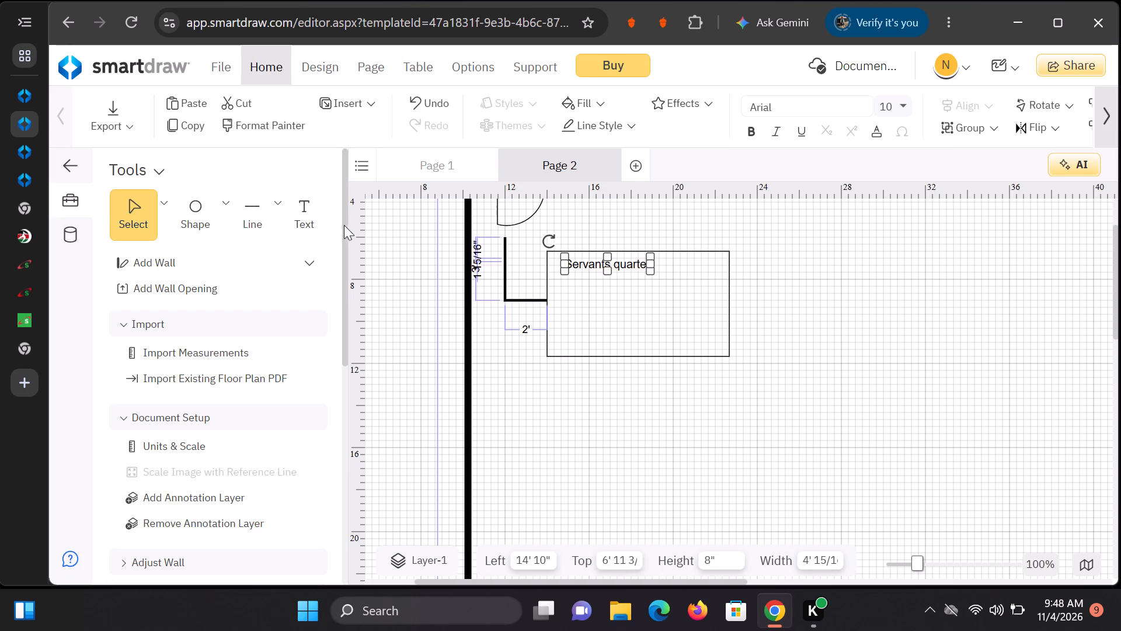
left_click(307, 230)
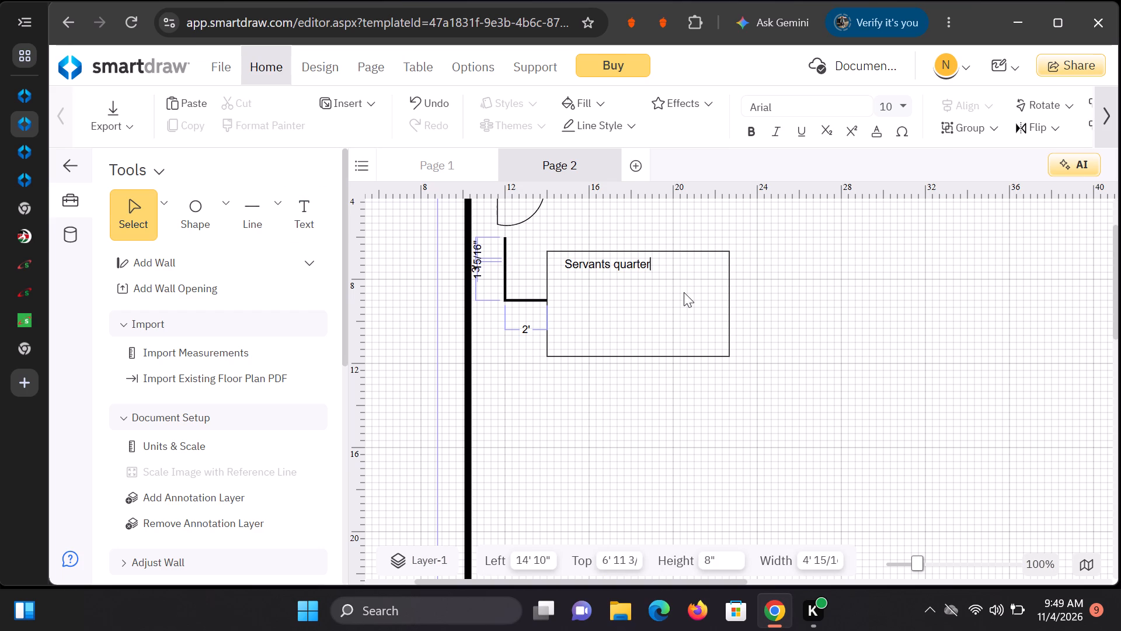
key("space")
type("a")
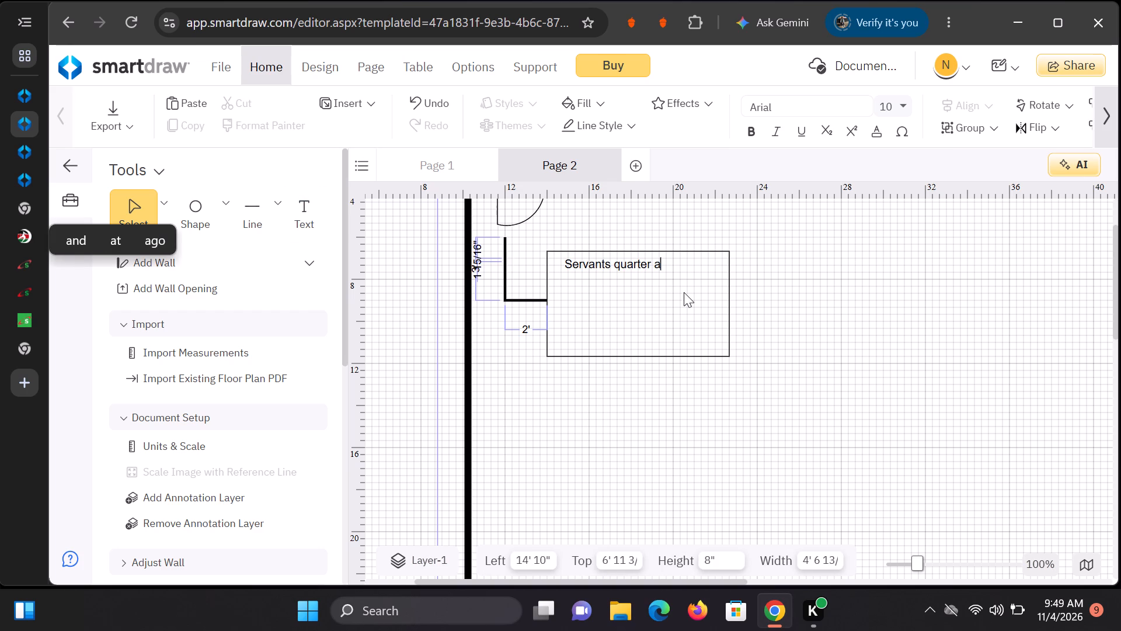
key("BackSpace")
key("shift+a")
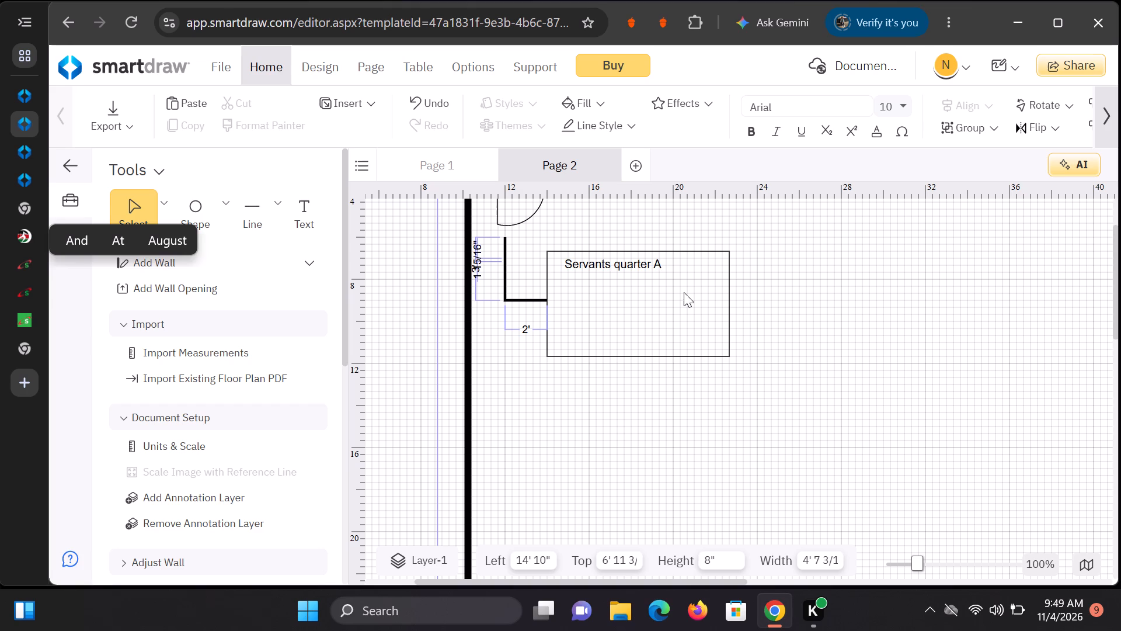
Add a 28" door symbol and place it near the middle of the upper edge of the "Servants quarter A" rectangle.
scroll(674, 268, "down", 1)
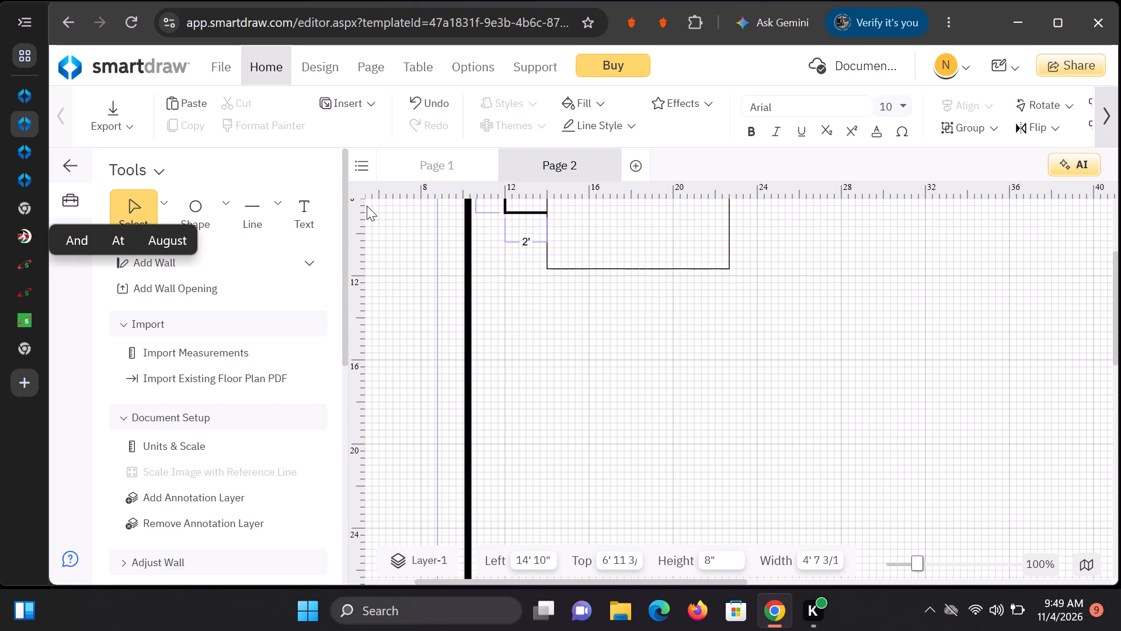
scroll(272, 274, "down", 2)
scroll(284, 426, "down", 1)
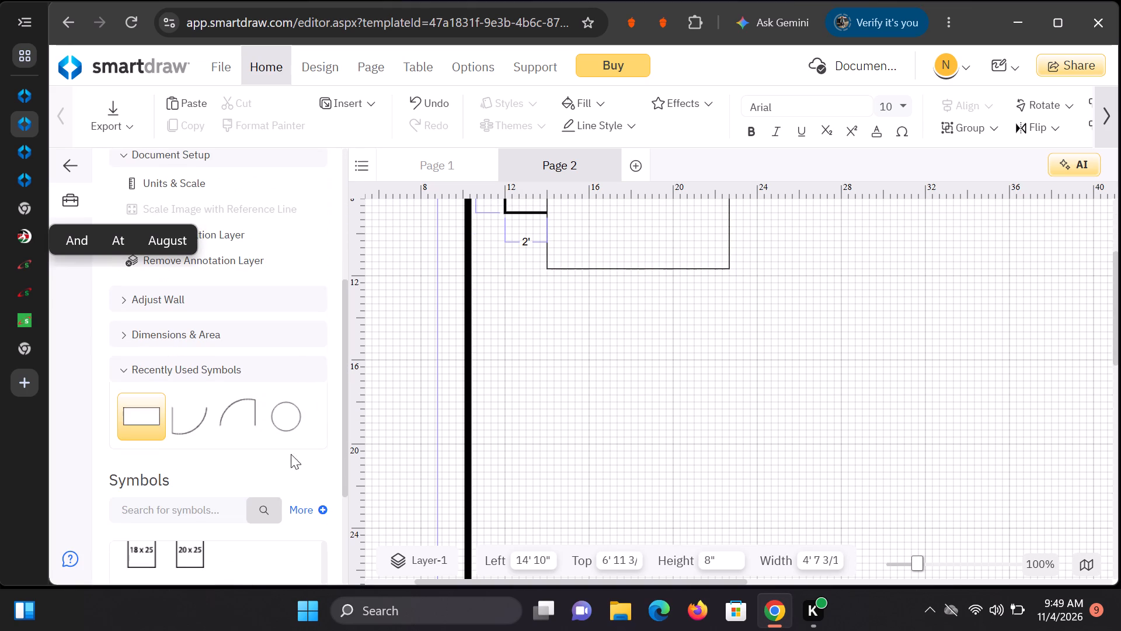
scroll(248, 424, "up", 1)
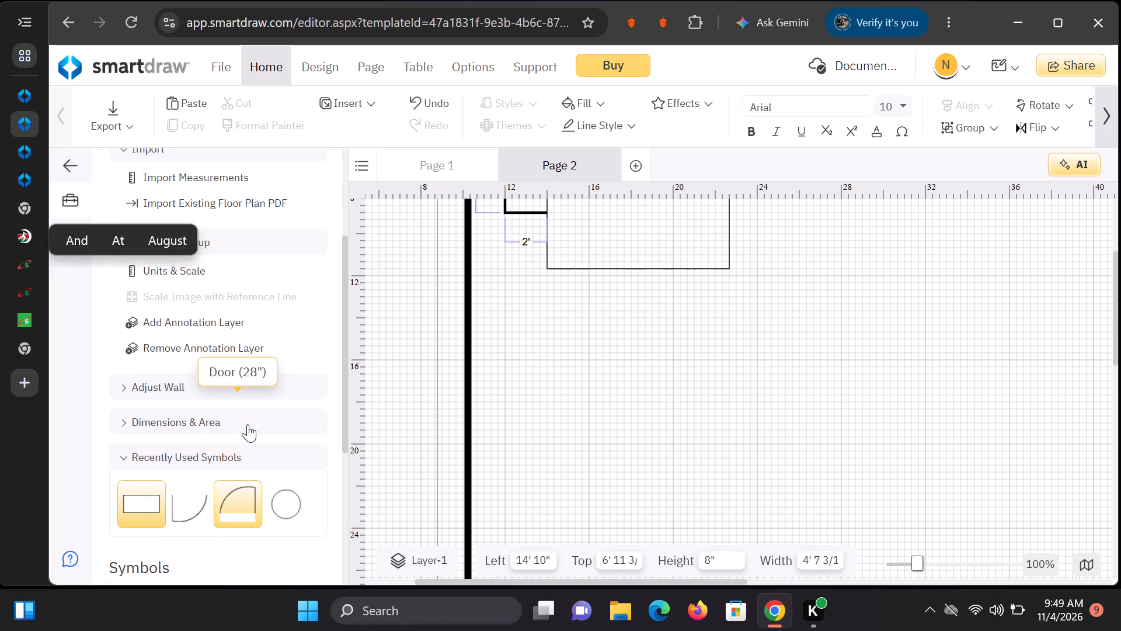
scroll(1049, 295, "up", 2)
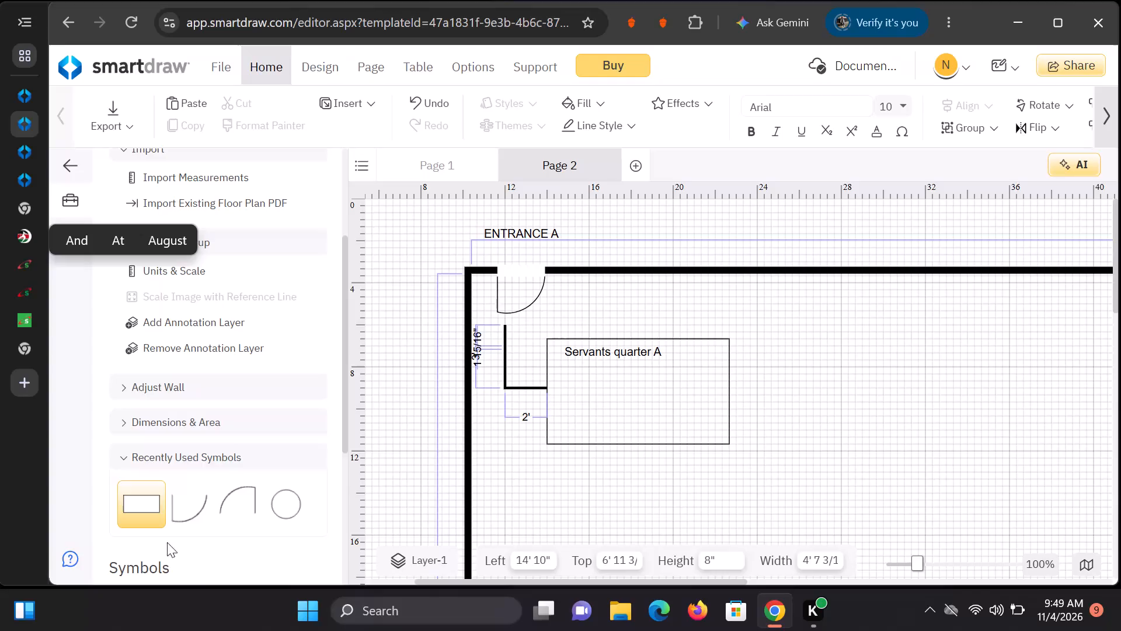
double_click(233, 507)
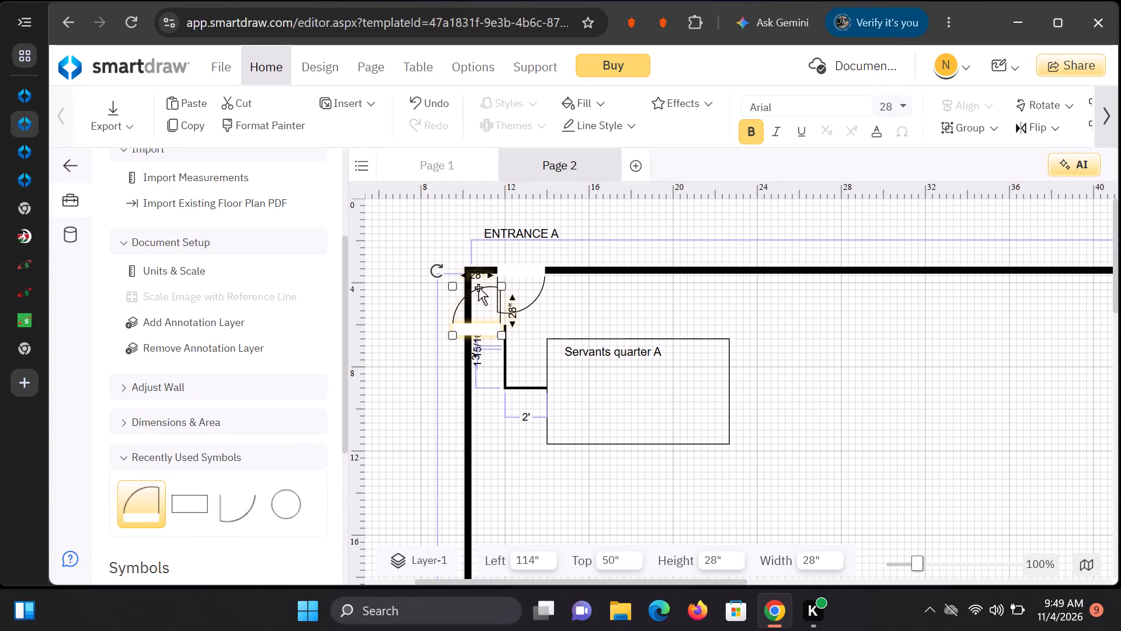
left_click_drag(482, 289, 495, 300)
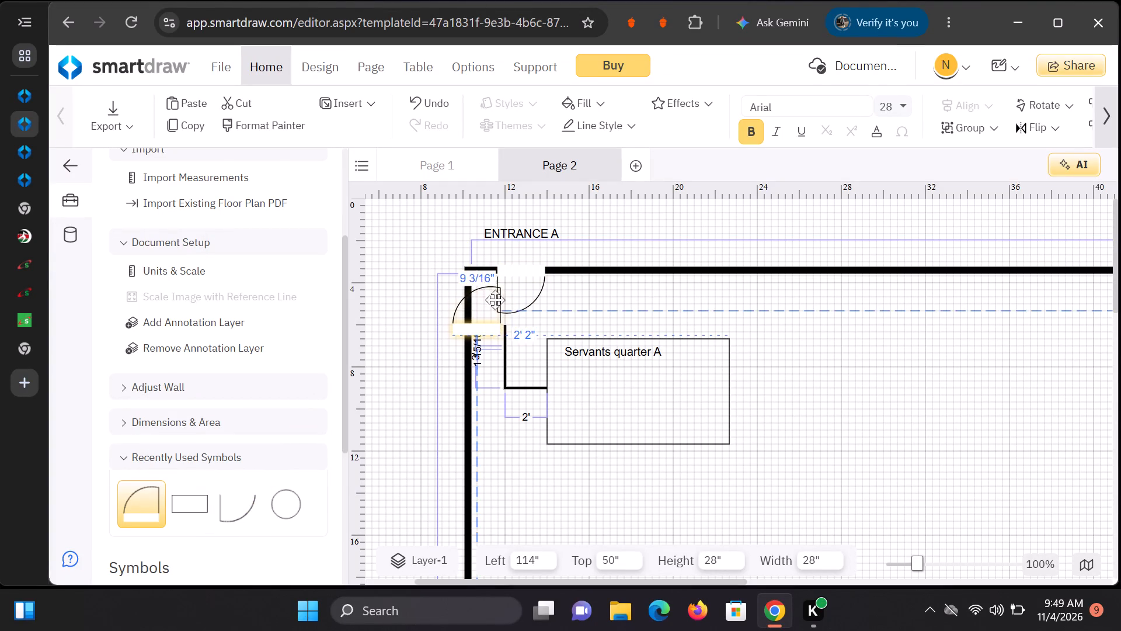
left_click_drag(495, 300, 631, 299)
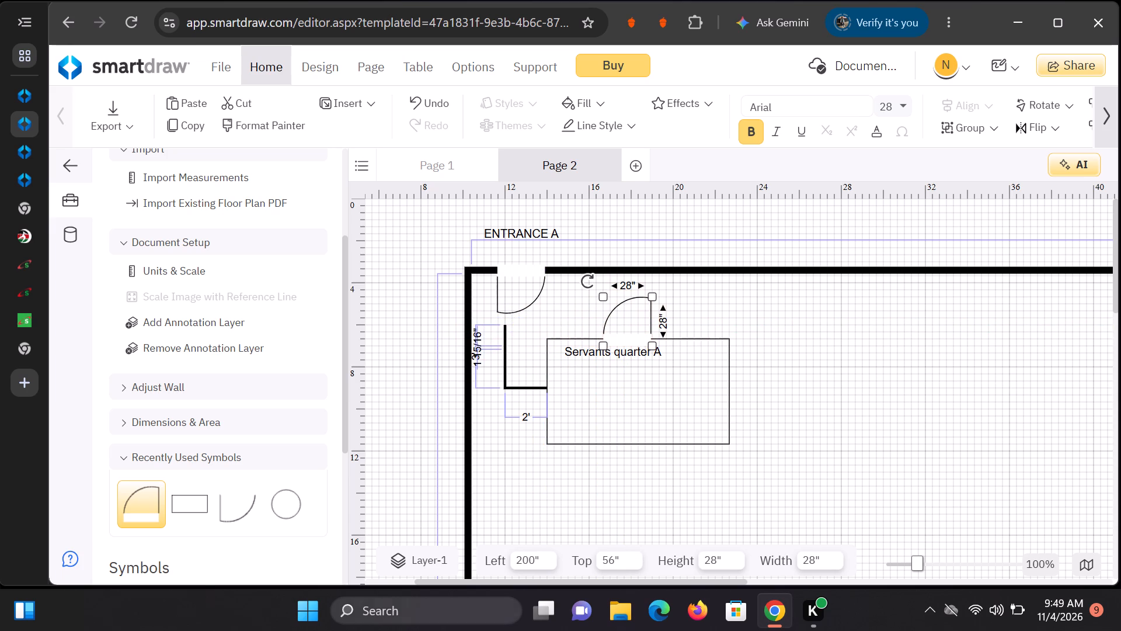
Add a Garden Window symbol from the Doors & Windows library and place it in the open area just right of the "Servants quarter A" rectangle.
scroll(229, 391, "down", 4)
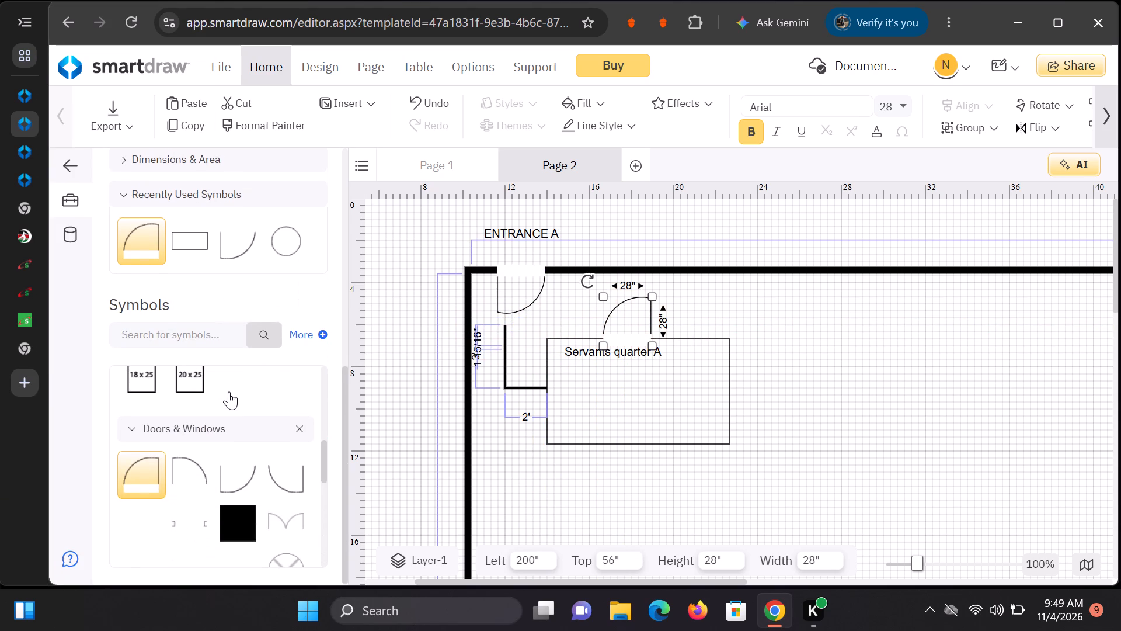
scroll(229, 391, "down", 7)
scroll(229, 392, "up", 1)
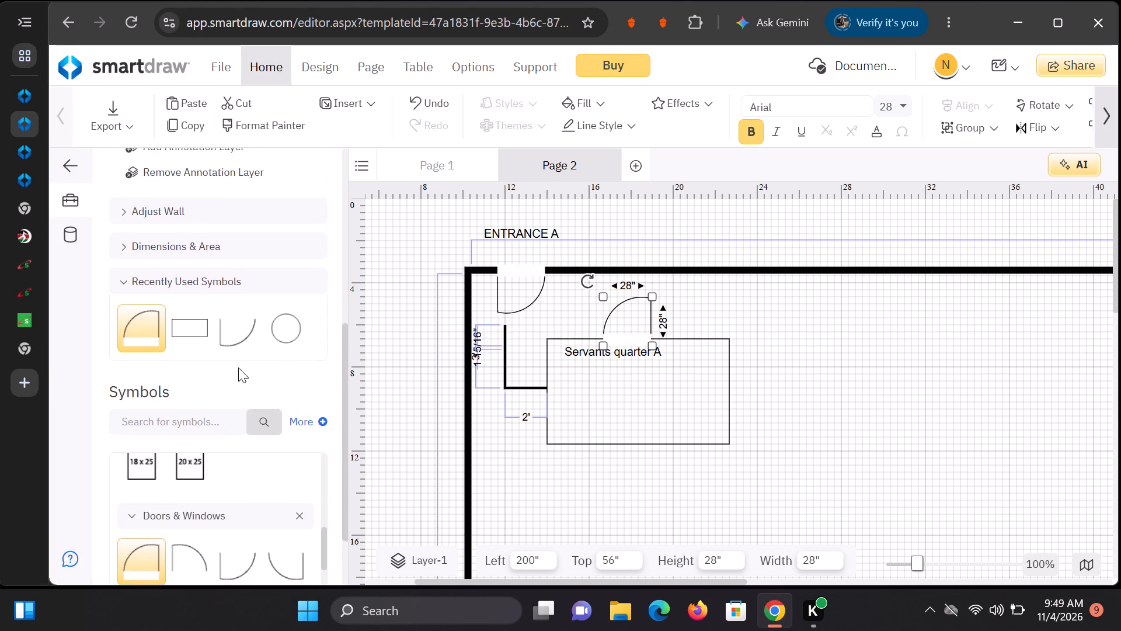
scroll(249, 342, "down", 3)
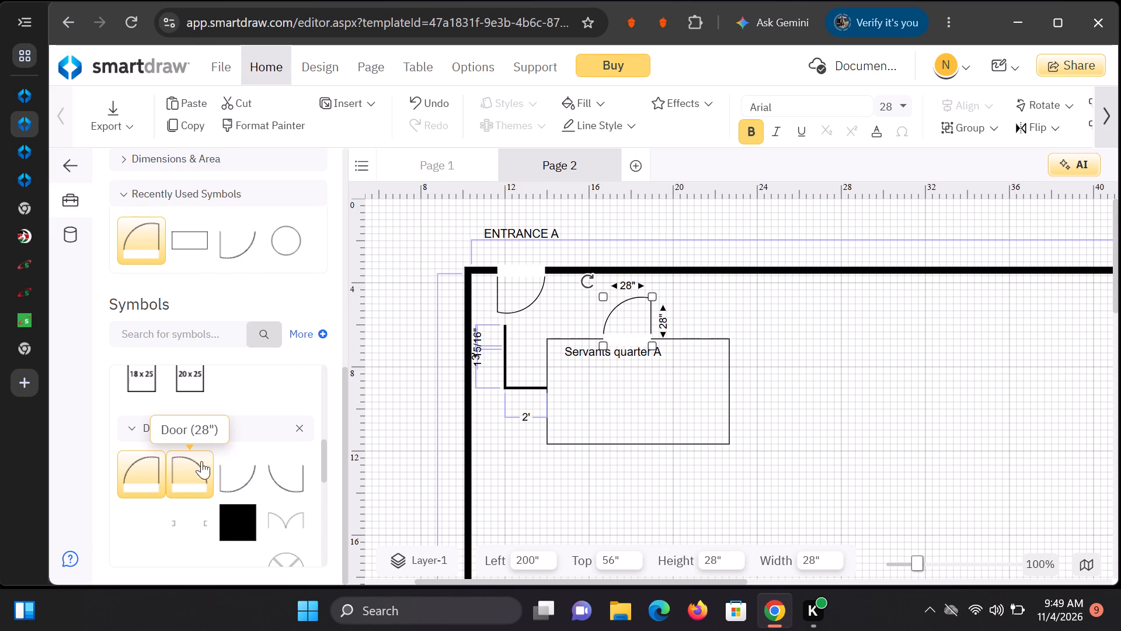
scroll(269, 473, "down", 2)
scroll(264, 477, "up", 1)
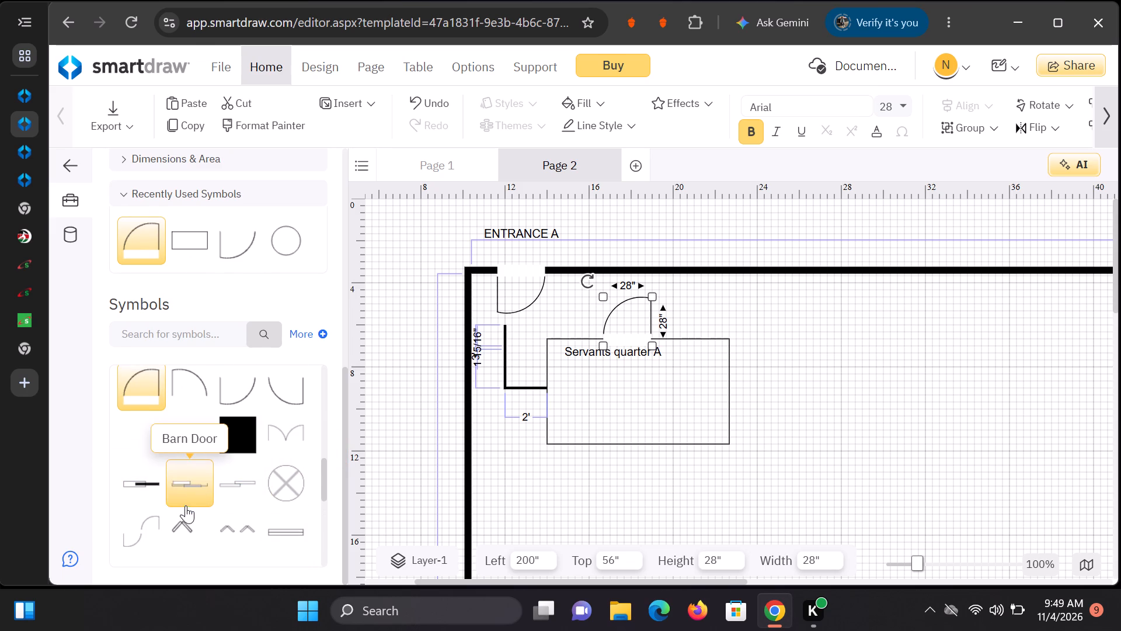
scroll(189, 507, "down", 3)
scroll(204, 460, "down", 1)
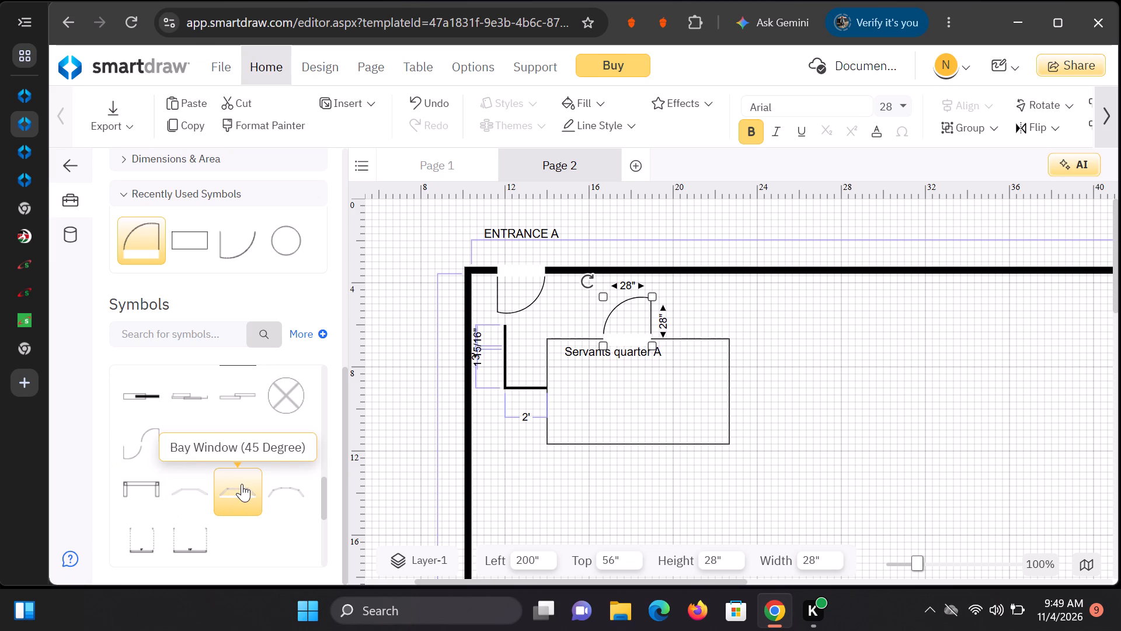
scroll(271, 485, "down", 1)
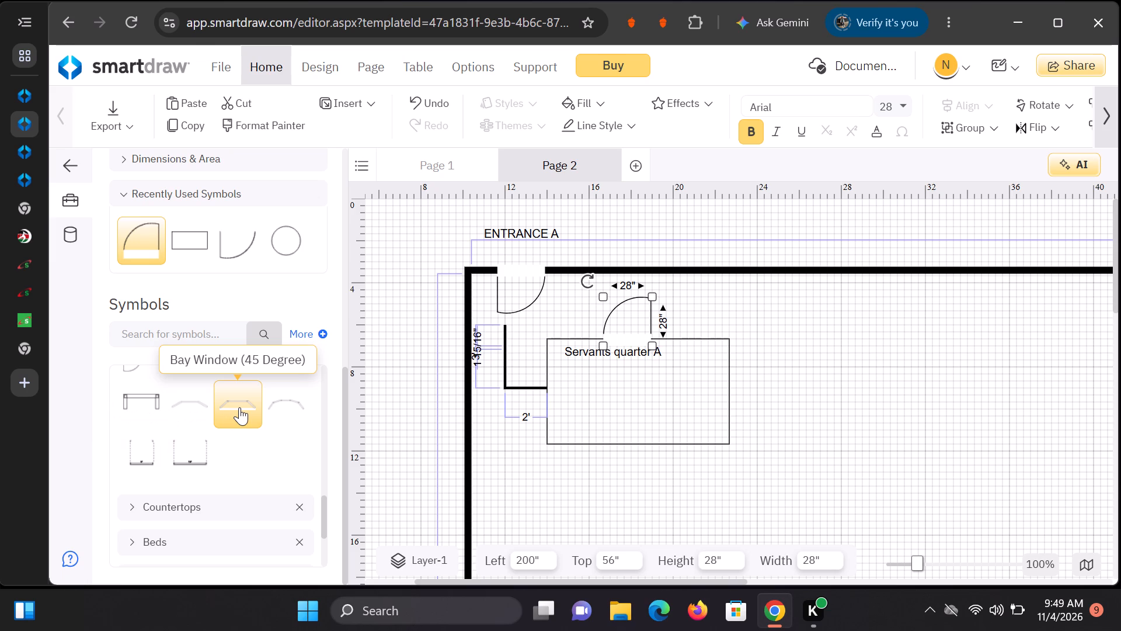
left_click(154, 398)
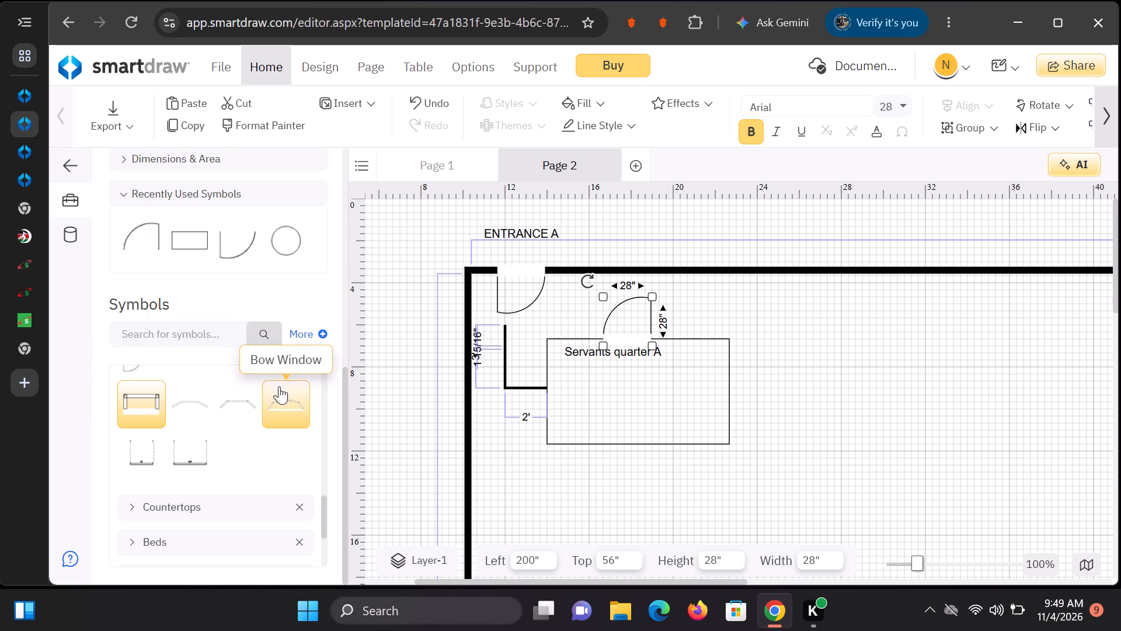
left_click(156, 398)
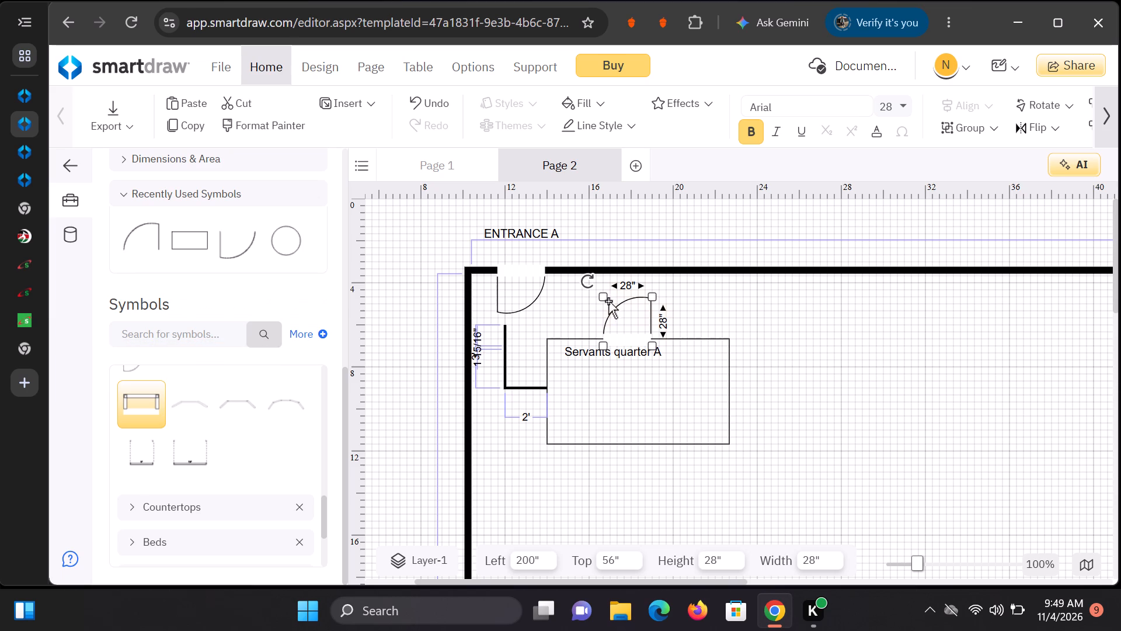
left_click(147, 390)
left_click(147, 392)
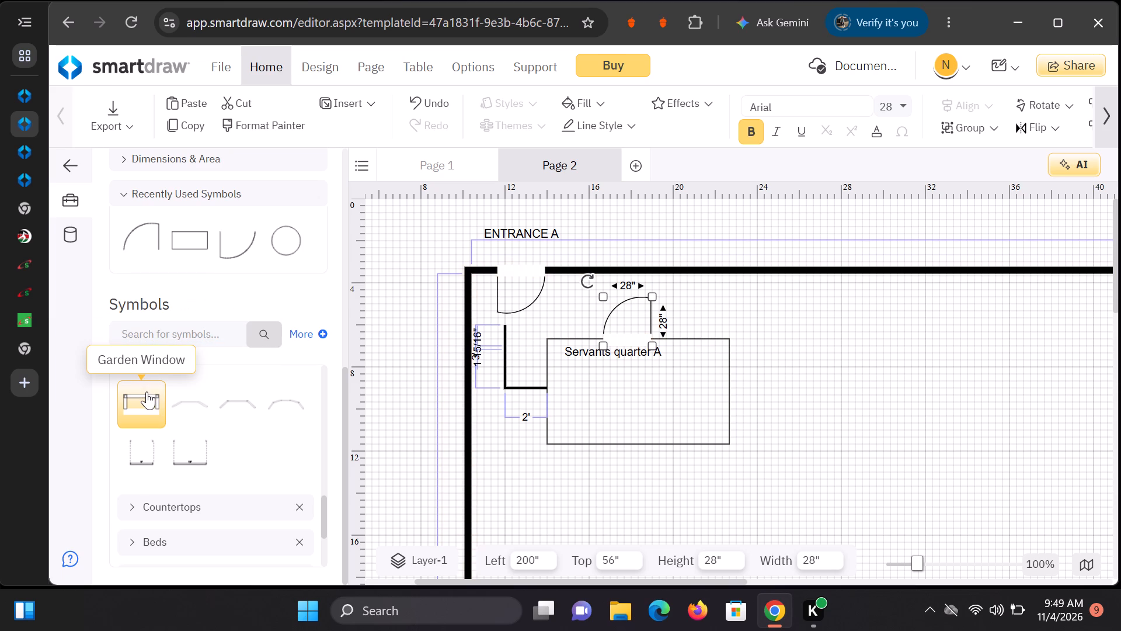
right_click(157, 385)
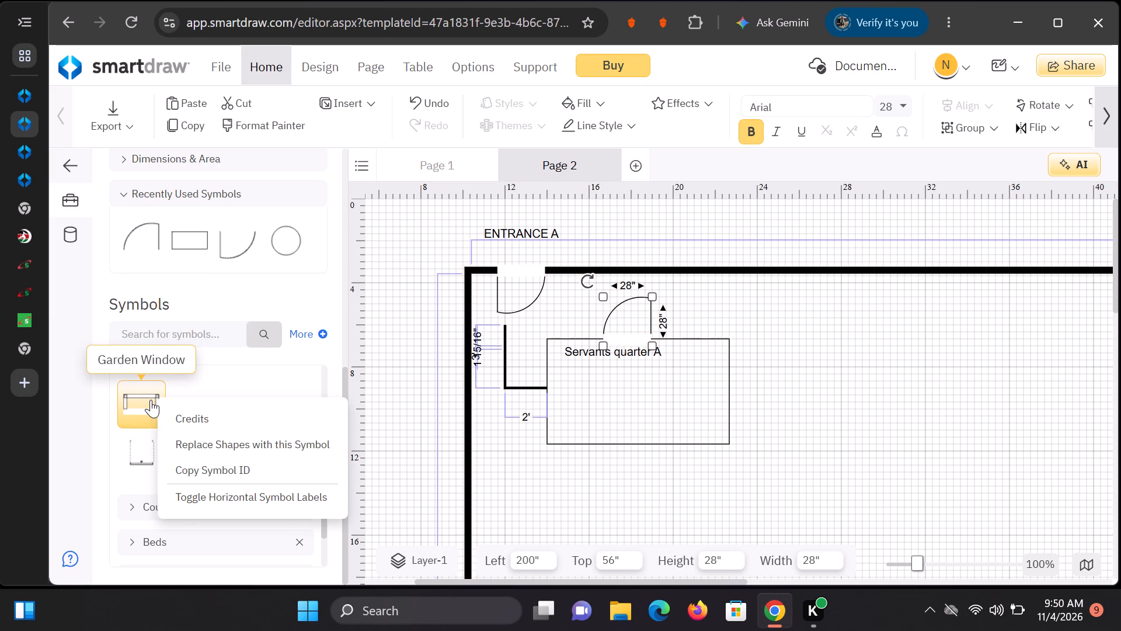
left_click(151, 400)
left_click(151, 400)
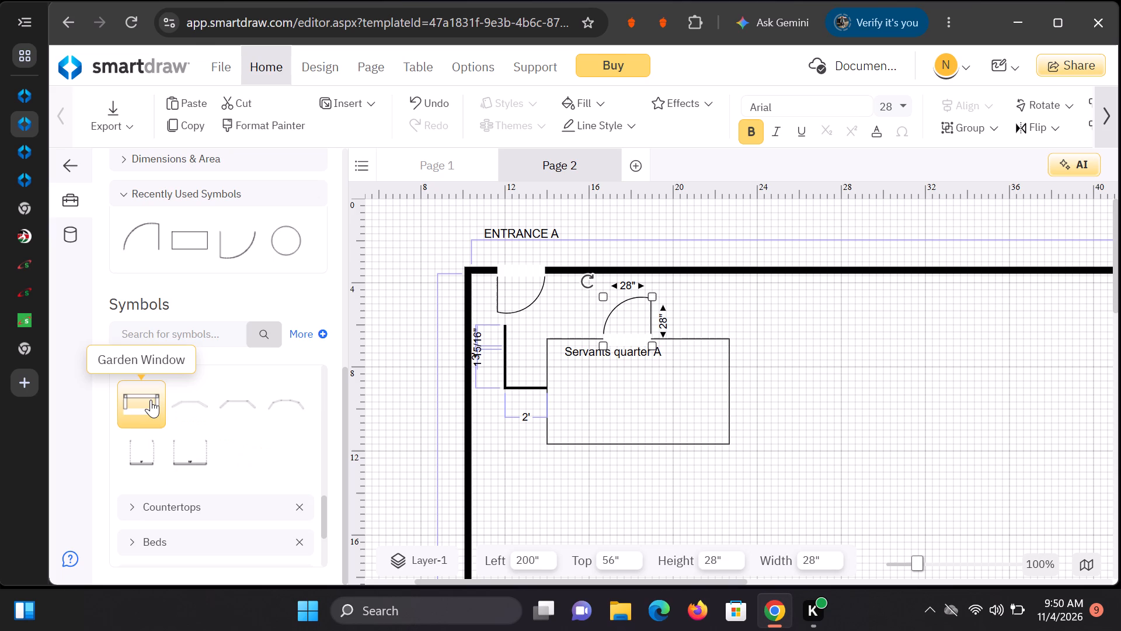
double_click(151, 400)
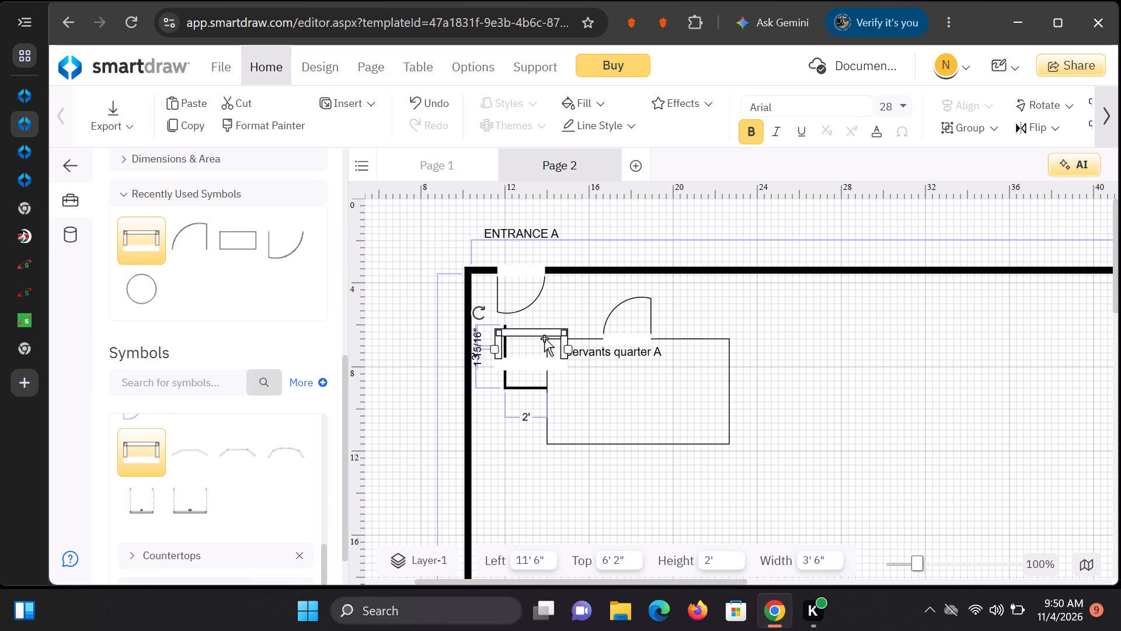
left_click_drag(543, 333, 618, 370)
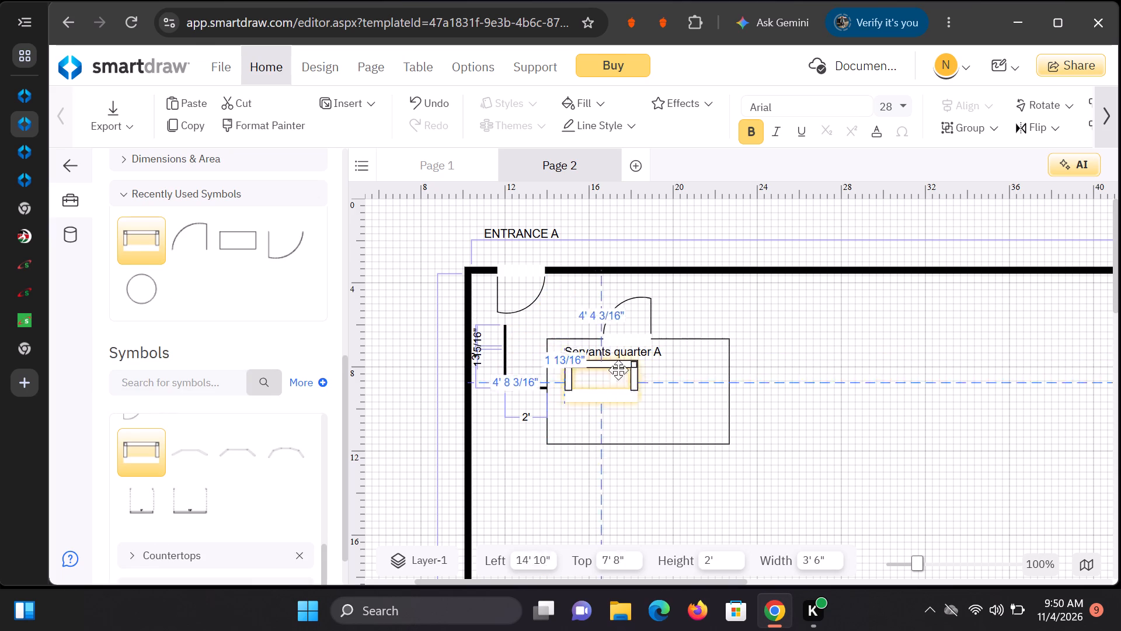
left_click_drag(618, 370, 819, 352)
Narrow the garden window to a width of 2'.
left_click_drag(845, 366, 806, 371)
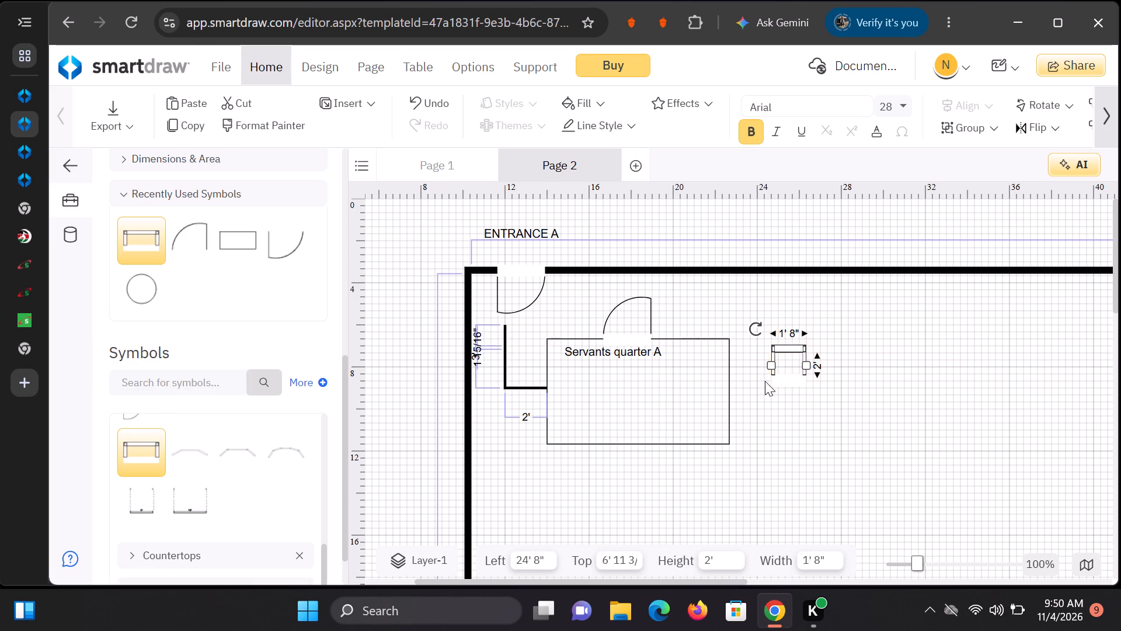
left_click_drag(770, 369, 770, 359)
left_click_drag(774, 366, 774, 356)
left_click_drag(807, 370, 807, 369)
left_click_drag(807, 369, 810, 358)
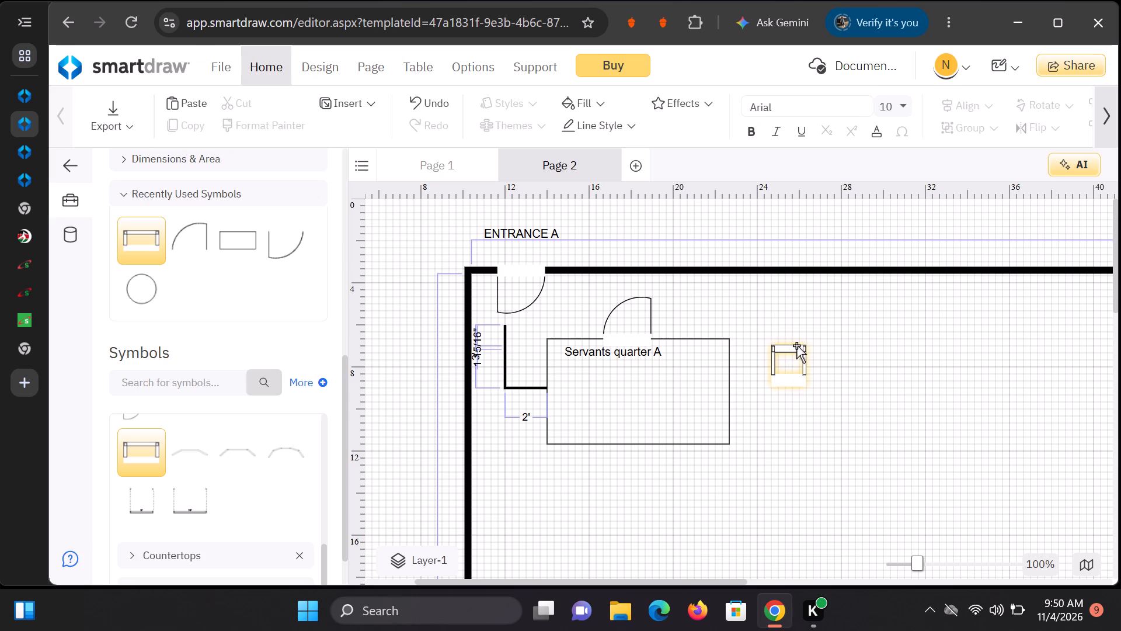
left_click(796, 345)
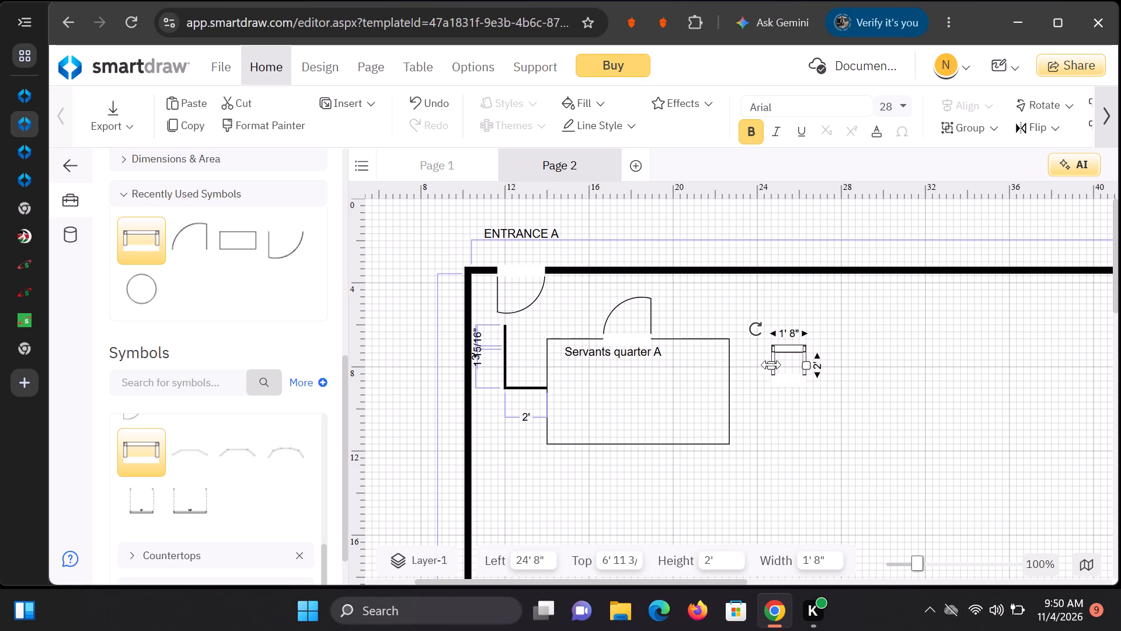
left_click_drag(773, 367, 772, 353)
left_click_drag(807, 365, 793, 372)
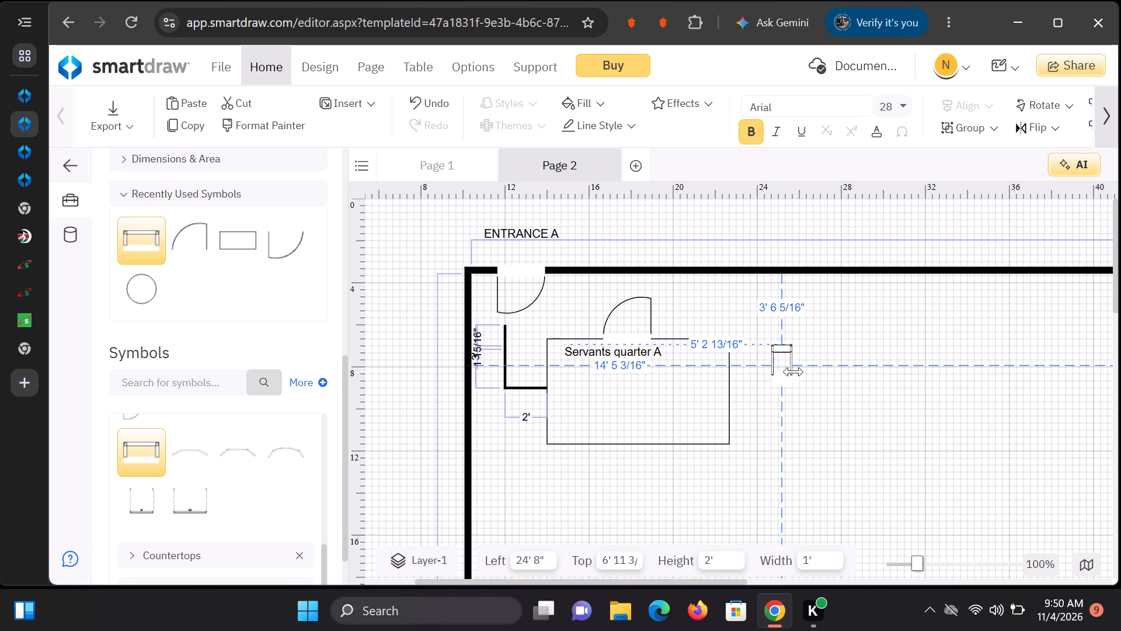
left_click_drag(793, 372, 815, 376)
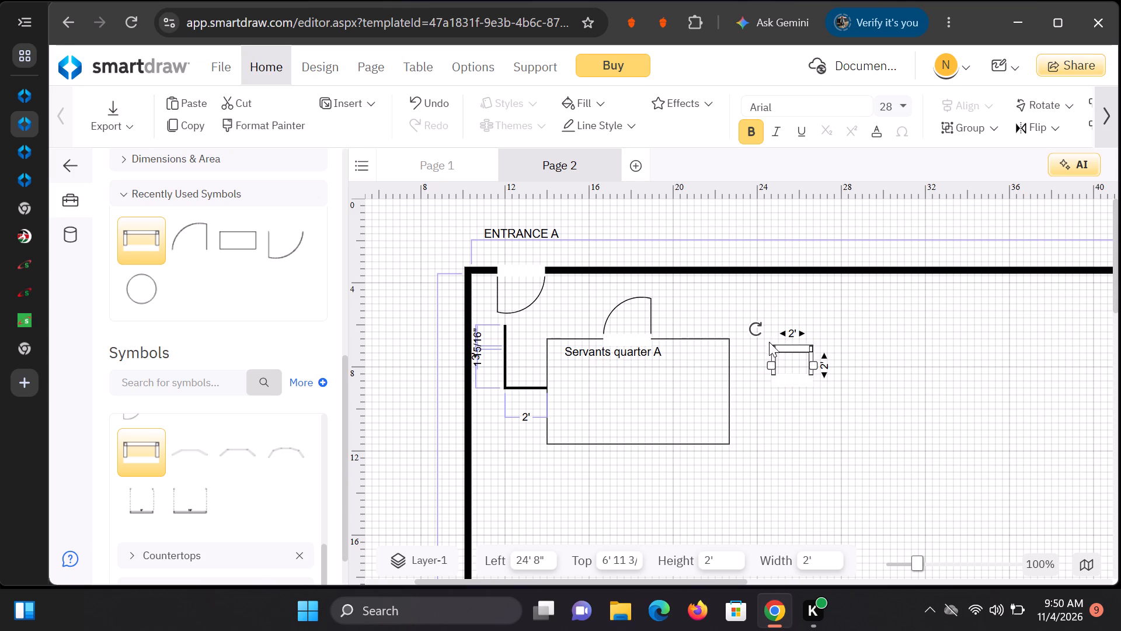
Rotate the garden window a quarter turn so it stands upright with its frame facing away from the "Servants quarter A" rectangle.
left_click_drag(759, 330, 777, 331)
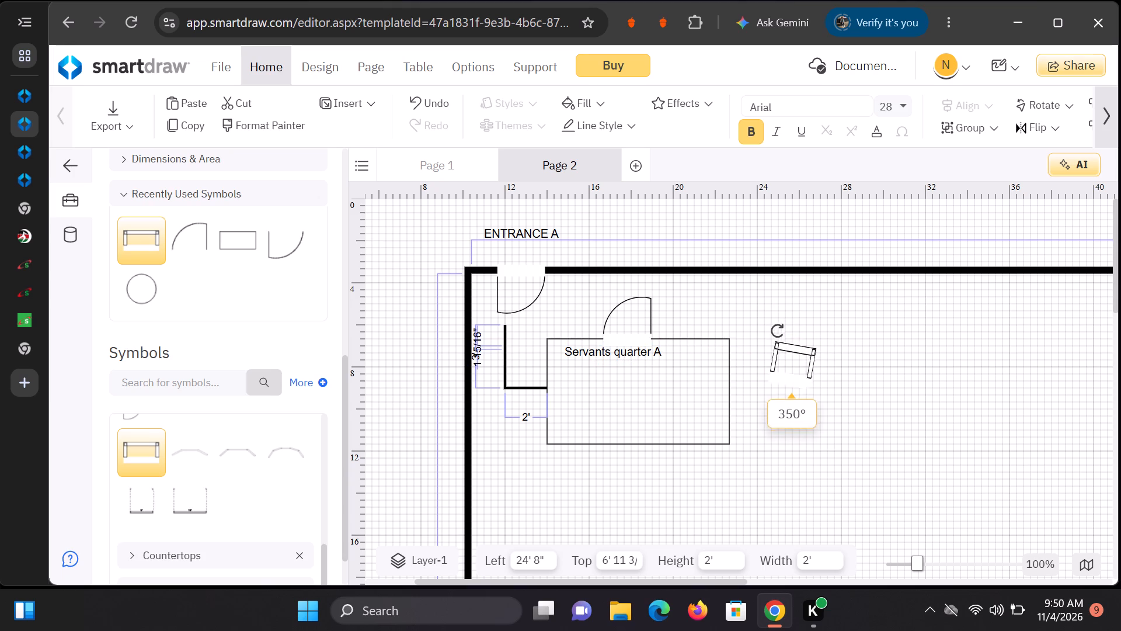
left_click_drag(777, 331, 804, 352)
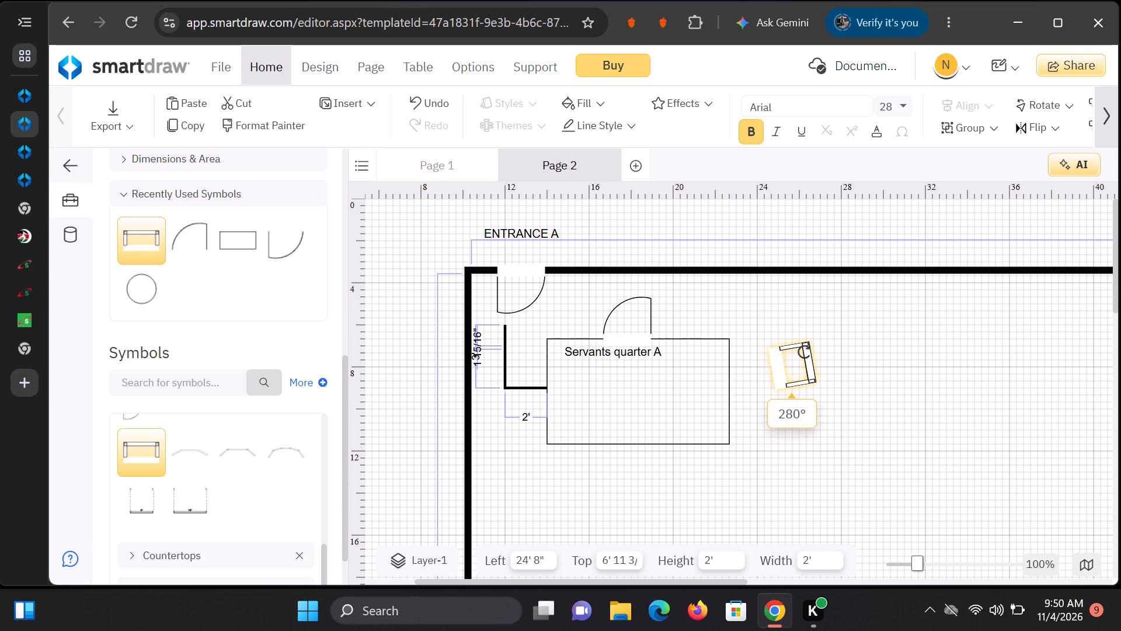
left_click_drag(804, 352, 805, 356)
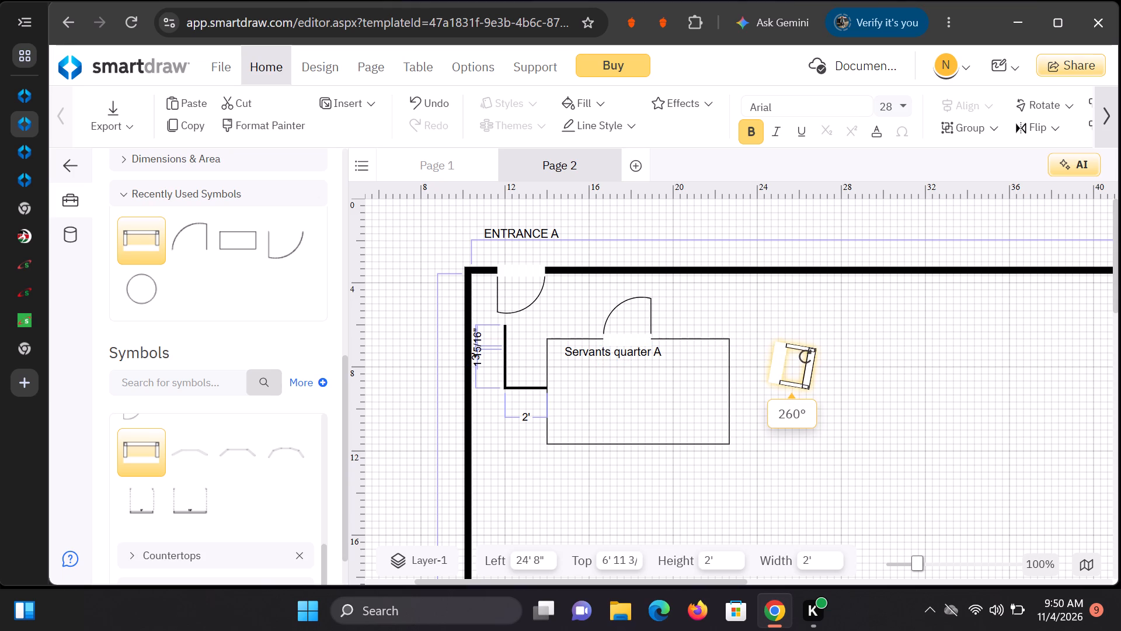
left_click_drag(805, 356, 791, 353)
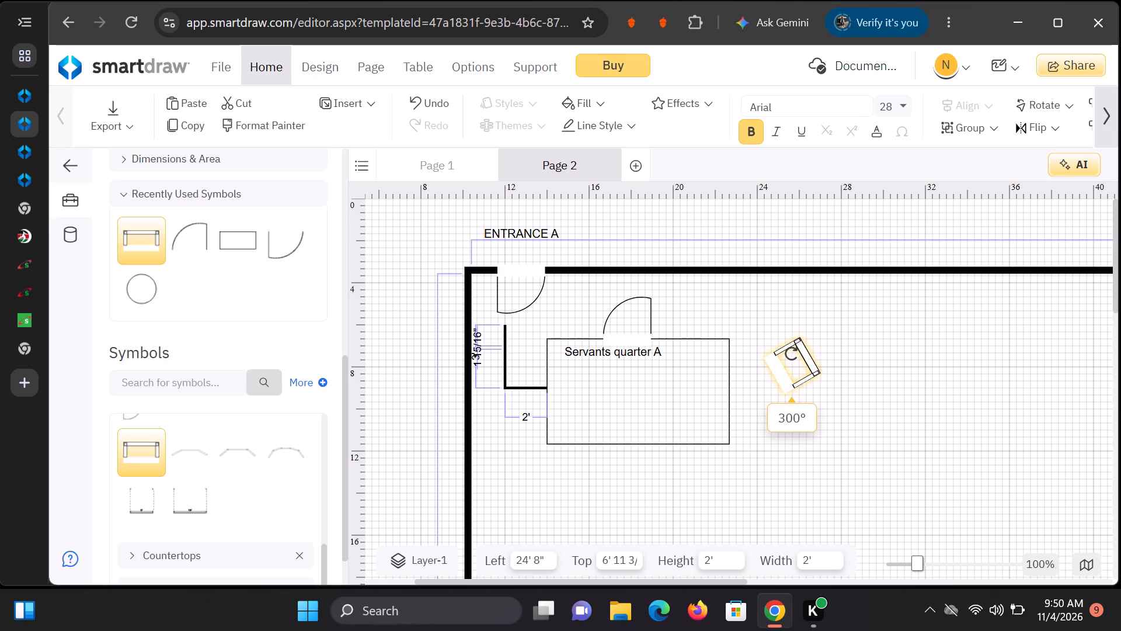
left_click_drag(791, 353, 801, 359)
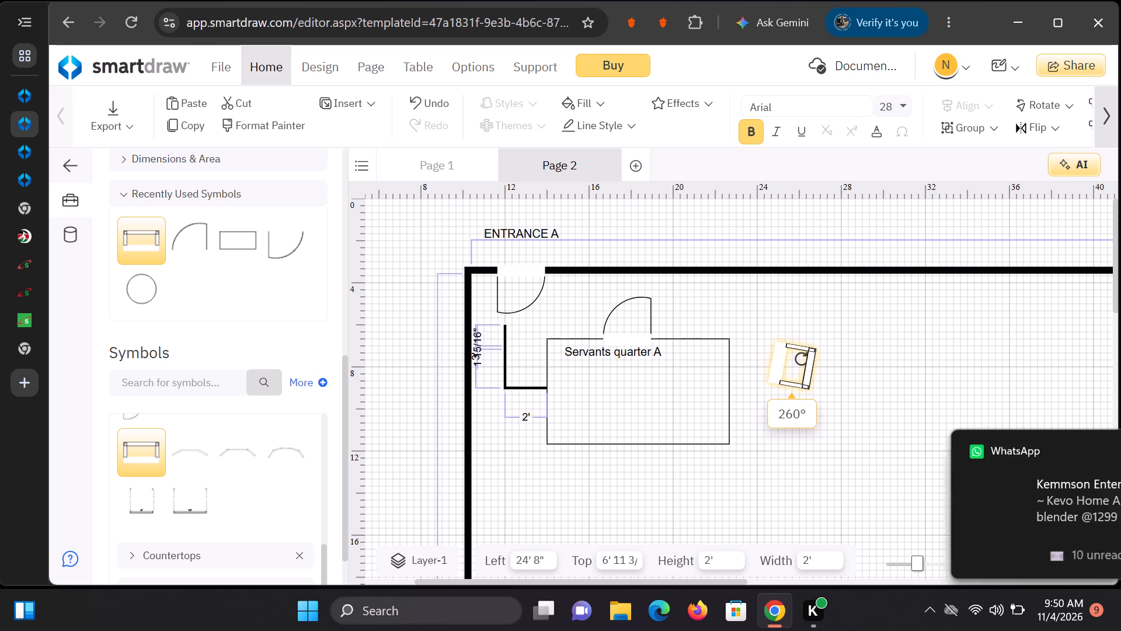
left_click_drag(801, 359, 803, 356)
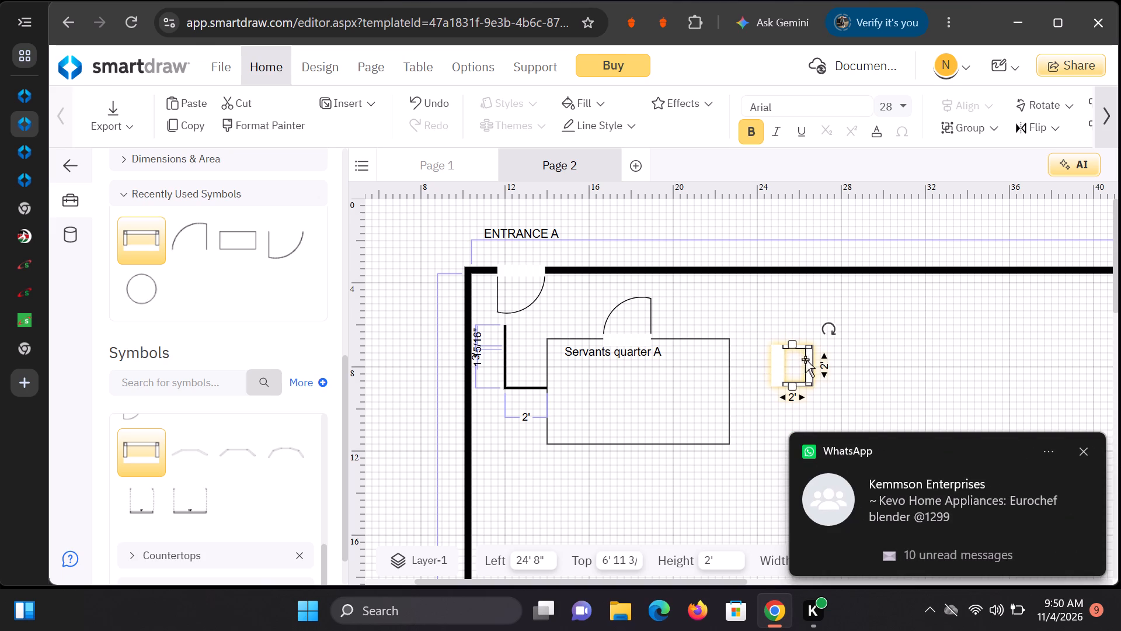
Move the rotated garden window onto the right edge of the "Servants quarter A" rectangle, near its middle.
left_click_drag(811, 365, 767, 386)
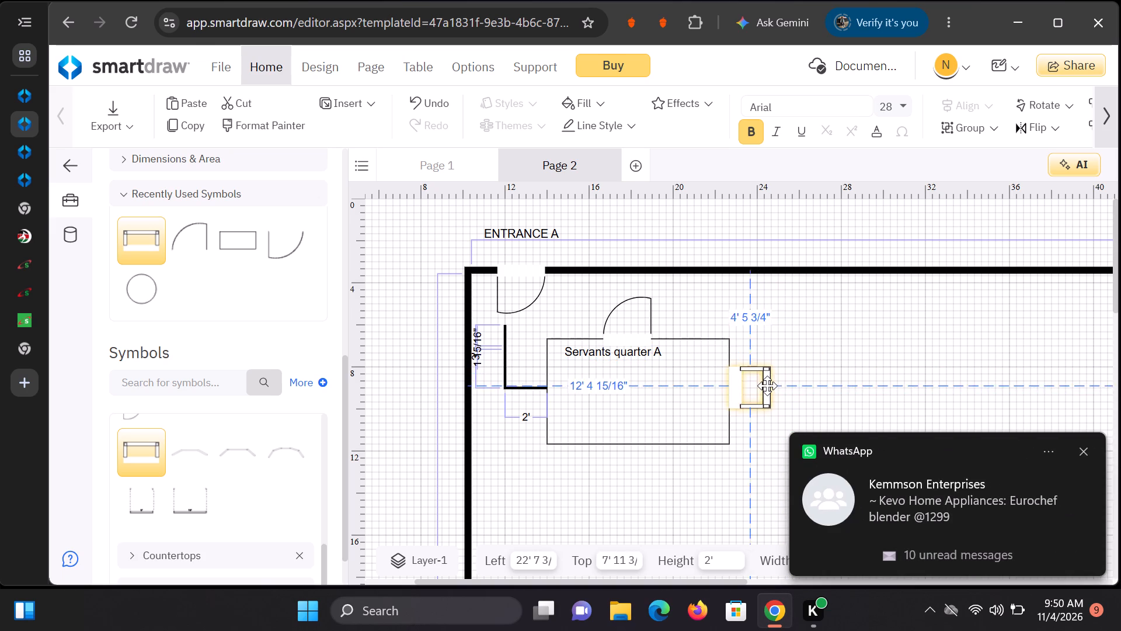
left_click_drag(767, 386, 765, 384)
left_click(852, 318)
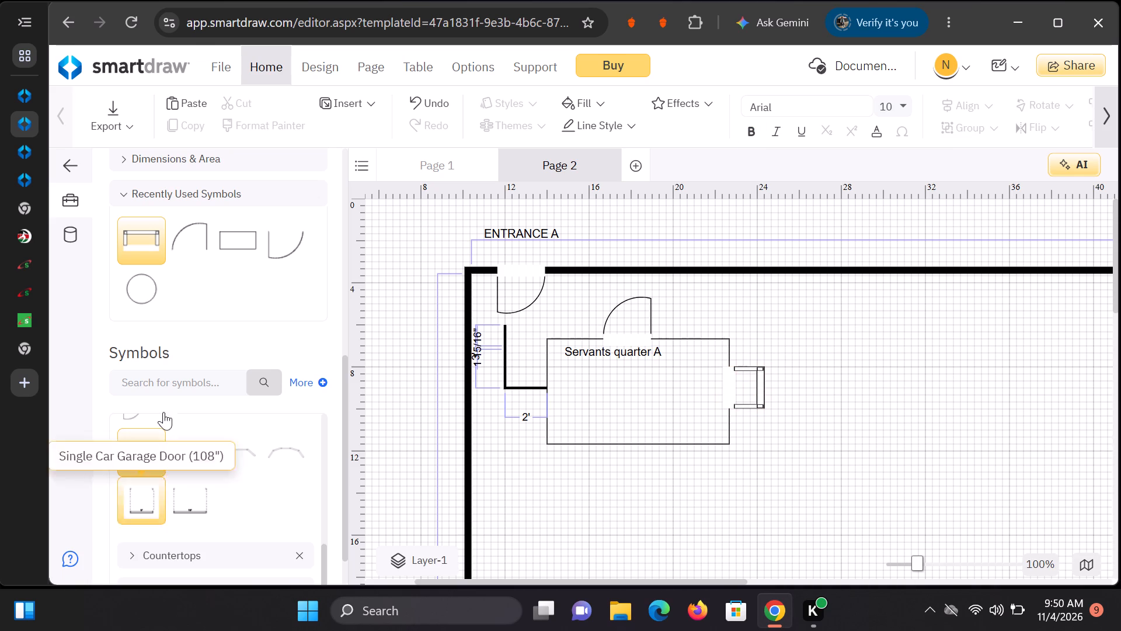
Add another rectangle near the lower left of "Servants quarter A" and size it 6' wide by 3' high.
scroll(192, 441, "up", 5)
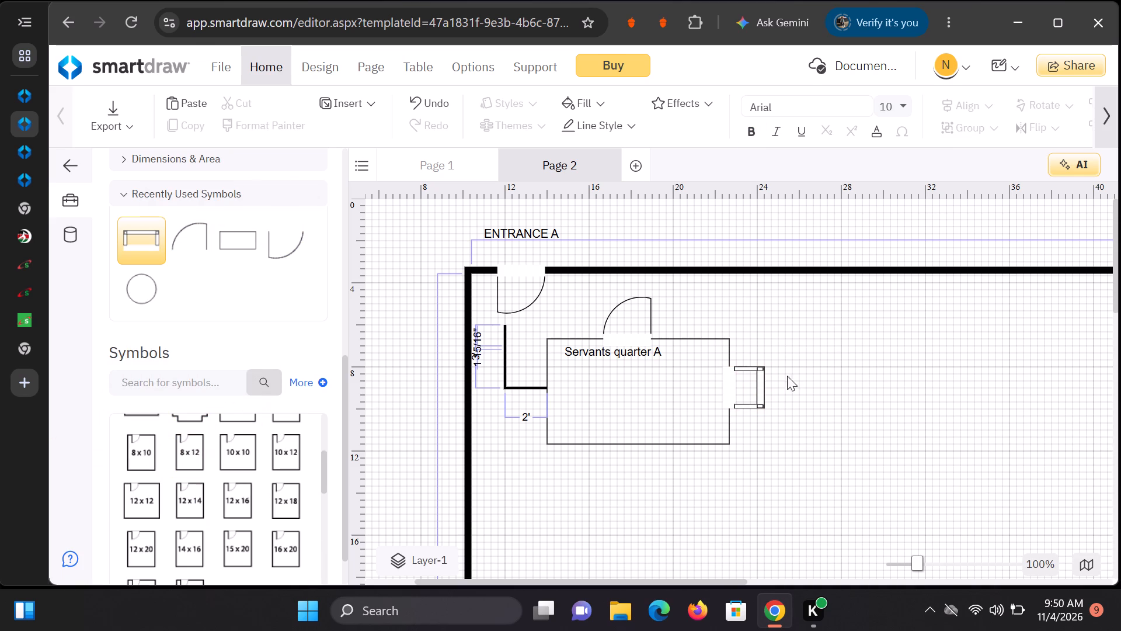
scroll(842, 343, "down", 1)
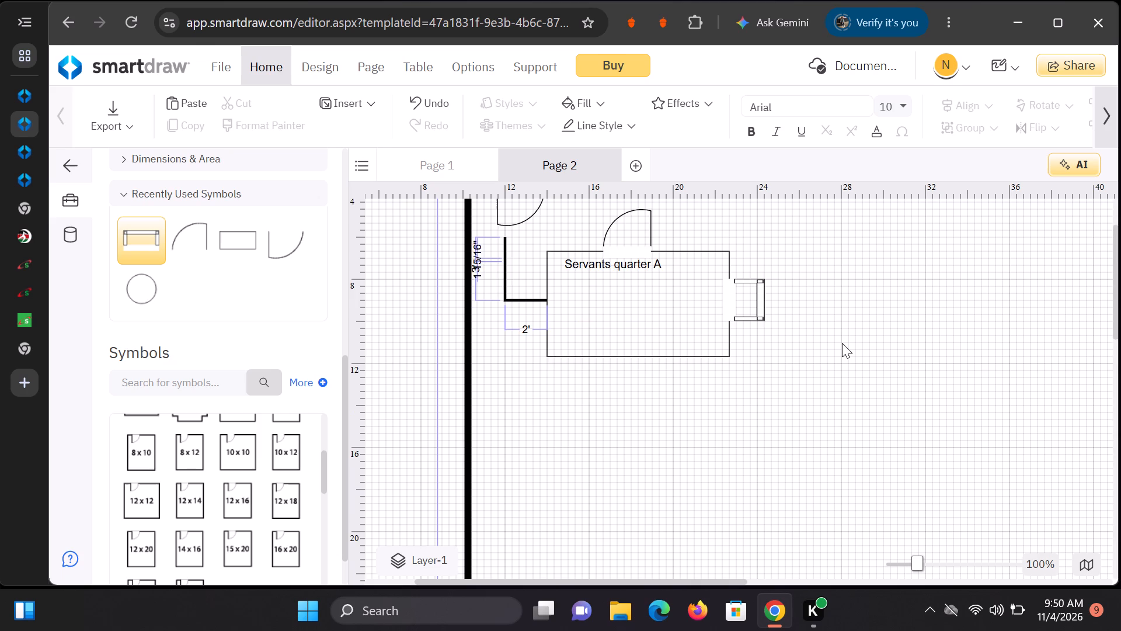
scroll(842, 343, "down", 1)
scroll(842, 343, "up", 1)
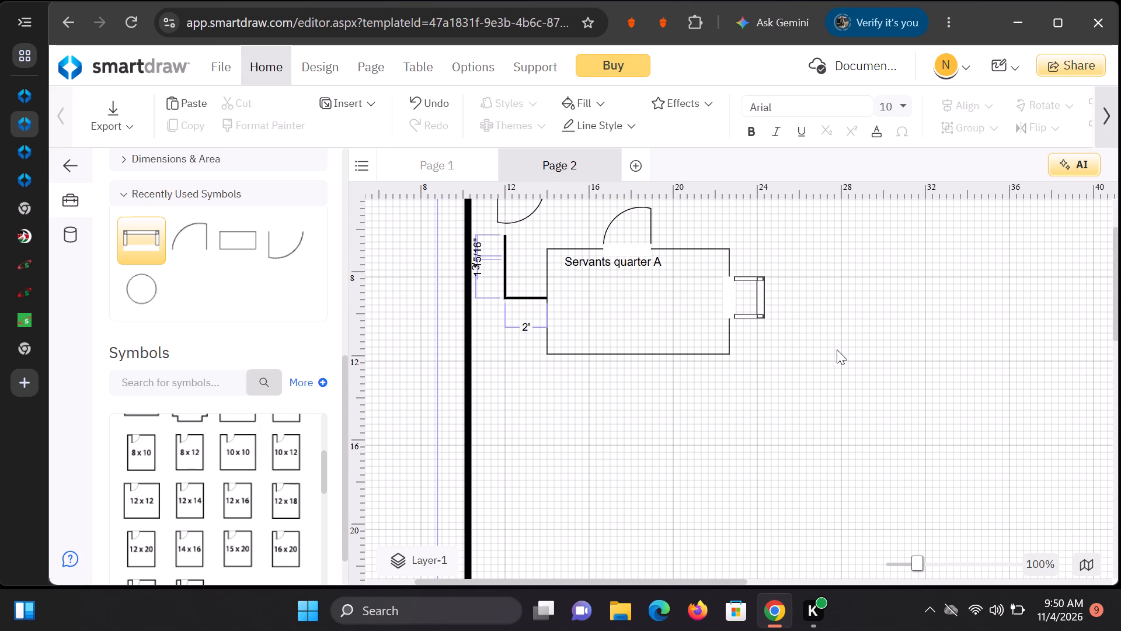
left_click_drag(241, 246, 247, 259)
double_click(249, 259)
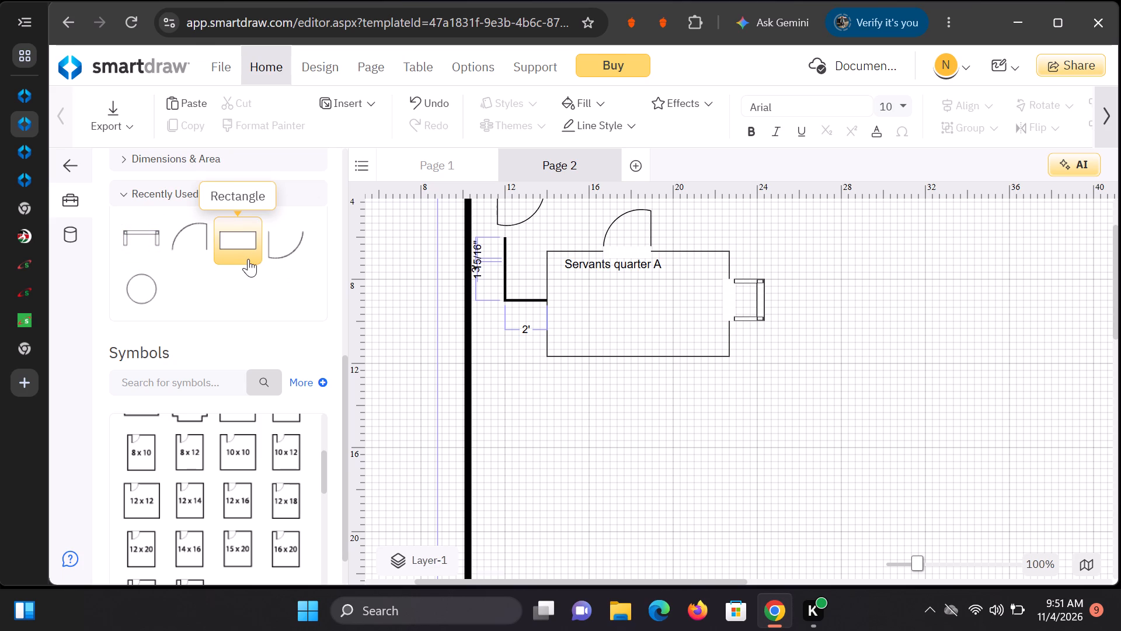
left_click_drag(514, 348, 527, 400)
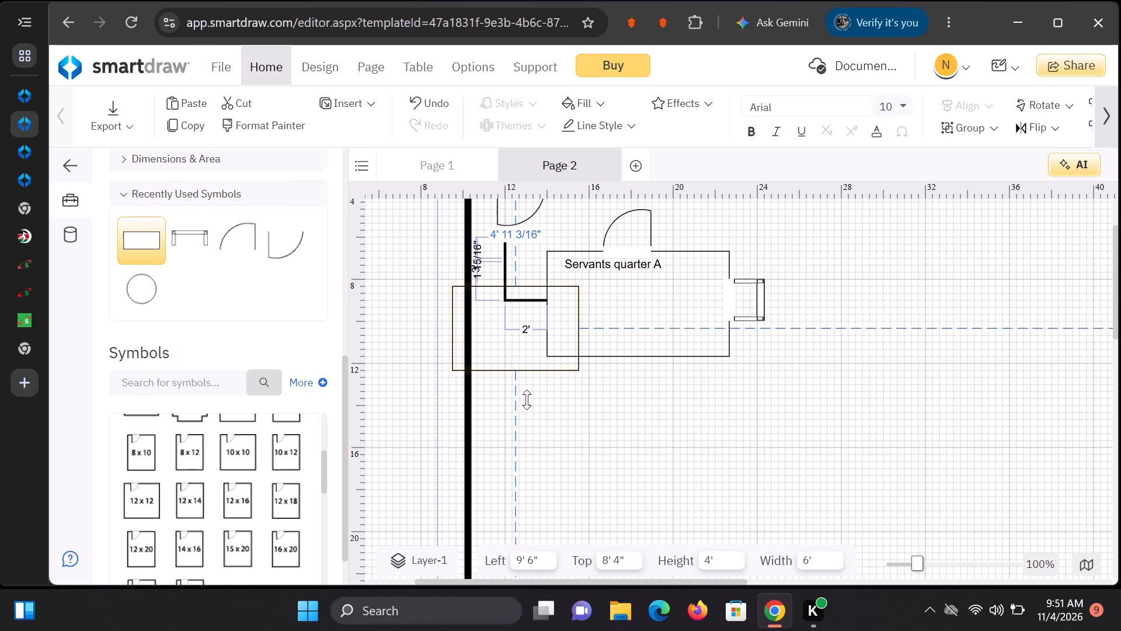
left_click_drag(527, 400, 517, 358)
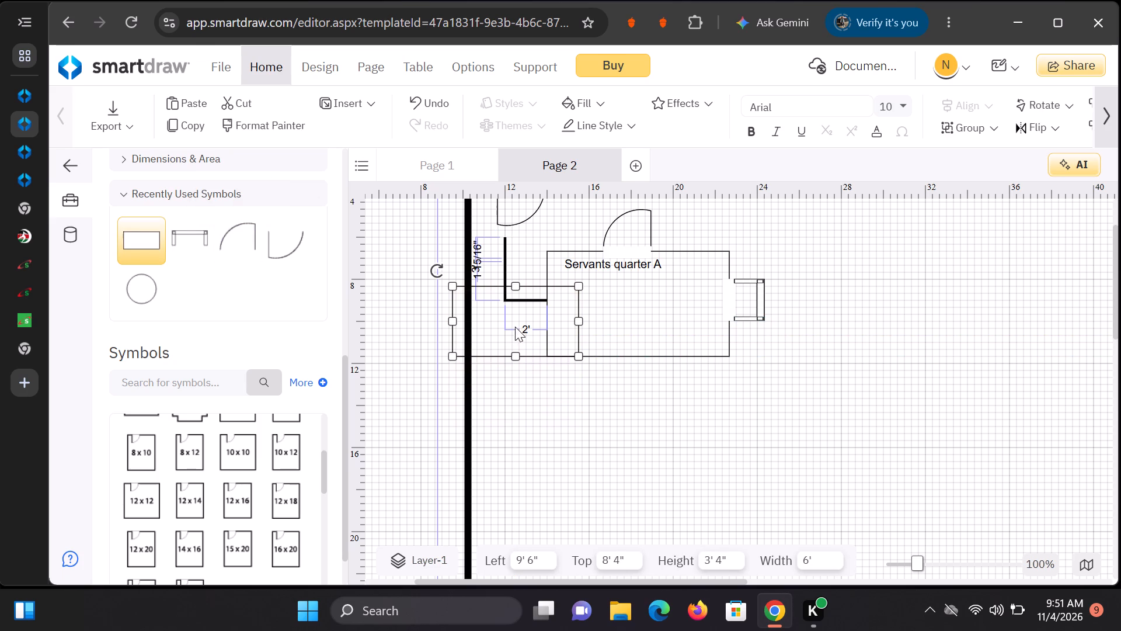
left_click_drag(514, 287, 521, 325)
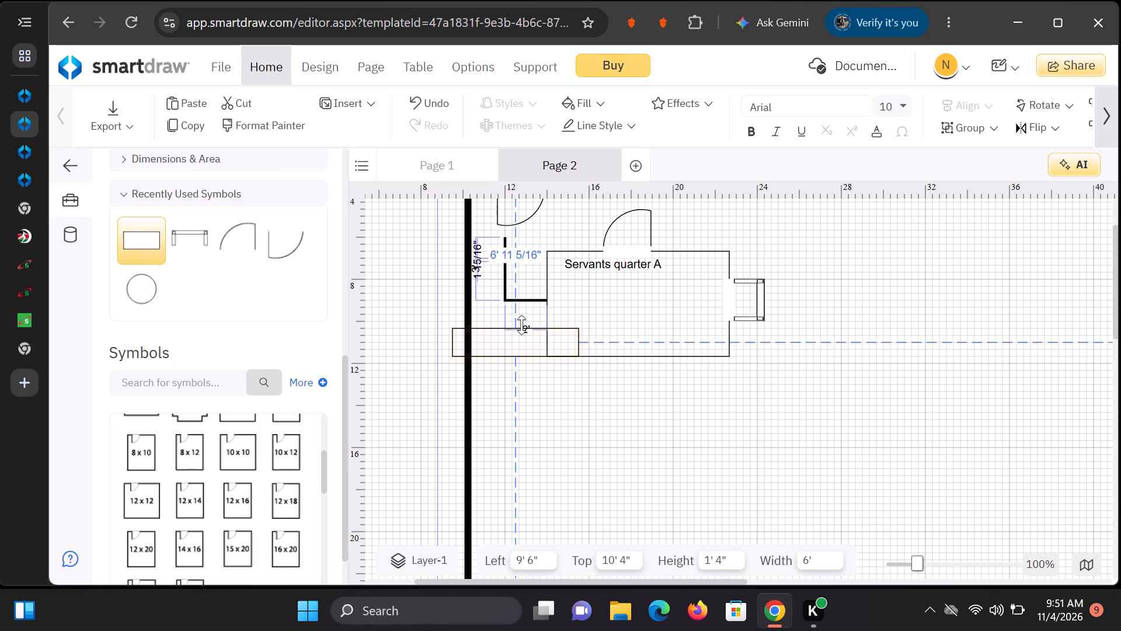
left_click_drag(521, 325, 526, 291)
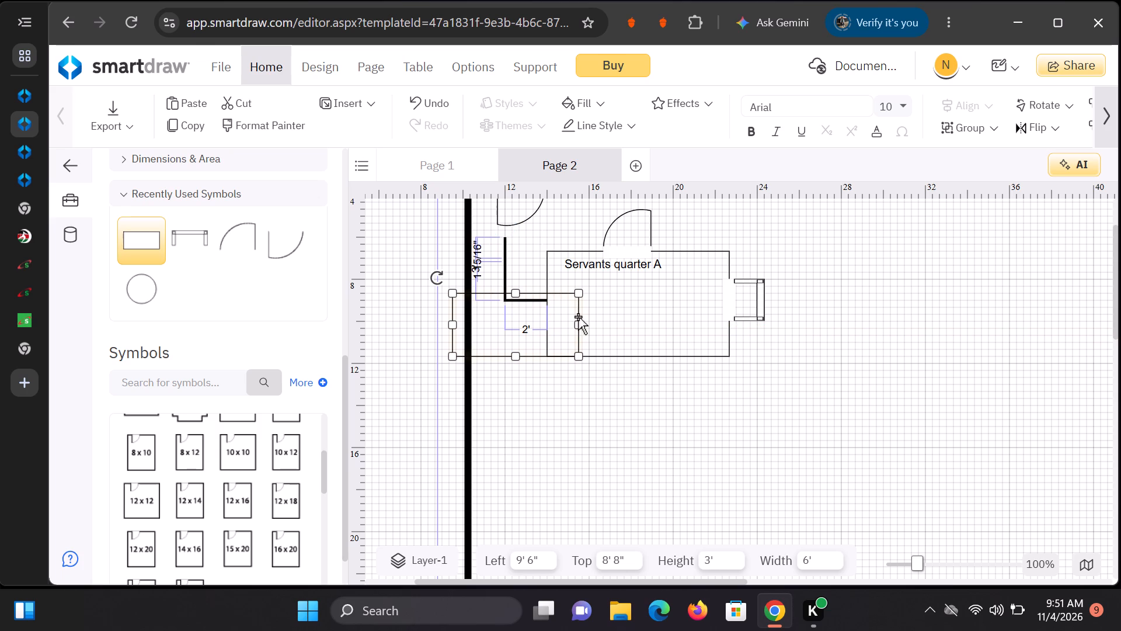
Move the new rectangle into the open area below "Servants quarter A", at Left 16' and Top 15'.
left_click_drag(558, 315, 566, 380)
left_click_drag(487, 342, 493, 359)
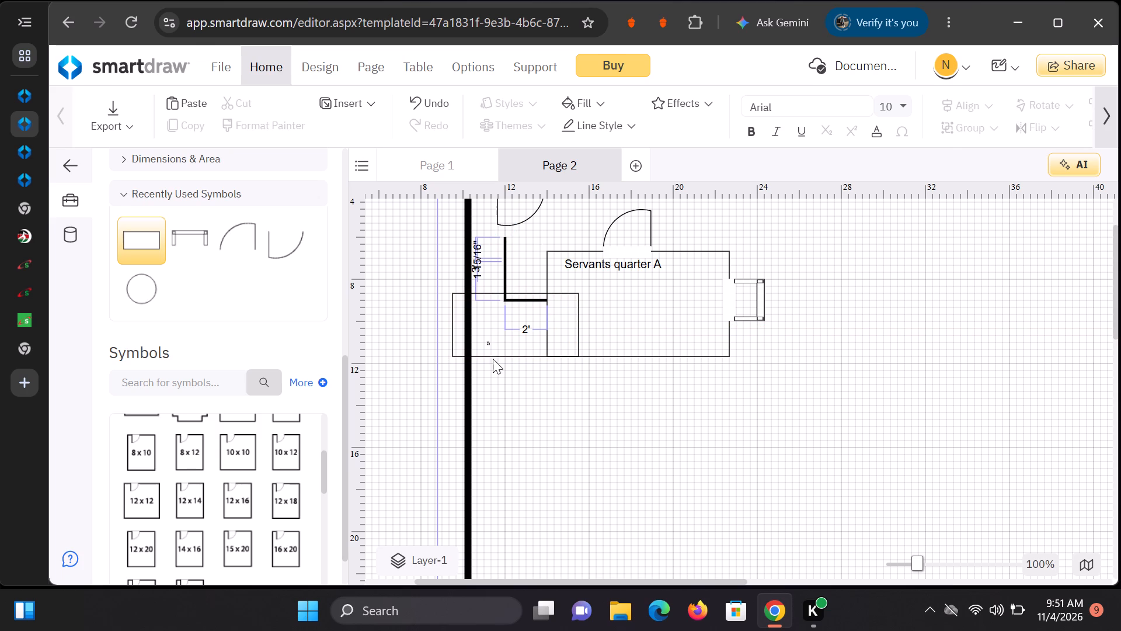
left_click_drag(493, 359, 500, 387)
left_click_drag(482, 293, 625, 424)
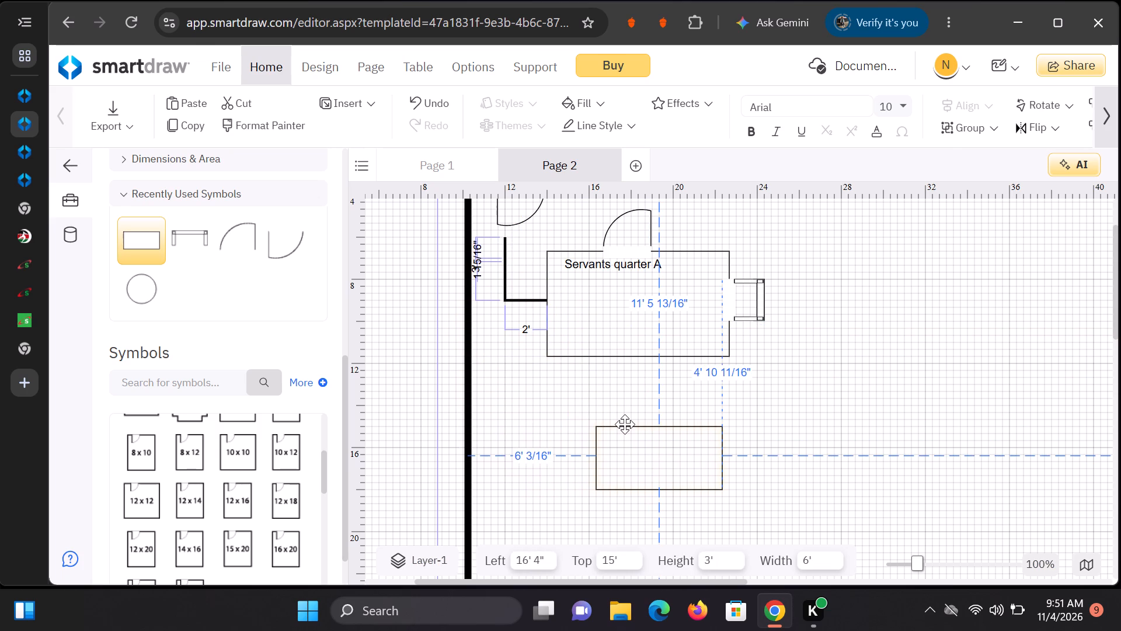
left_click_drag(625, 424, 616, 424)
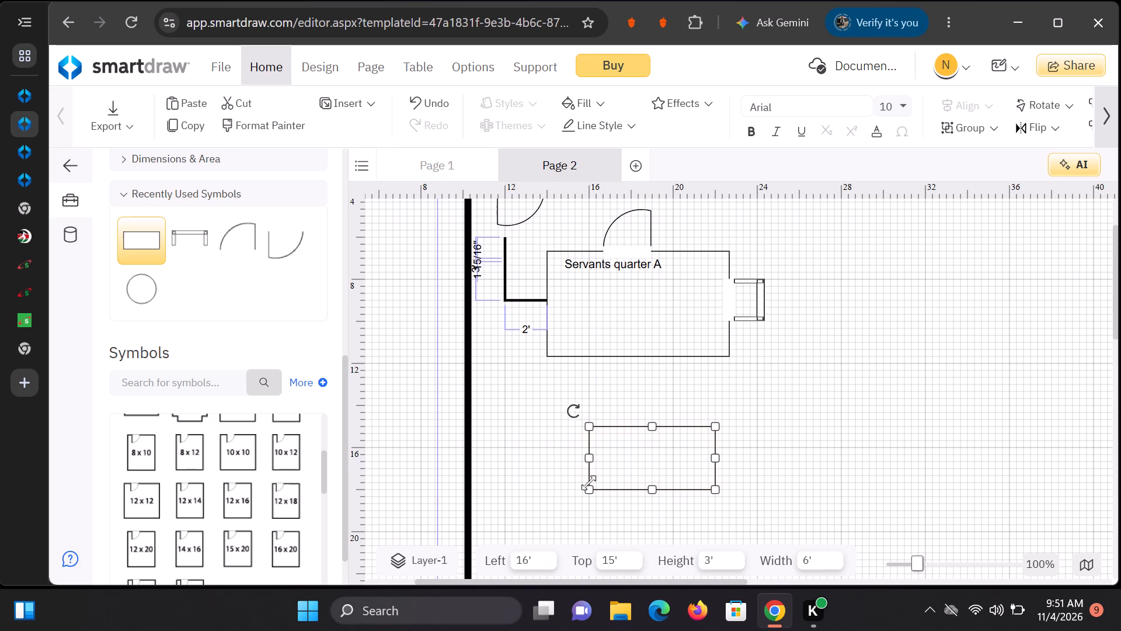
Resize the lower rectangle to 8' 8" wide by 5' high, with its sides in line with "Servants quarter A".
left_click_drag(589, 457, 552, 448)
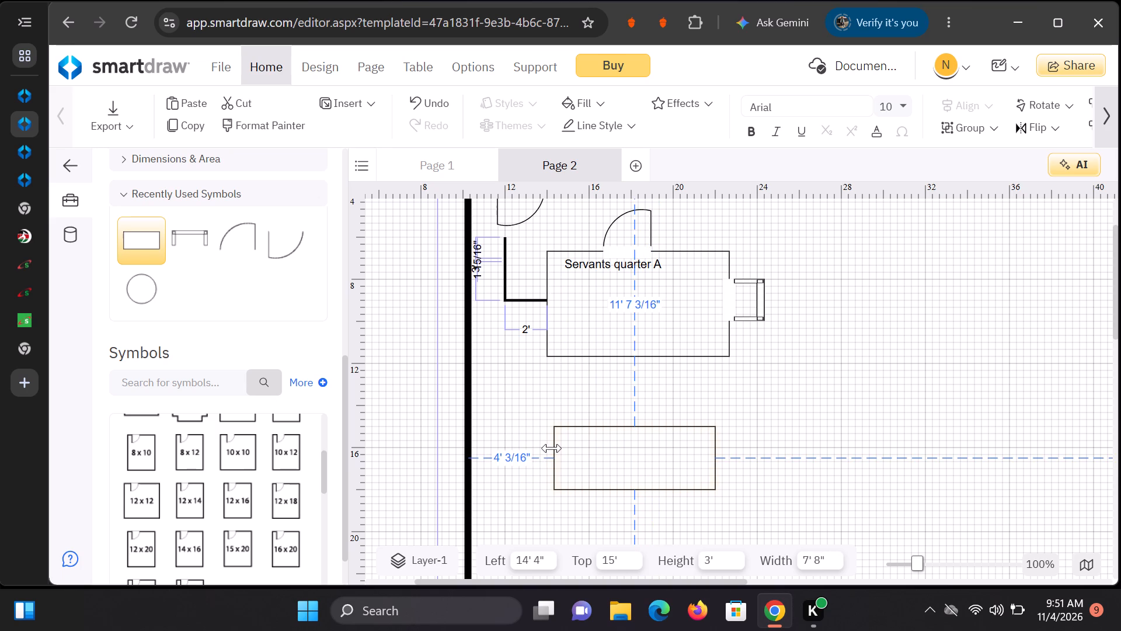
left_click_drag(552, 448, 549, 448)
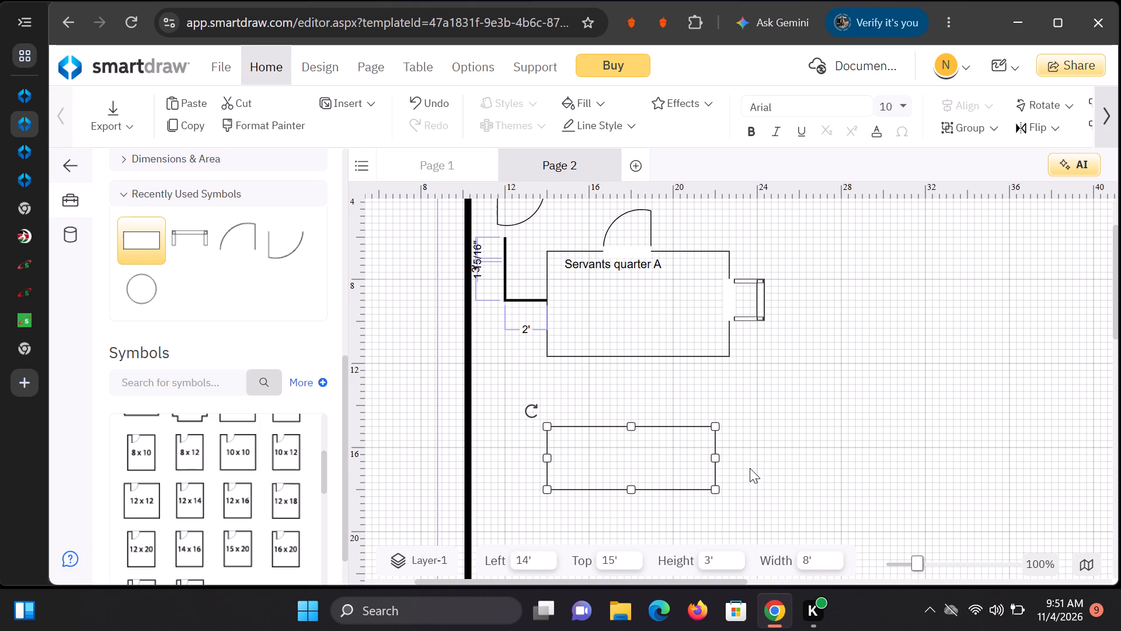
left_click_drag(713, 457, 733, 460)
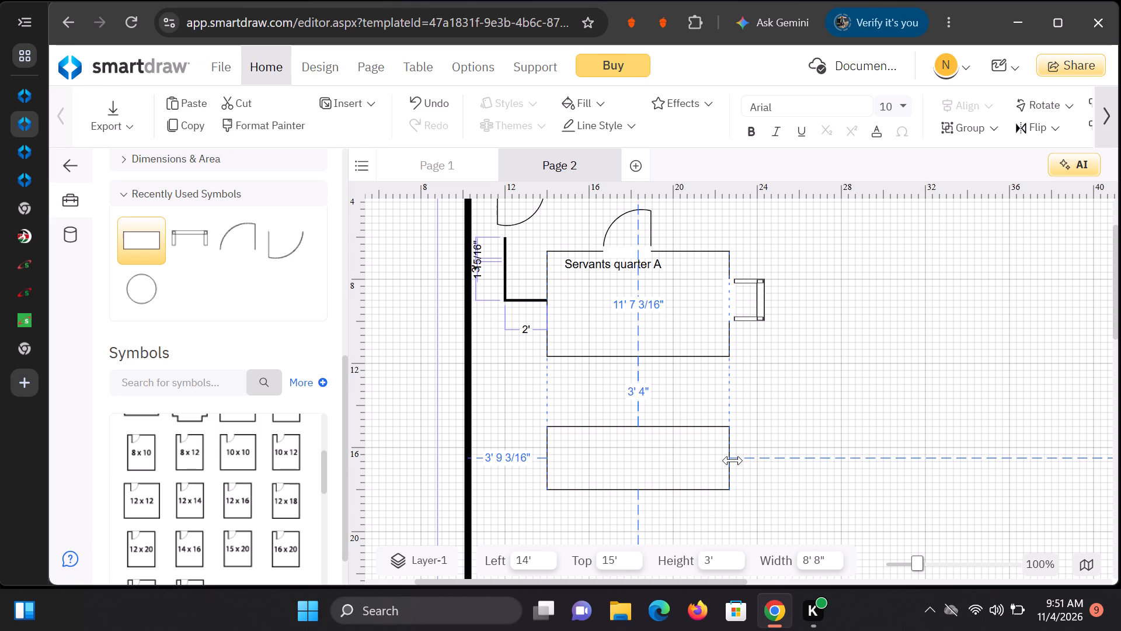
left_click_drag(733, 460, 732, 460)
scroll(860, 360, "down", 1)
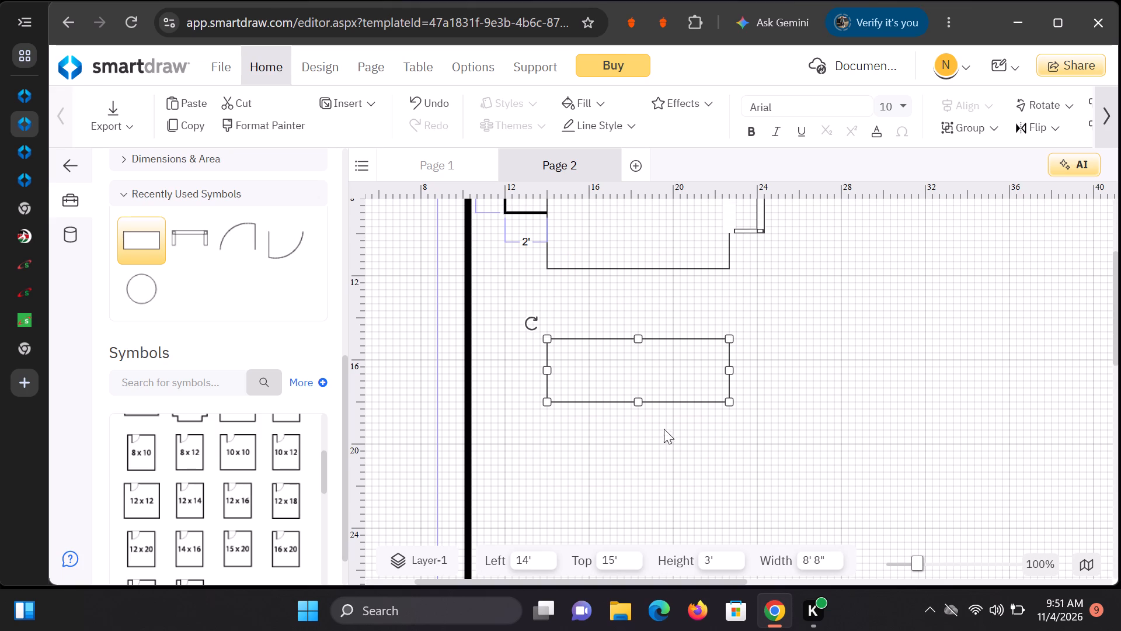
left_click_drag(639, 401, 645, 436)
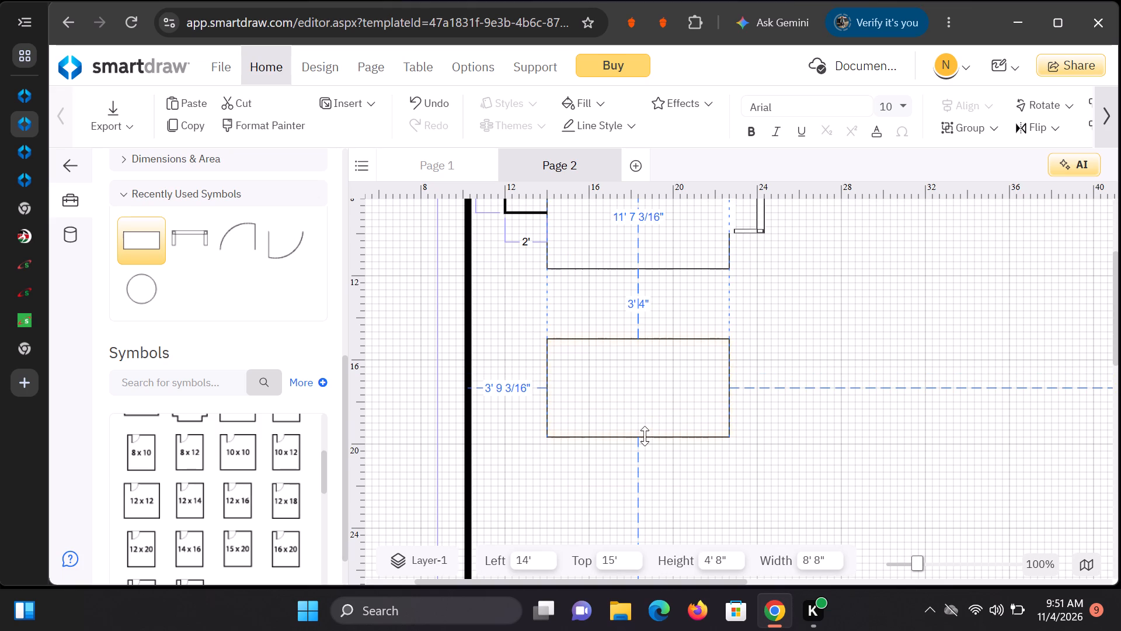
left_click_drag(645, 436, 648, 443)
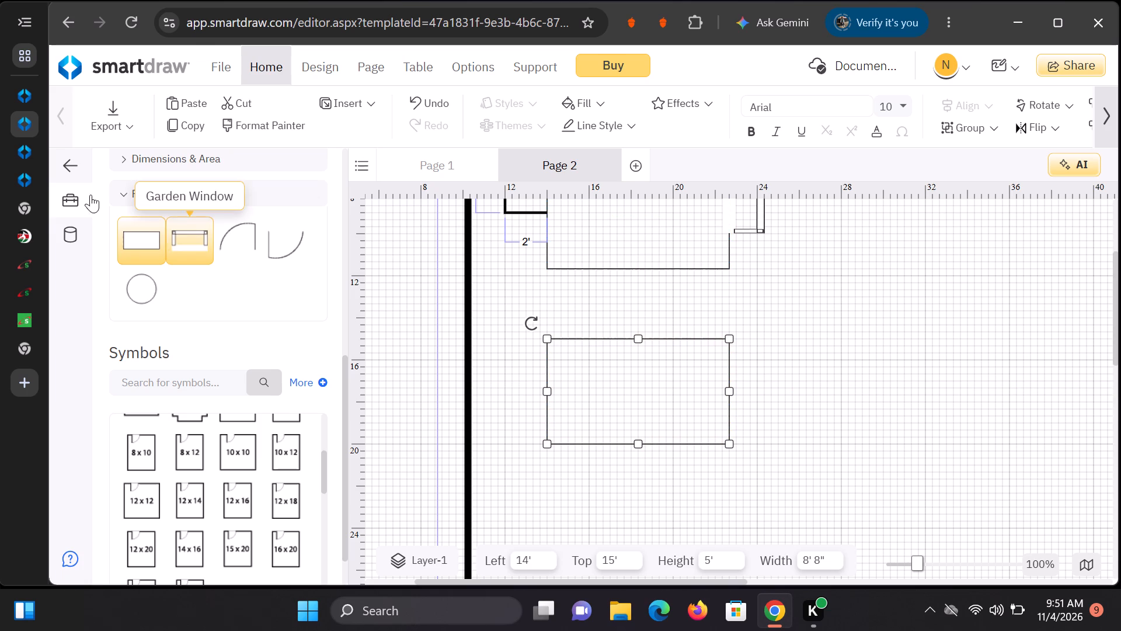
Draw a straight line about 1' 4" long down from the middle of the "Servants quarter A" rectangle's lower edge.
scroll(242, 494, "up", 8)
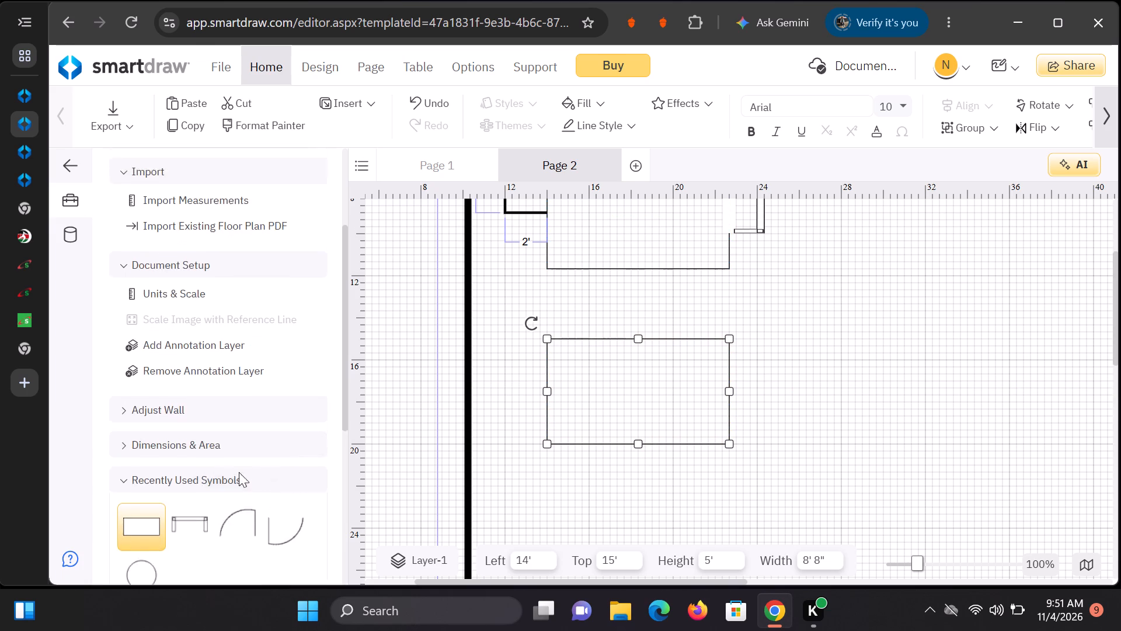
scroll(239, 472, "up", 3)
left_click(276, 224)
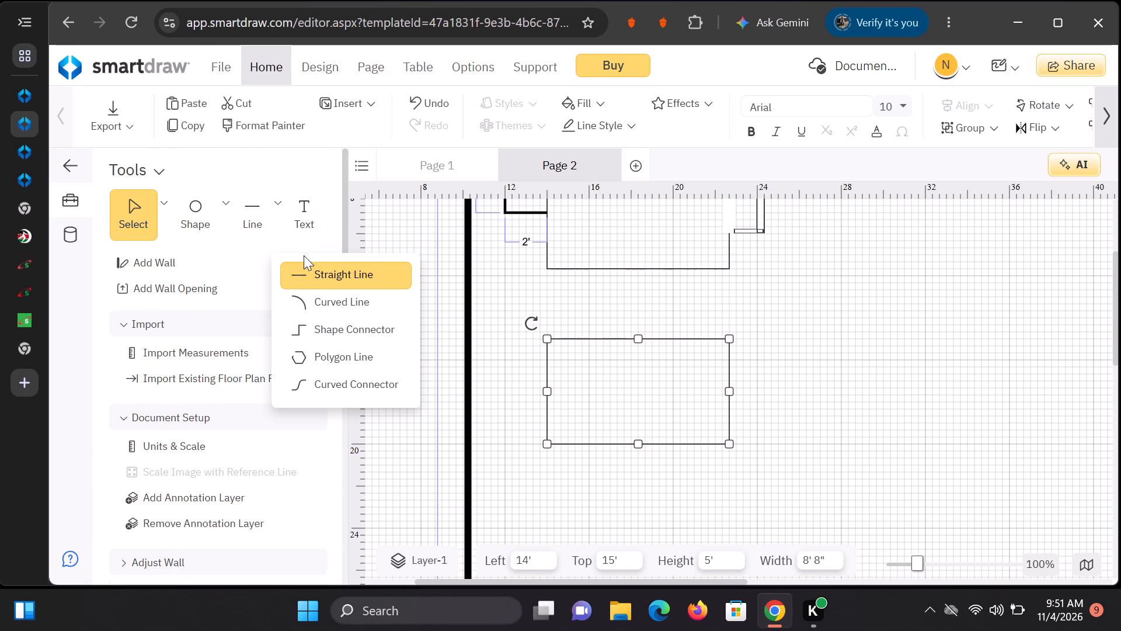
left_click(316, 275)
left_click_drag(630, 269, 629, 276)
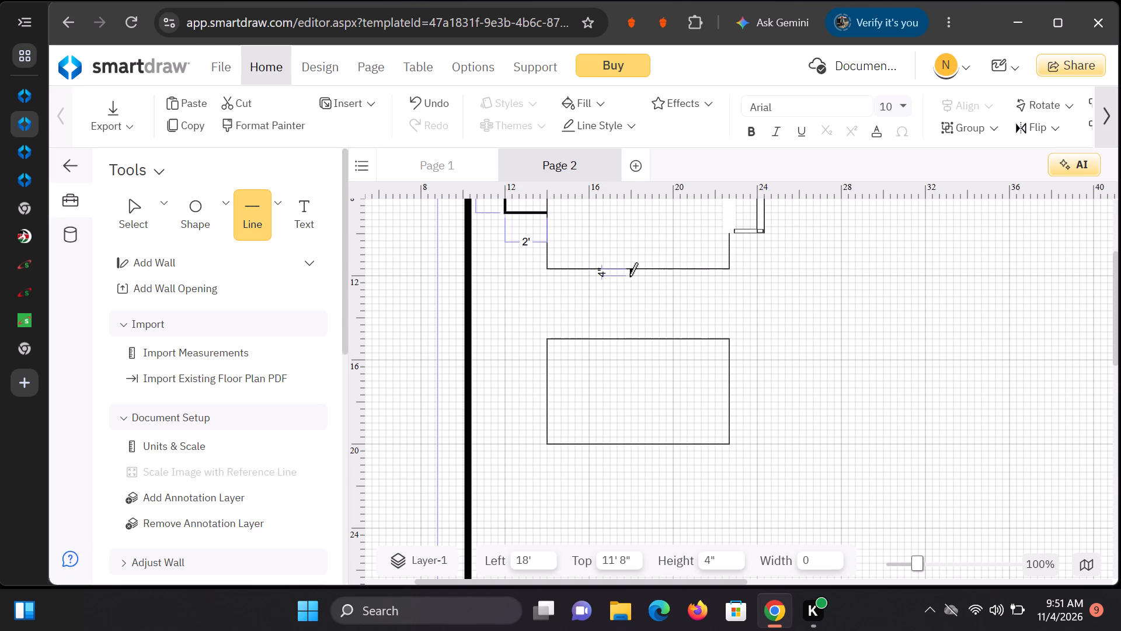
left_click_drag(629, 276, 631, 298)
Add a 28" door symbol and place it on the lower rectangle's upper edge, near its left corner.
scroll(226, 445, "up", 1)
scroll(228, 445, "down", 2)
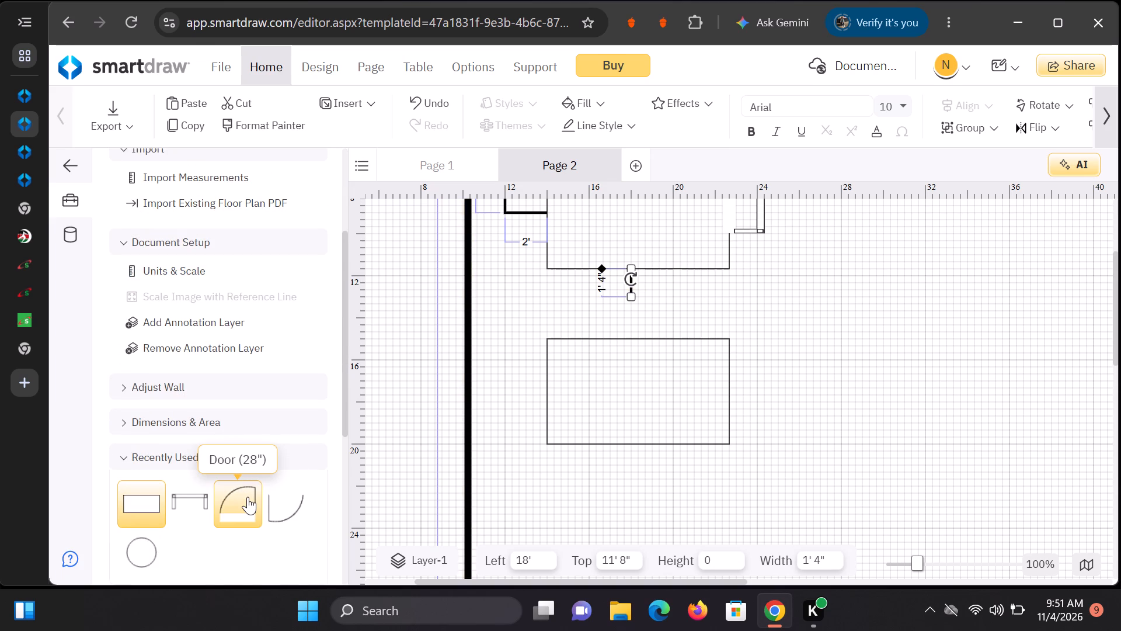
left_click(248, 497)
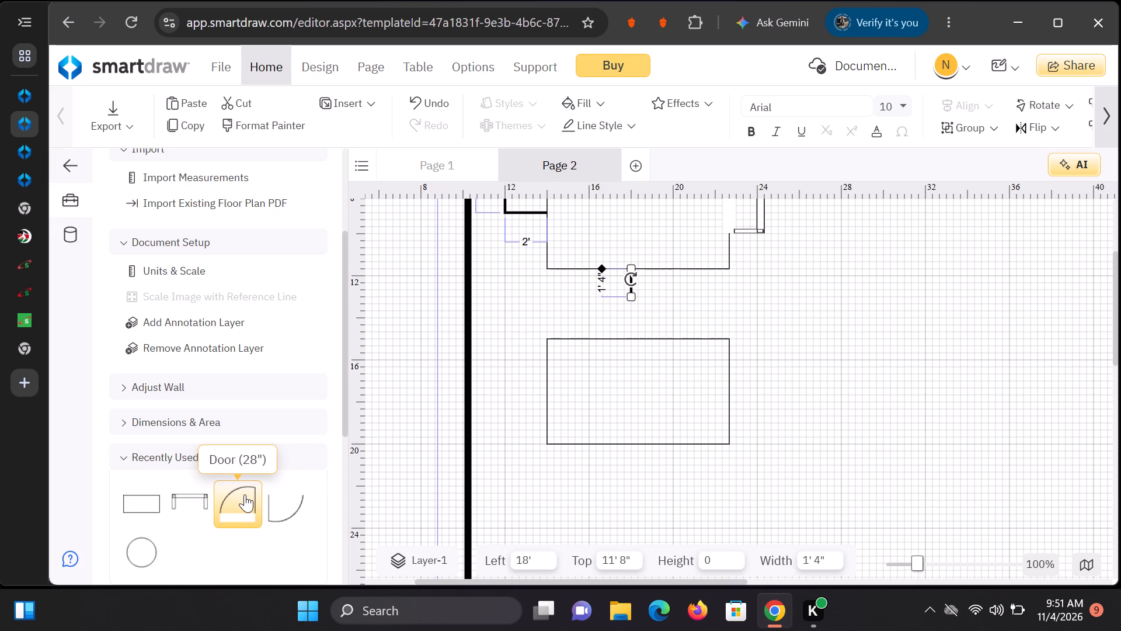
left_click(245, 494)
double_click(245, 498)
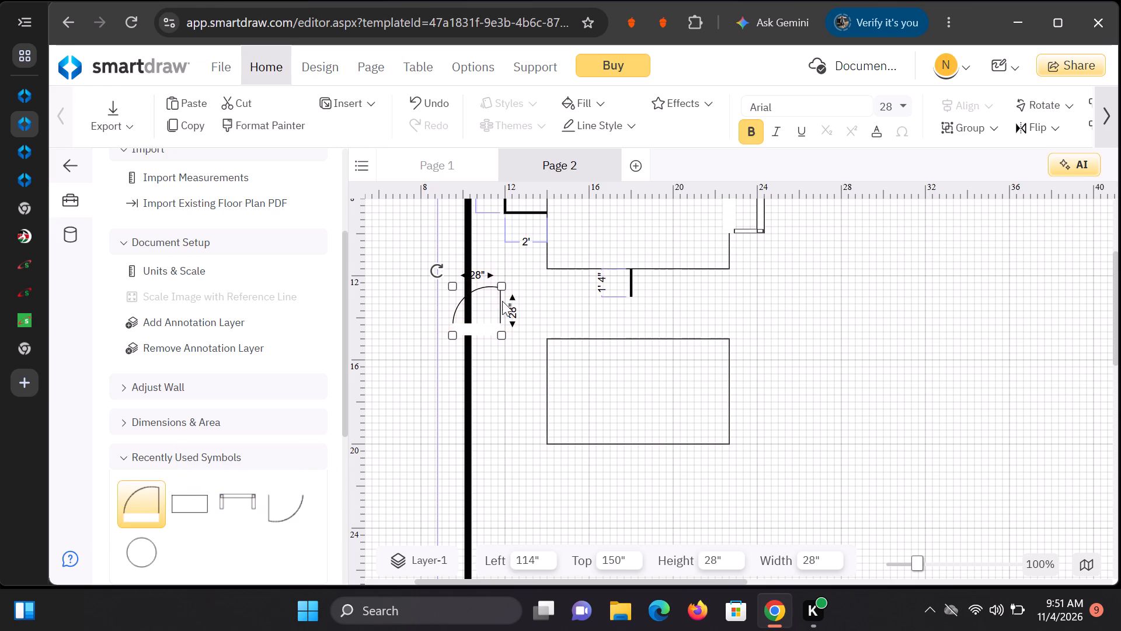
left_click_drag(497, 300, 598, 303)
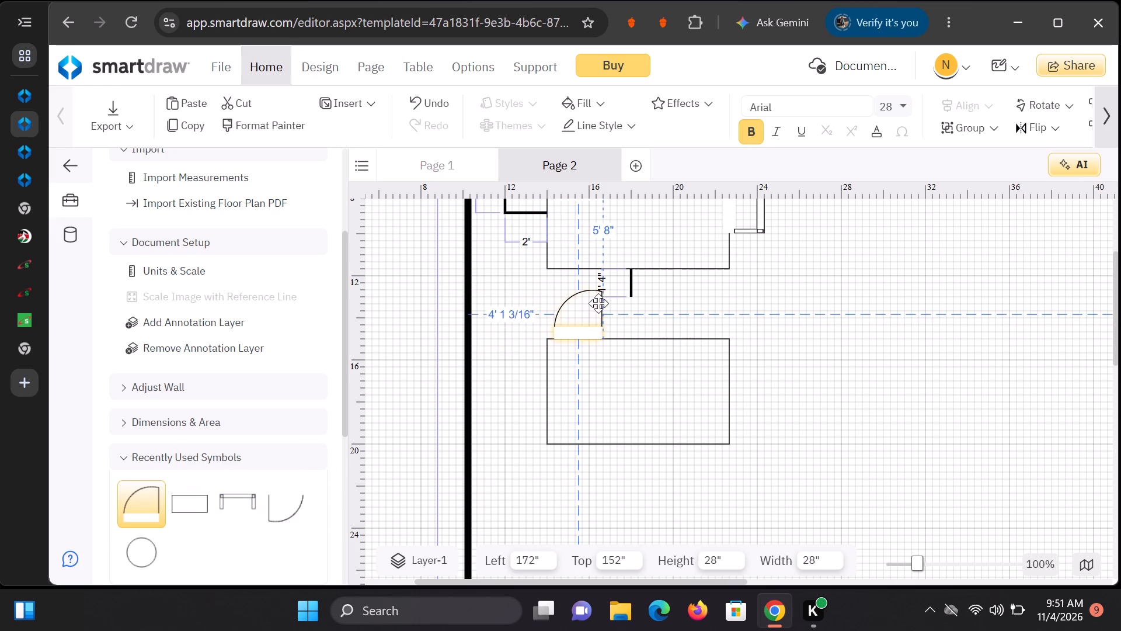
left_click_drag(598, 303, 603, 308)
left_click(937, 288)
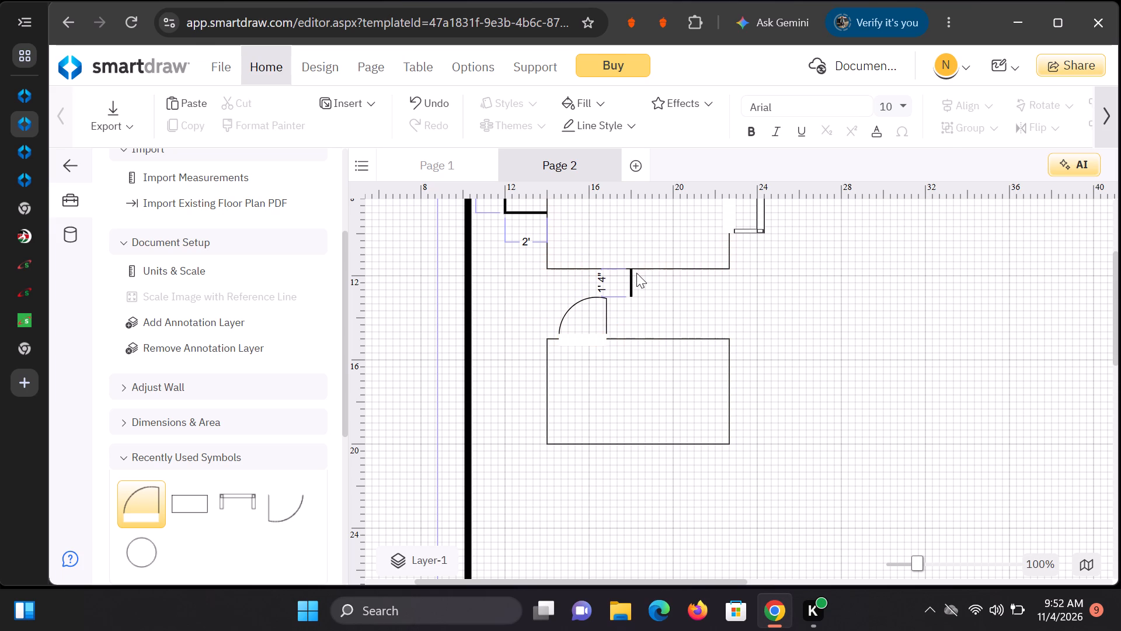
Lengthen the short vertical line between the two rectangles downward to 2' 4".
left_click(630, 287)
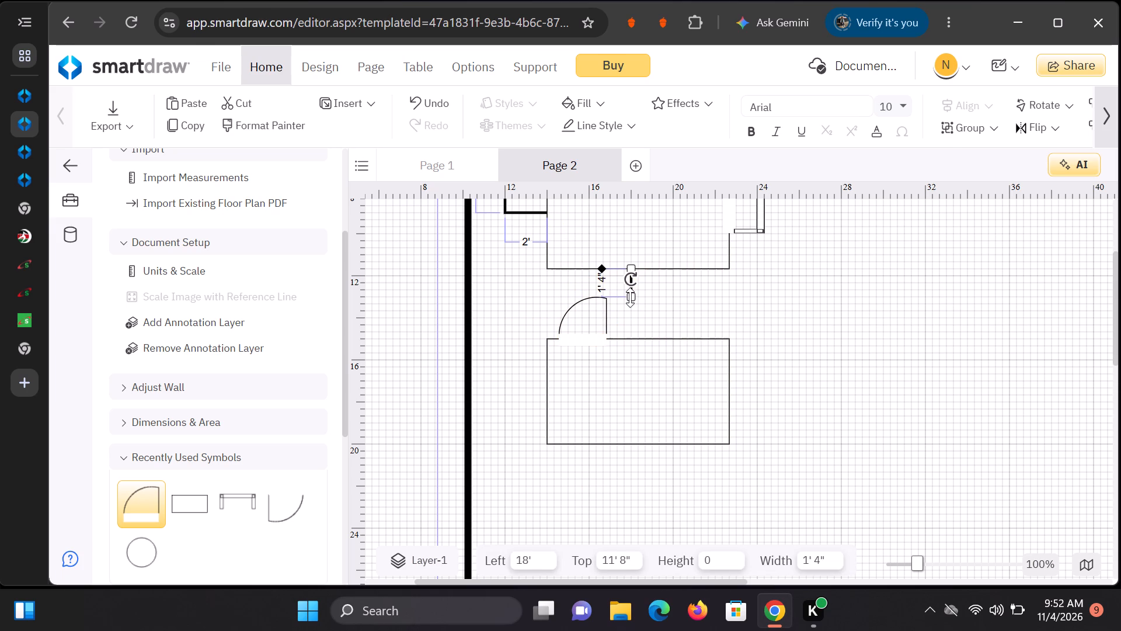
left_click_drag(630, 297, 632, 316)
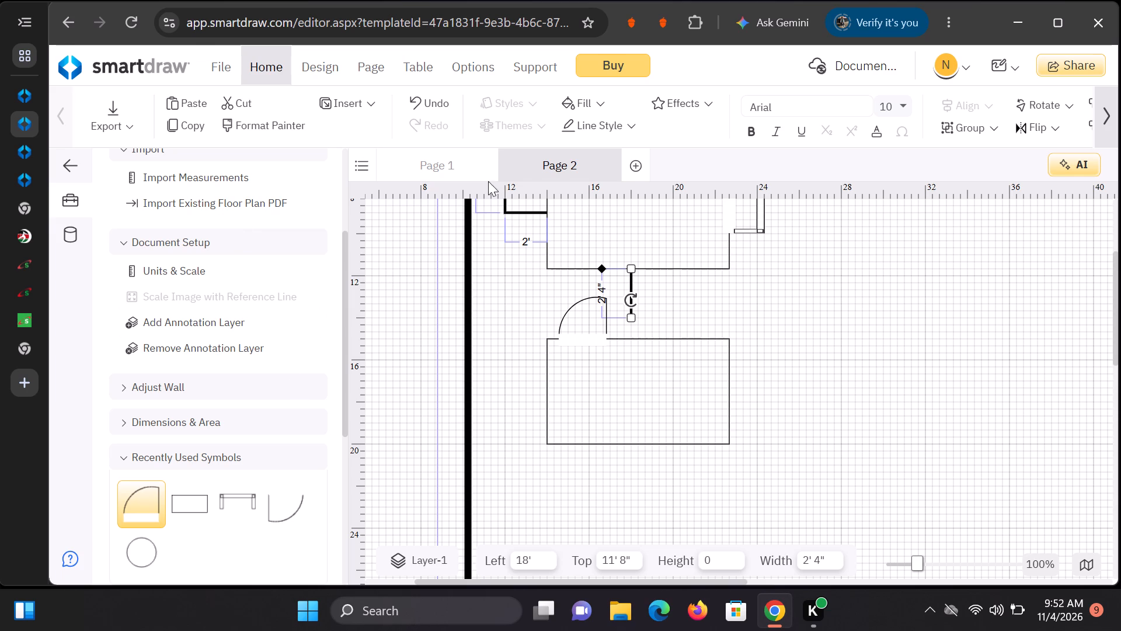
Draw a 2' straight horizontal line leftward from the lower end of the vertical line between the two rectangles.
scroll(290, 217, "up", 2)
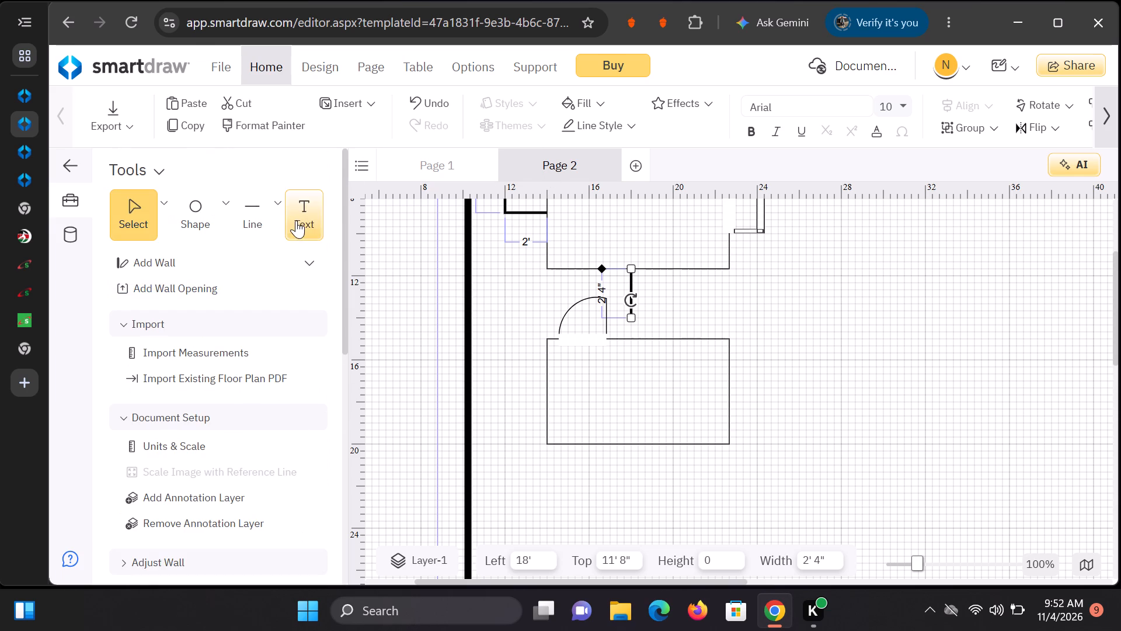
left_click(283, 213)
left_click(310, 265)
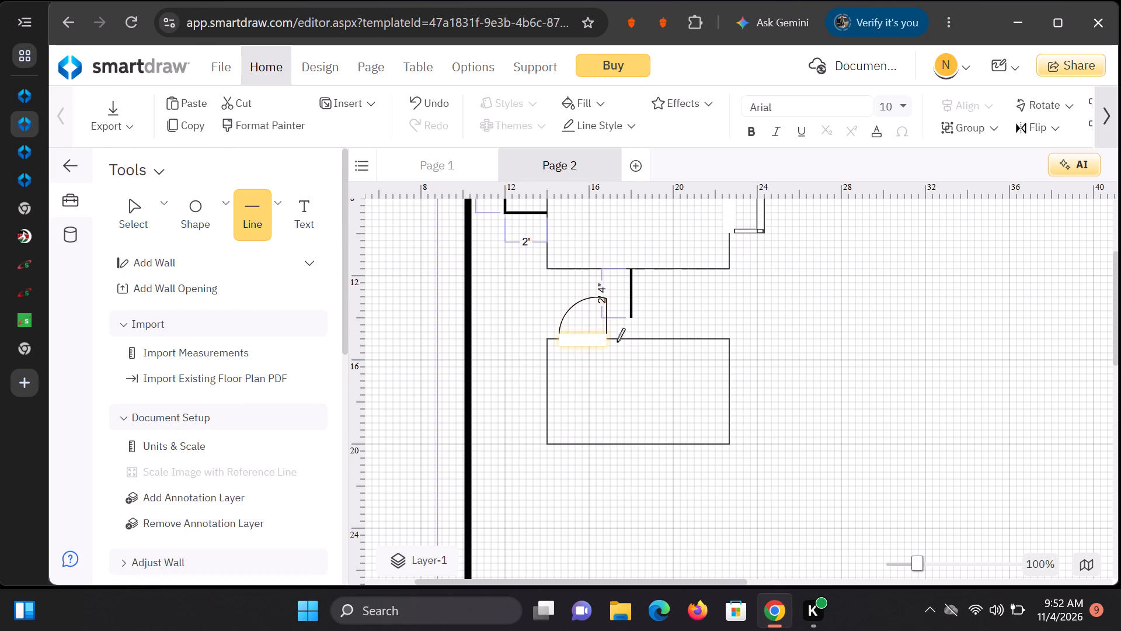
left_click_drag(632, 317, 628, 317)
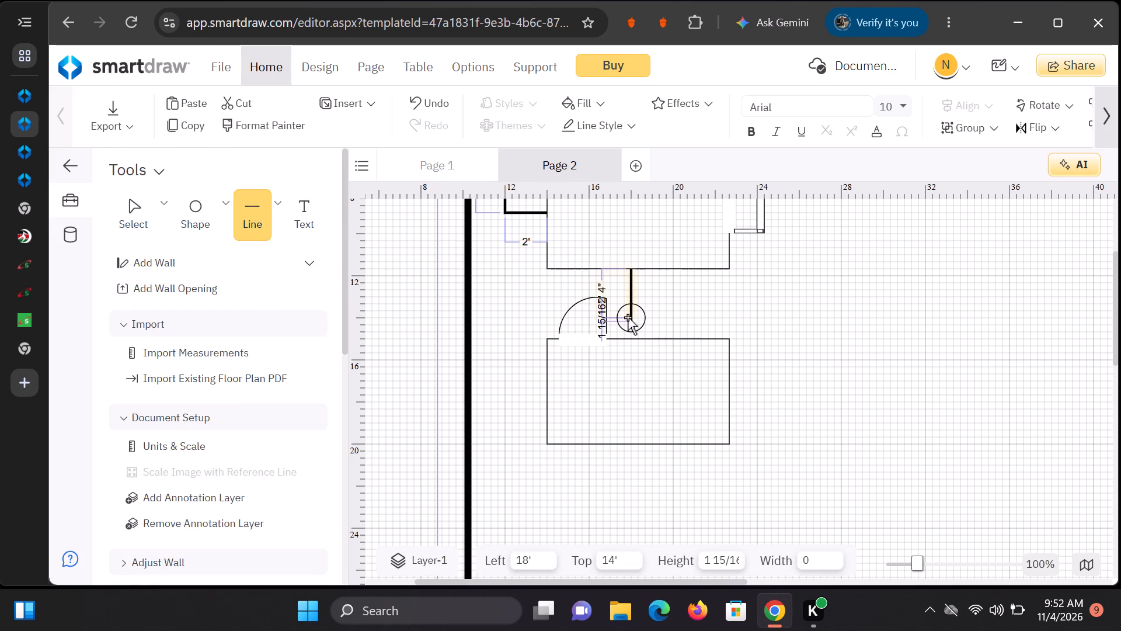
left_click_drag(628, 317, 594, 314)
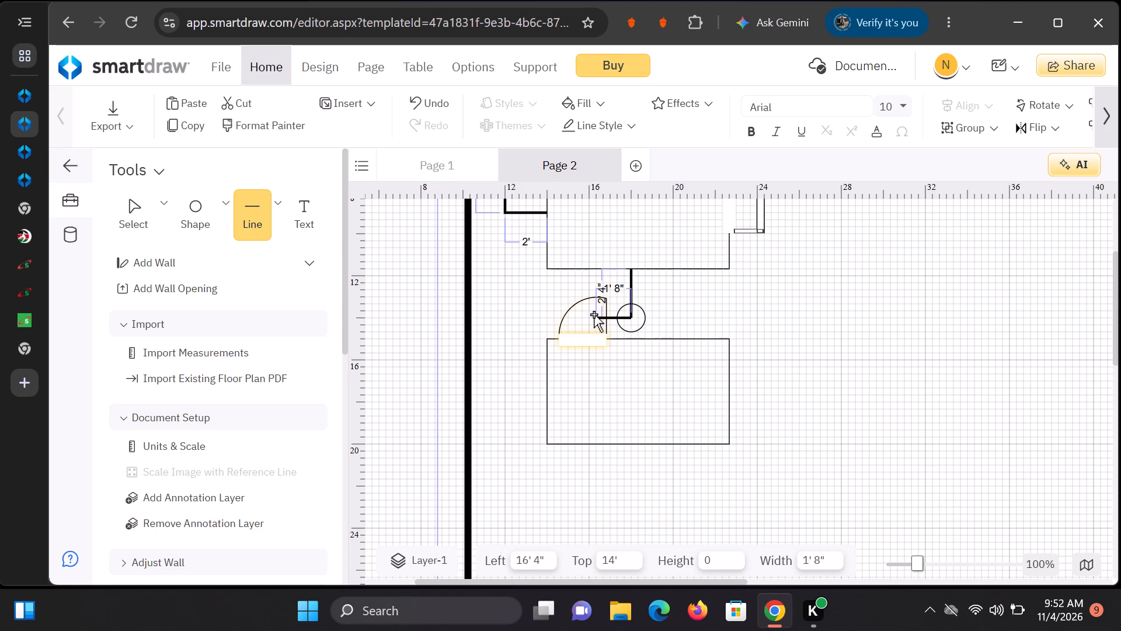
left_click_drag(594, 314, 589, 314)
left_click(808, 289)
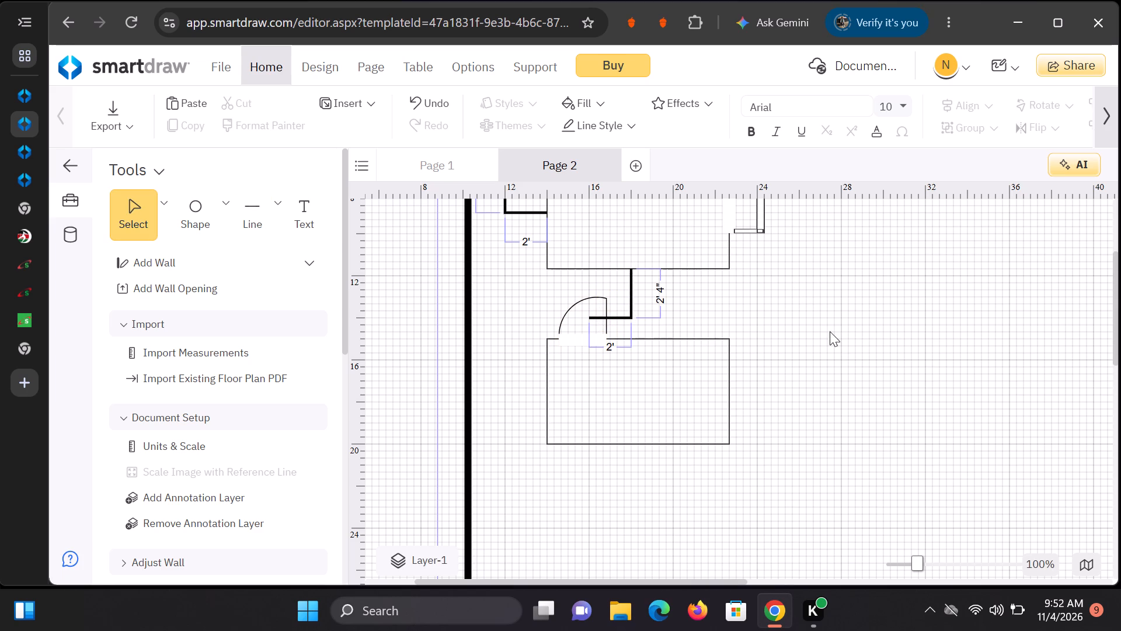
Add a Garden Window symbol in the empty area beside the lower rectangle and narrow it to 1' 8" wide.
scroll(560, 531, "up", 1)
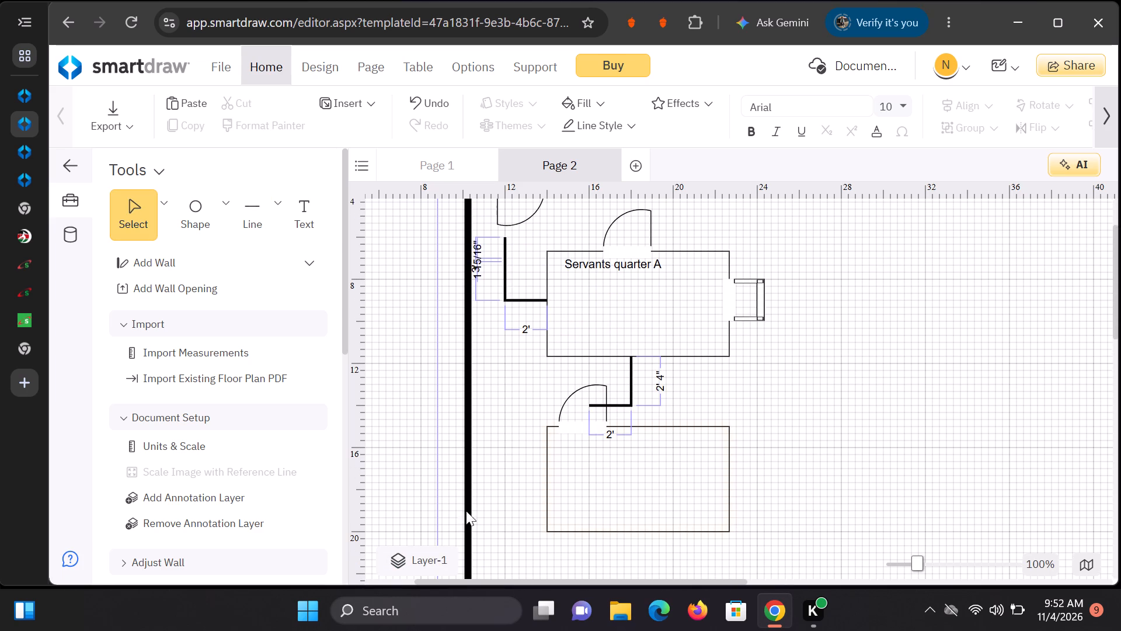
scroll(260, 276, "down", 3)
double_click(225, 414)
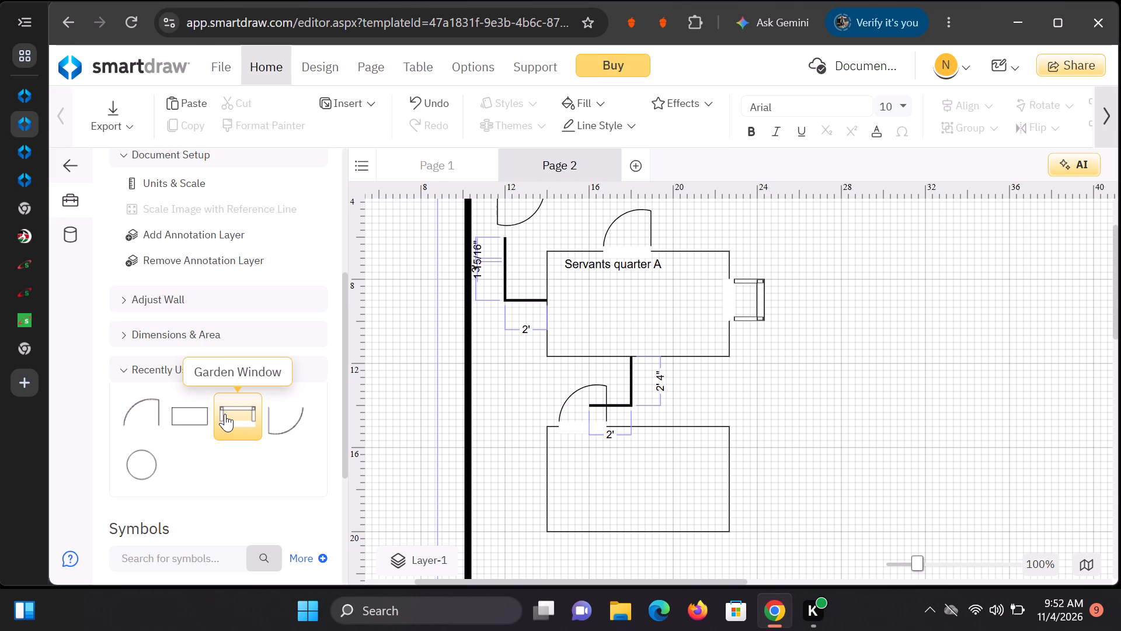
left_click_drag(485, 287, 833, 398)
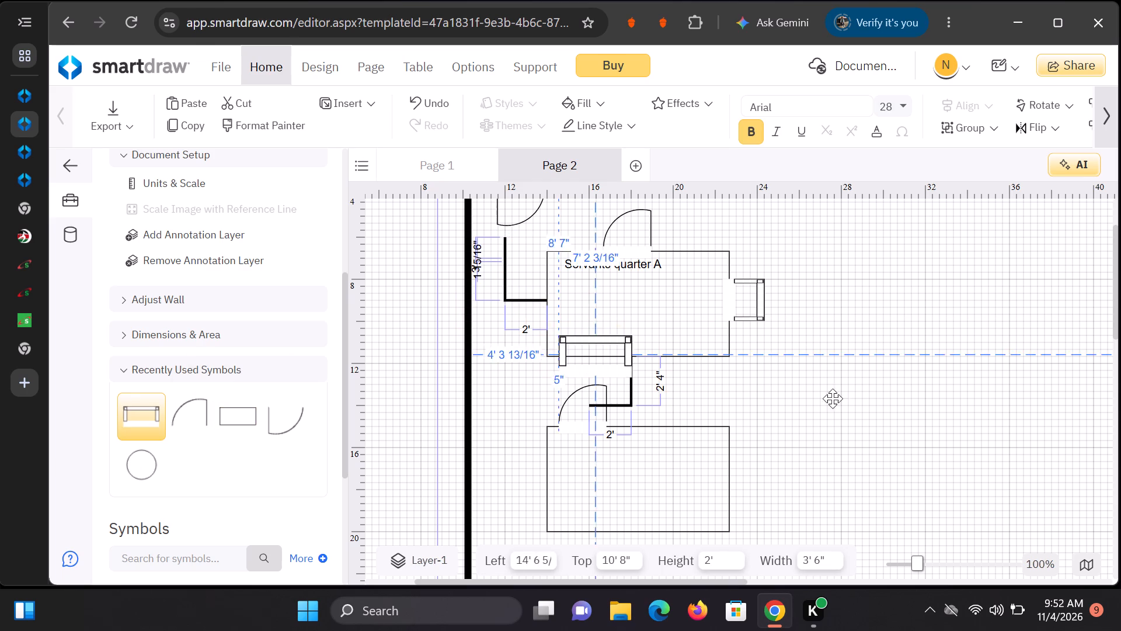
left_click_drag(833, 398, 868, 420)
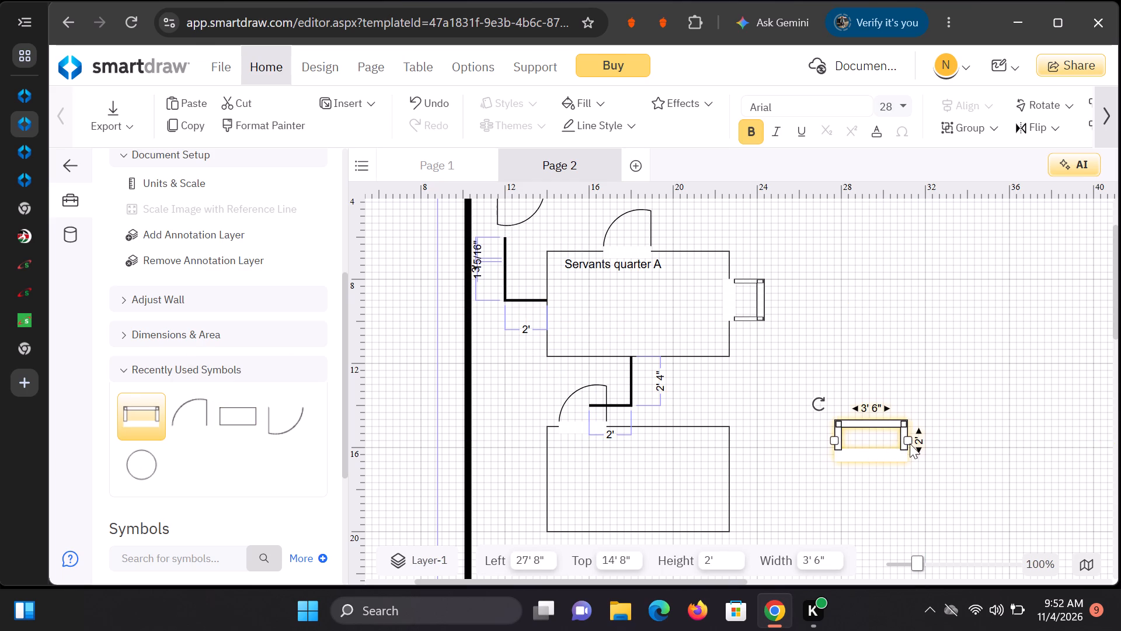
left_click_drag(910, 437, 904, 438)
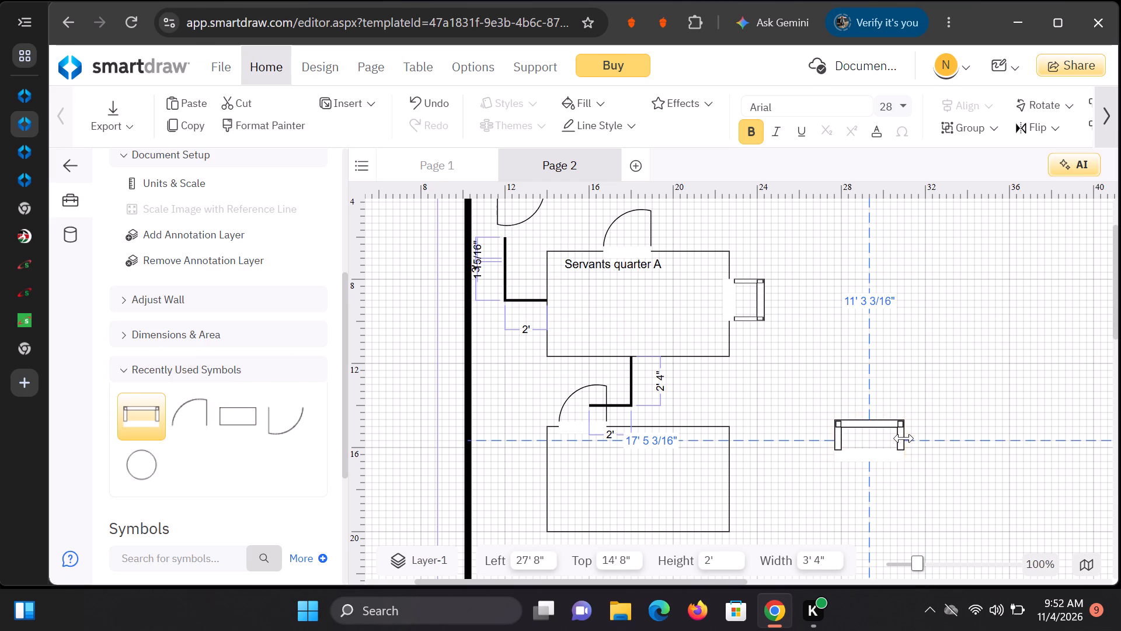
left_click_drag(904, 438, 872, 435)
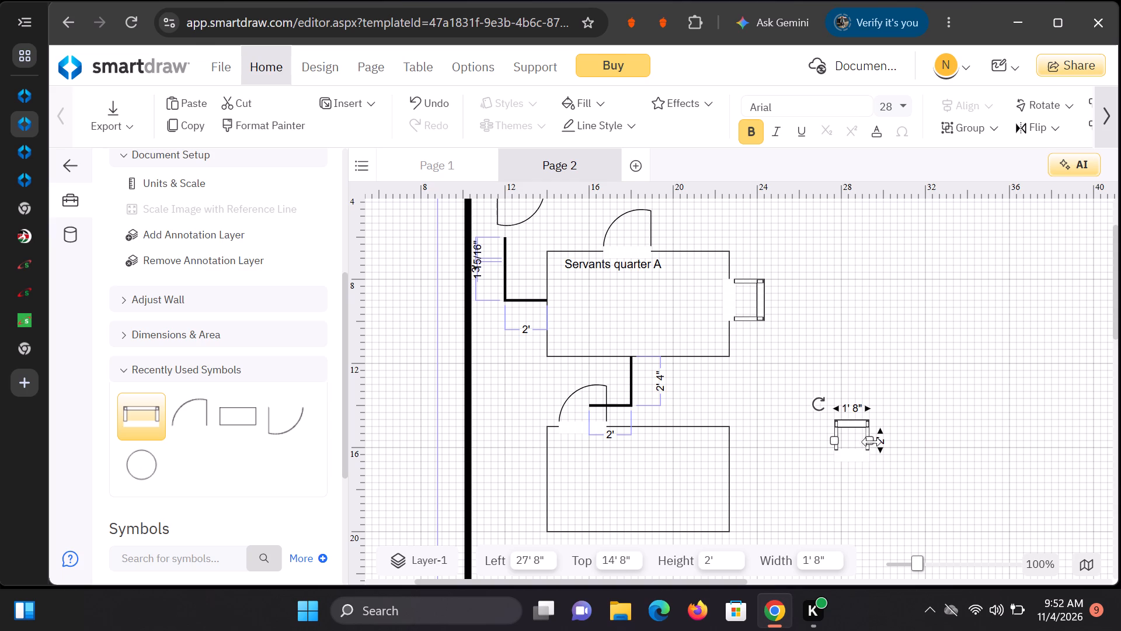
left_click(867, 445)
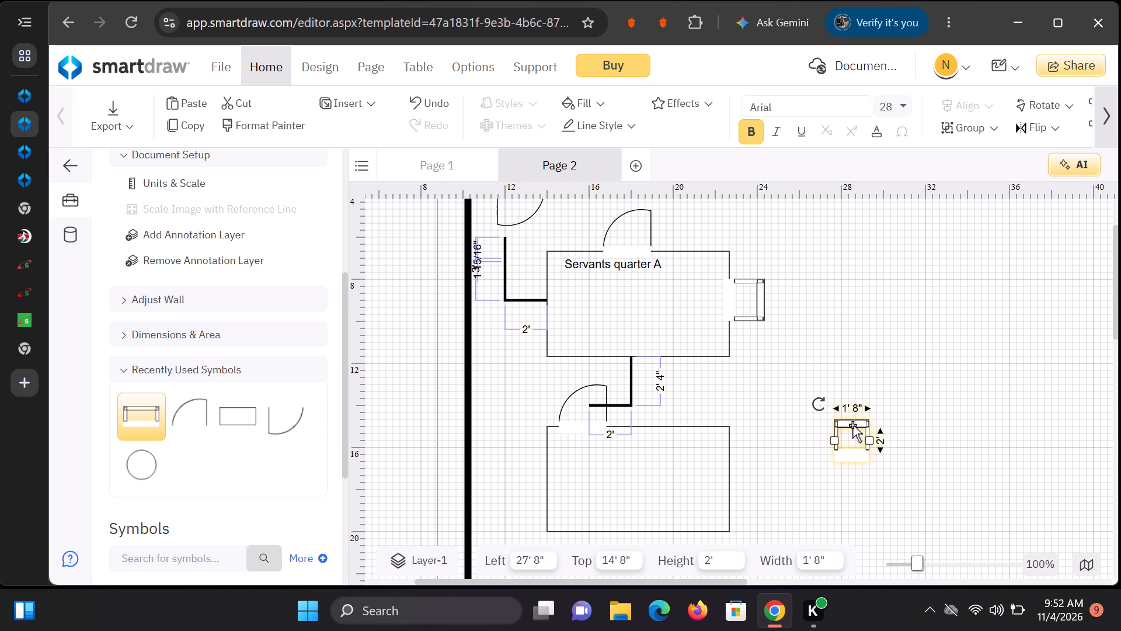
Rotate the new garden window to 270° and place it on the lower rectangle's right edge, in line with the window above.
left_click_drag(852, 425, 810, 451)
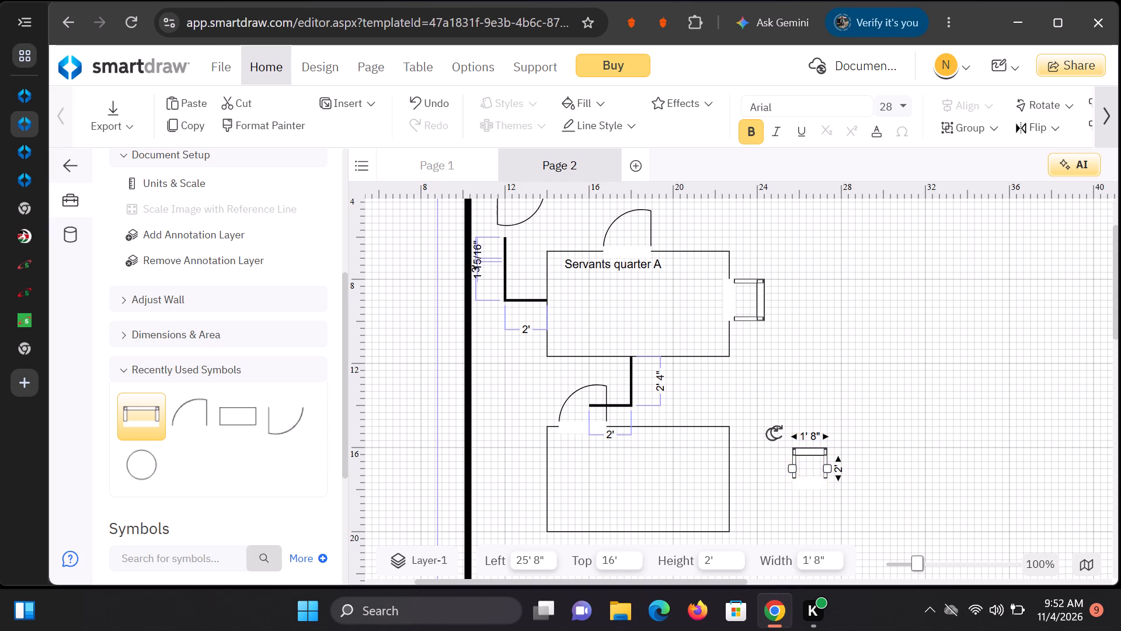
left_click_drag(772, 434, 831, 445)
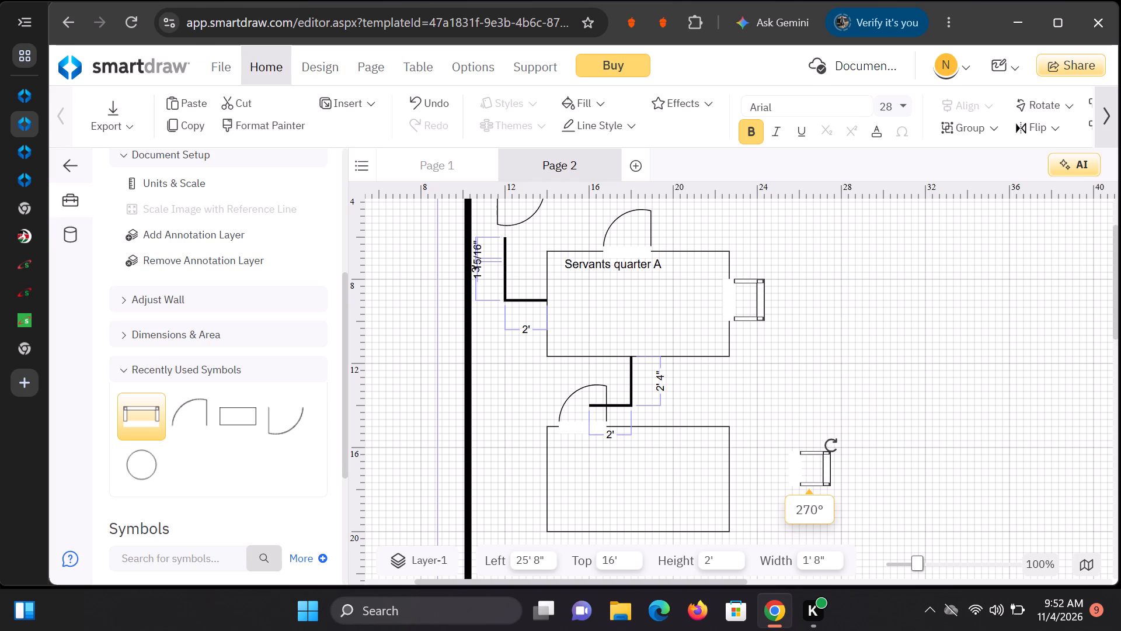
left_click_drag(831, 445, 827, 447)
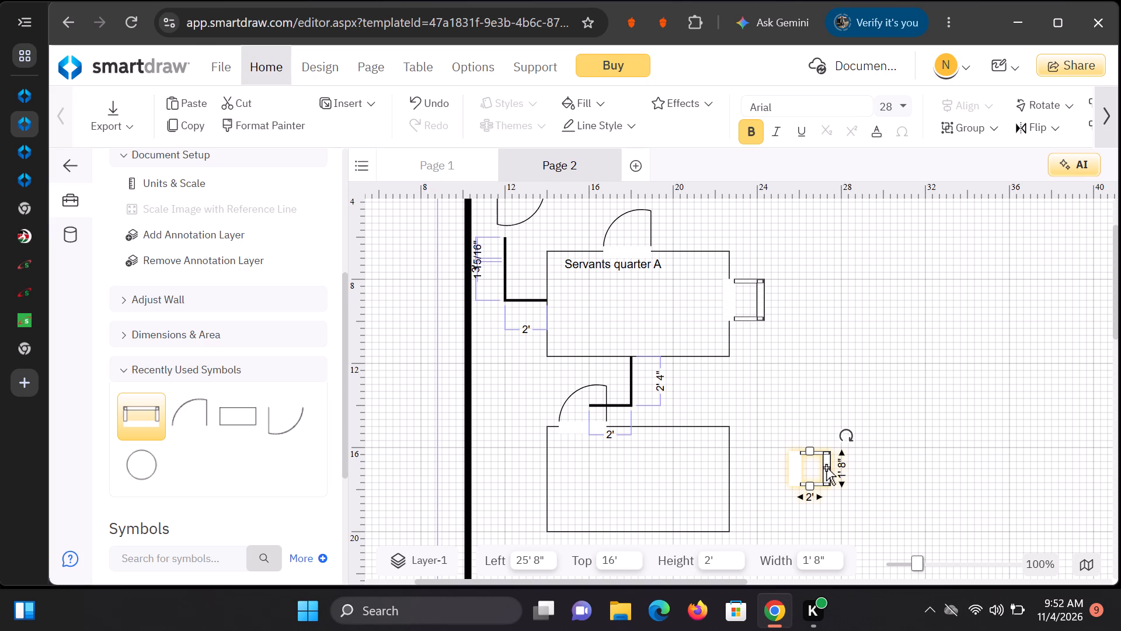
left_click_drag(826, 467, 758, 472)
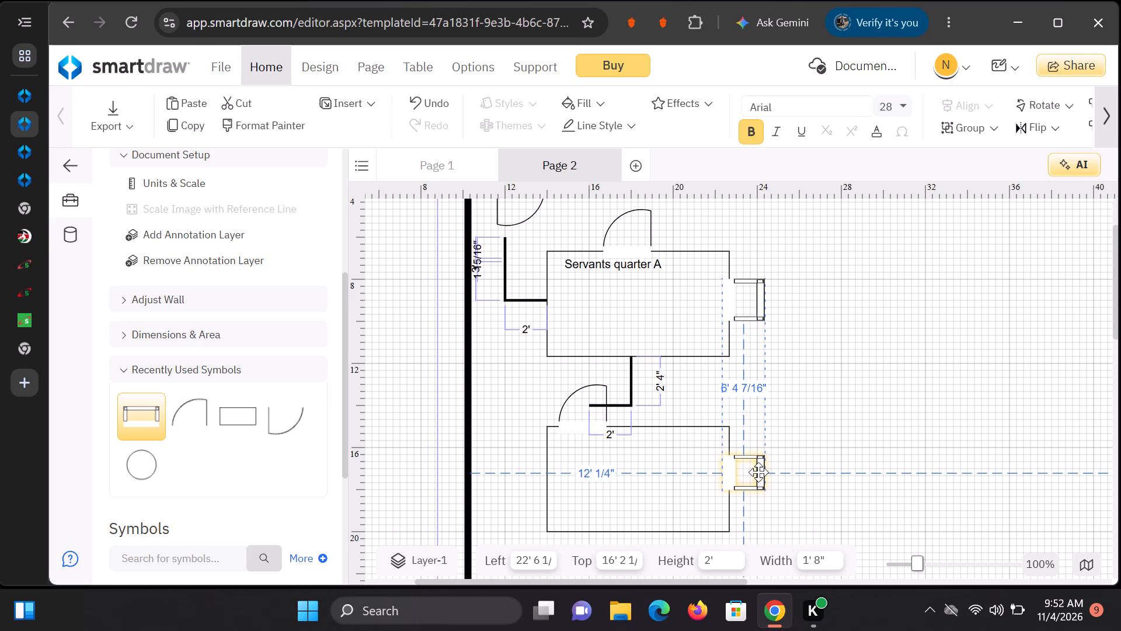
left_click_drag(758, 472, 758, 472)
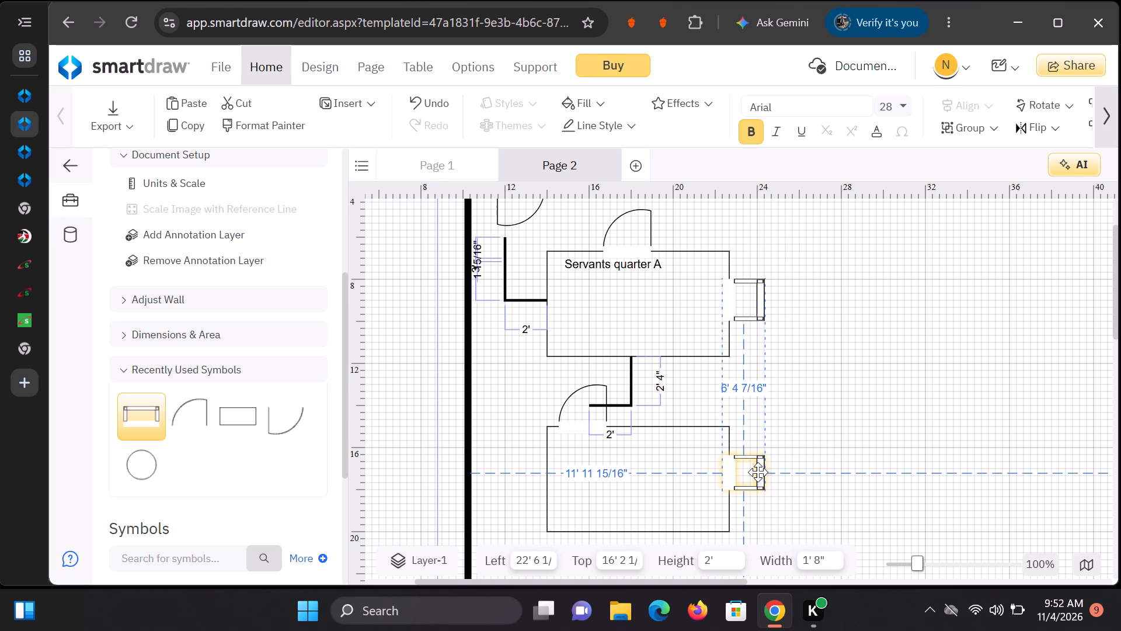
left_click_drag(758, 472, 760, 474)
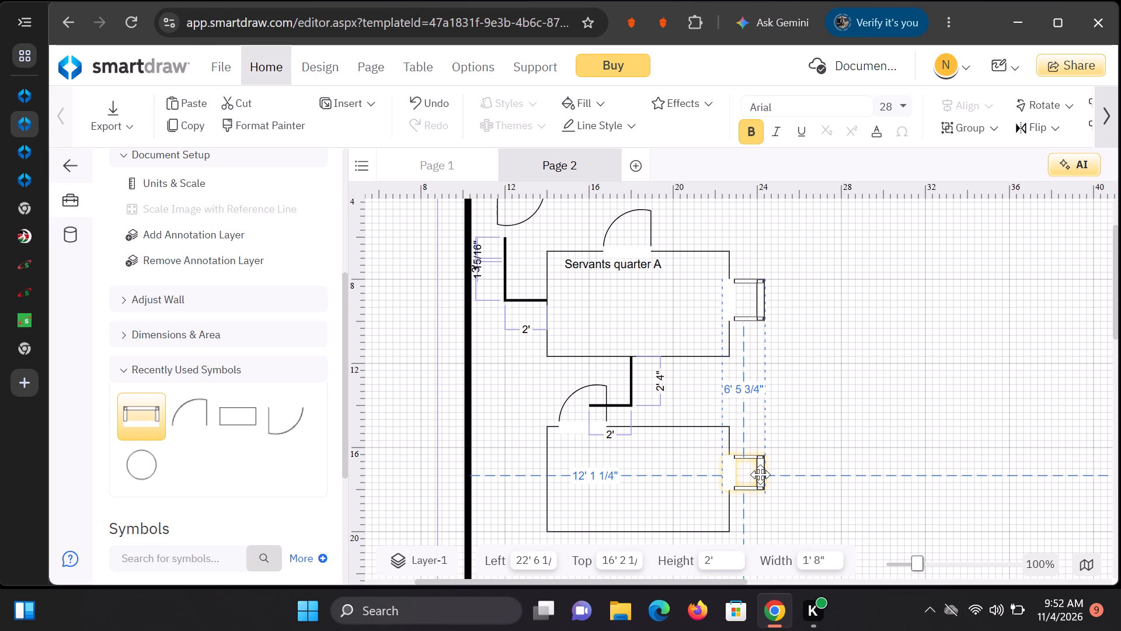
left_click_drag(760, 474, 761, 477)
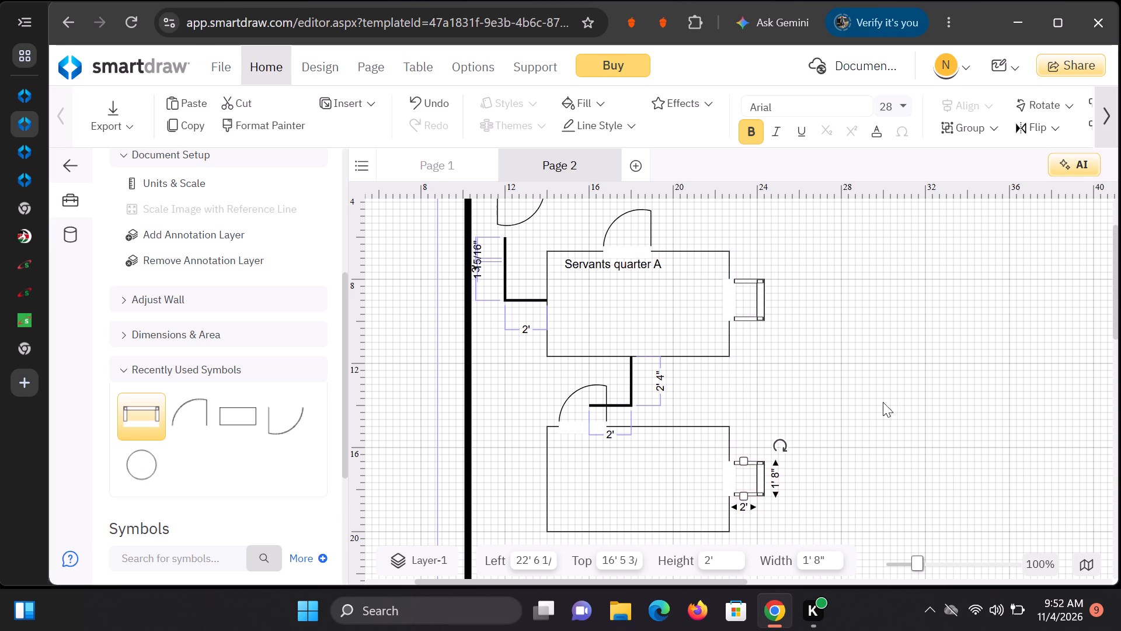
left_click(883, 392)
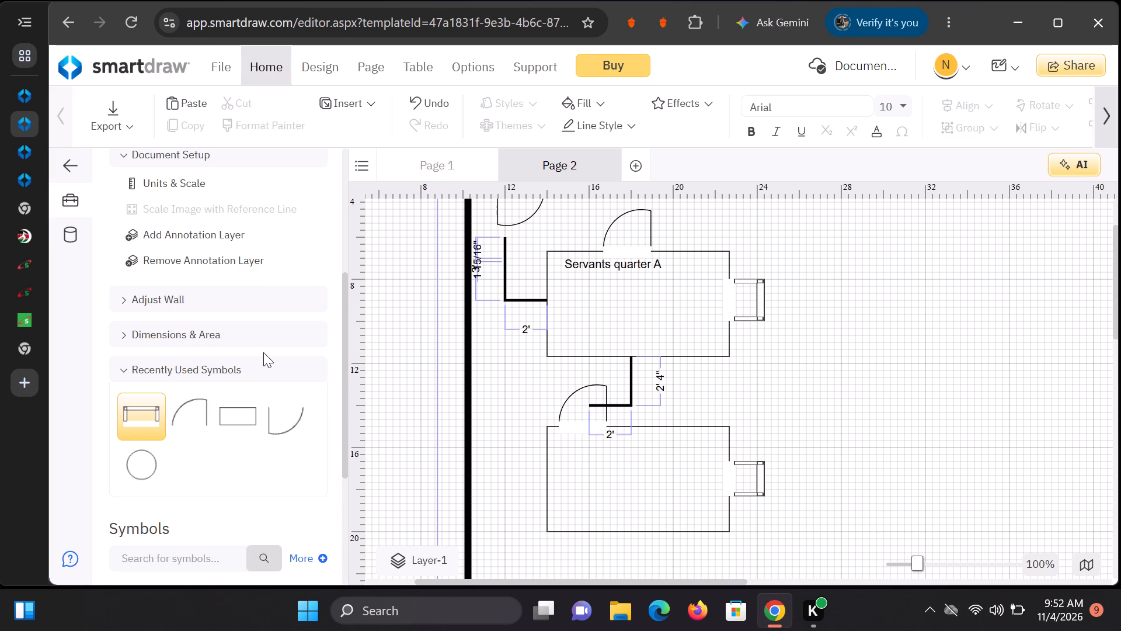
Add the text label "Servants QuarterB" inside the lower rectangle, near its upper-left corner.
scroll(263, 352, "up", 3)
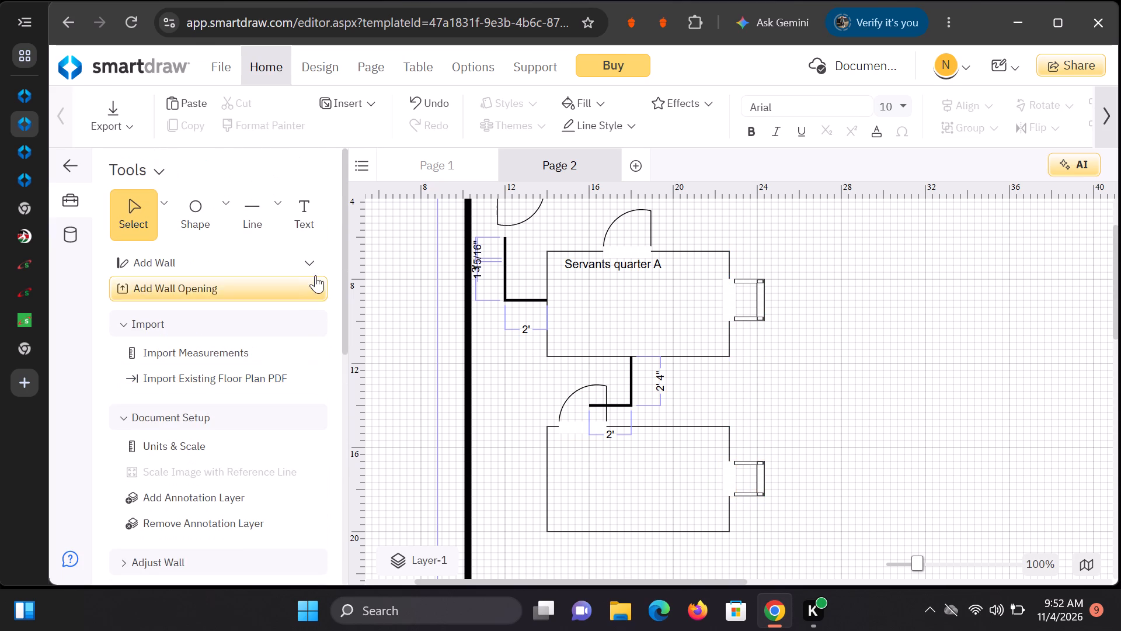
left_click(320, 204)
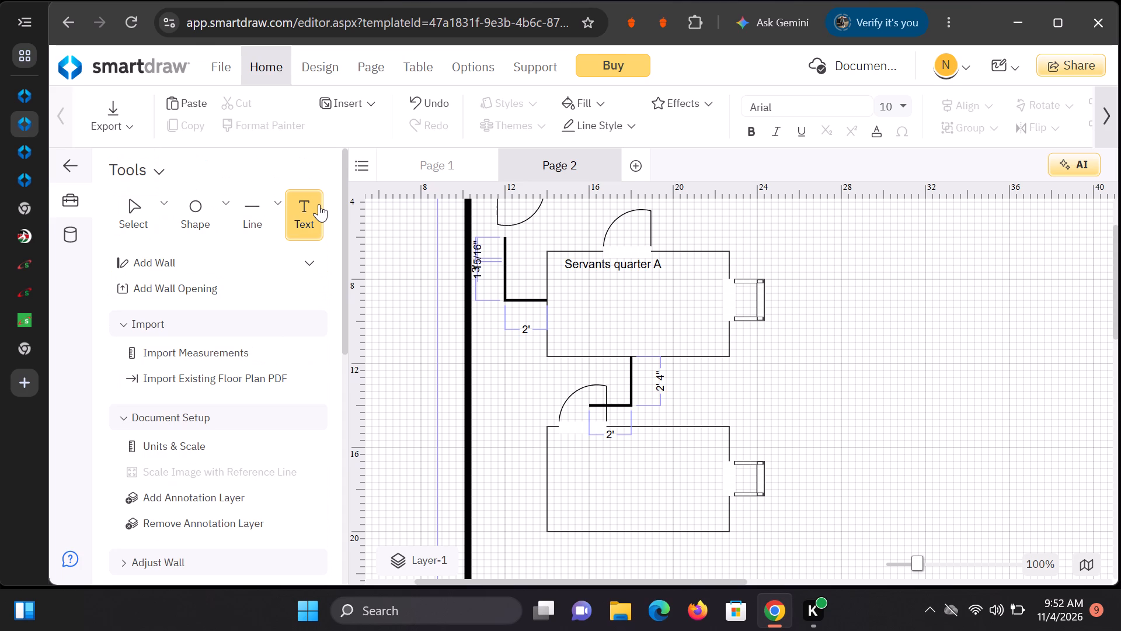
left_click(568, 457)
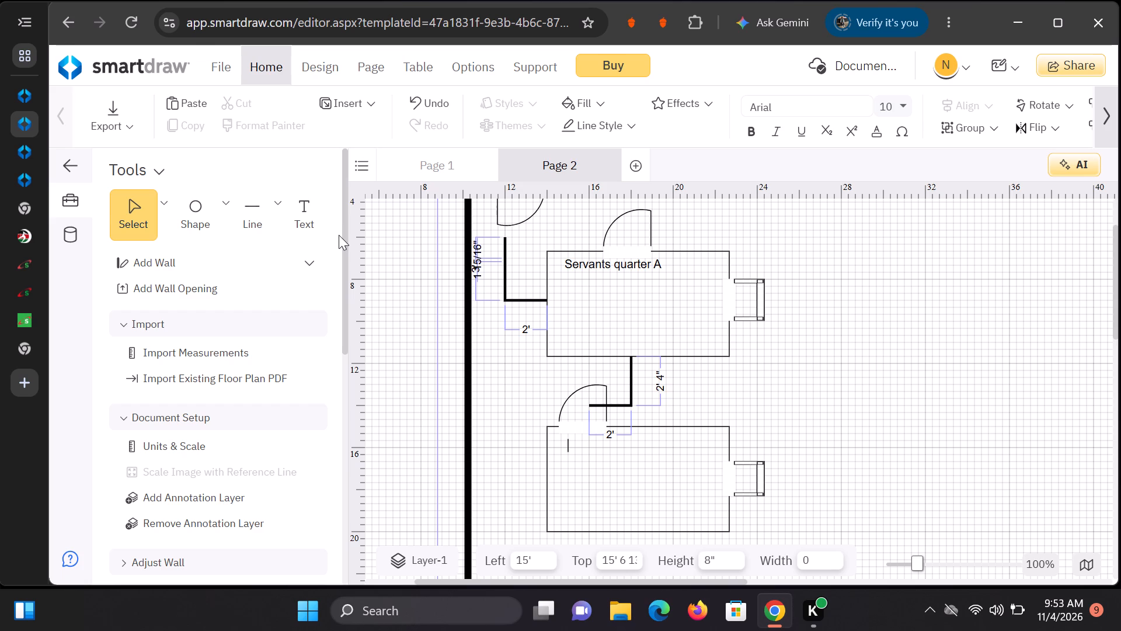
type("Servany")
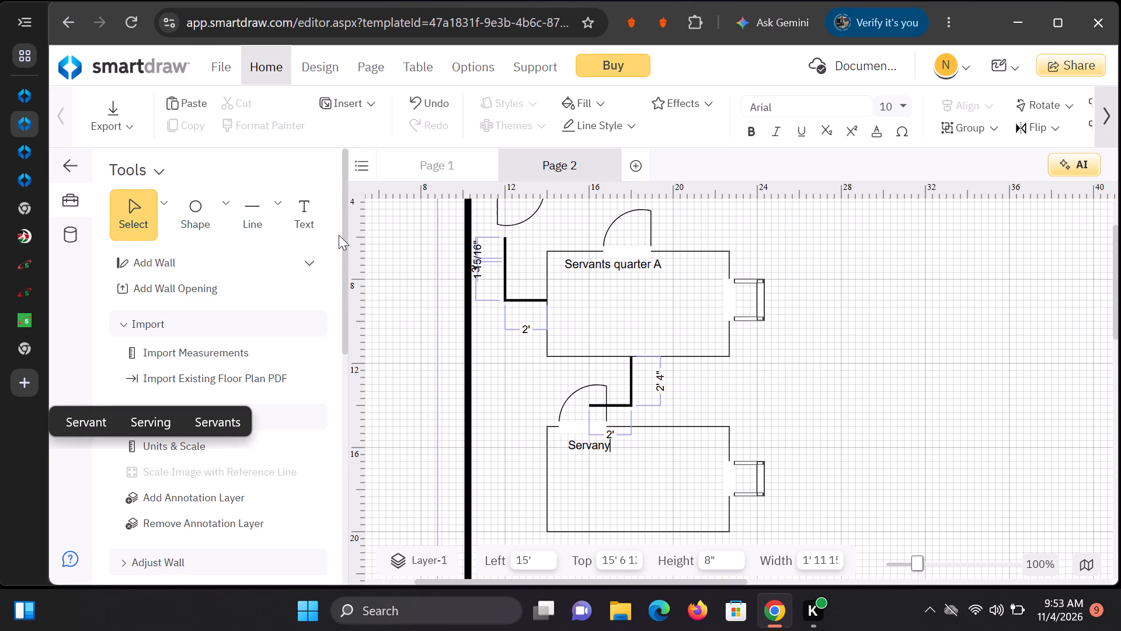
key("BackSpace")
type("ts")
key("space")
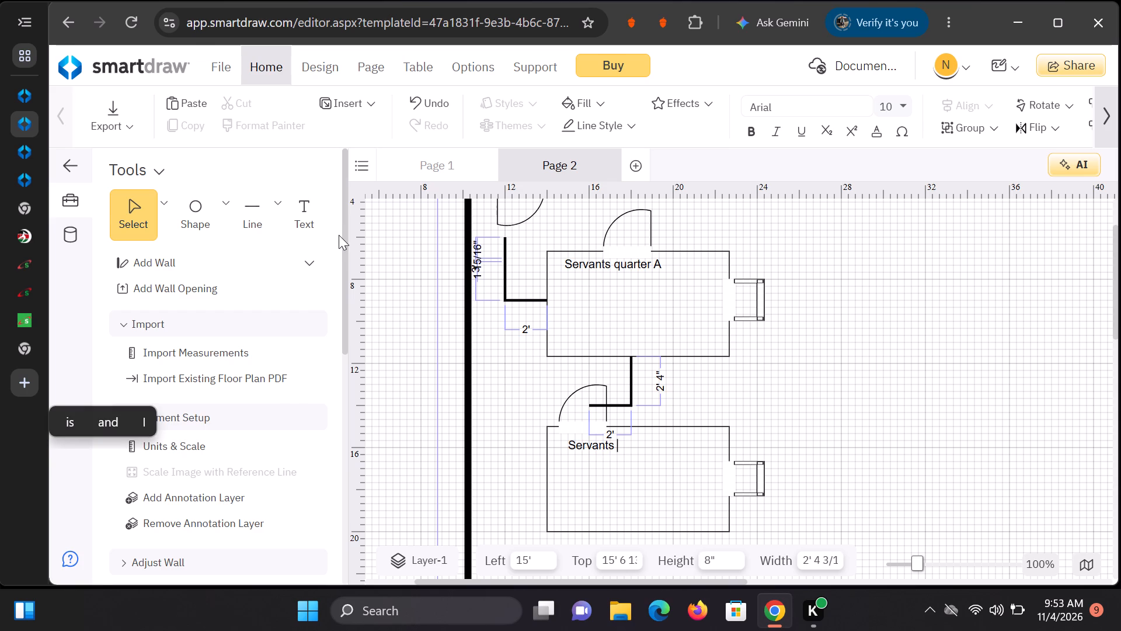
key("shift+q")
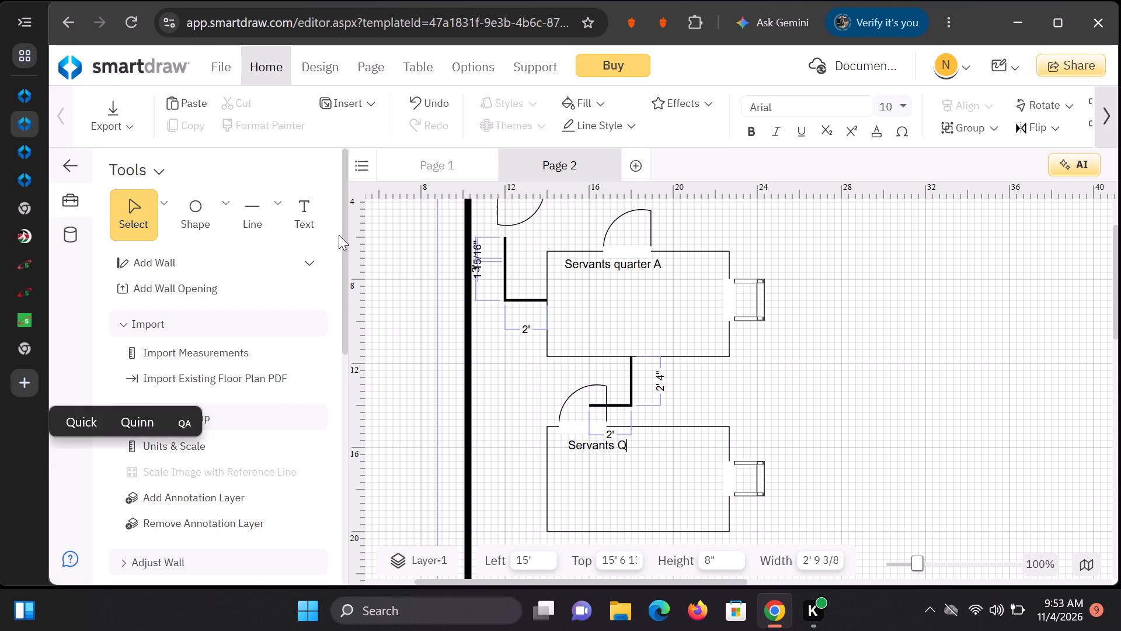
type("uarter")
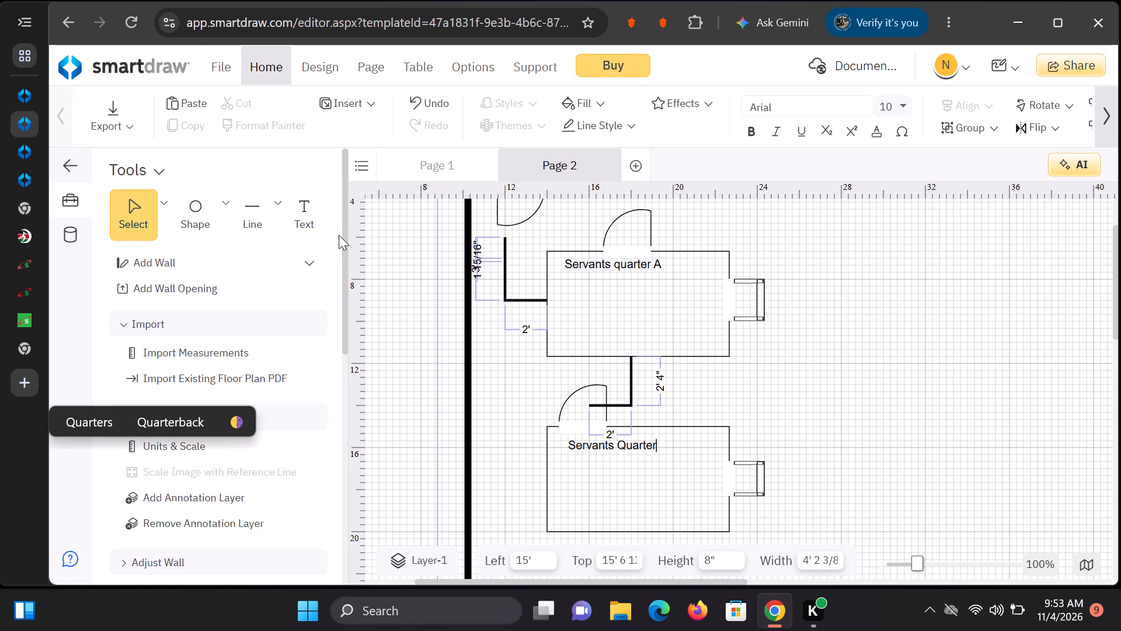
key("shift+b")
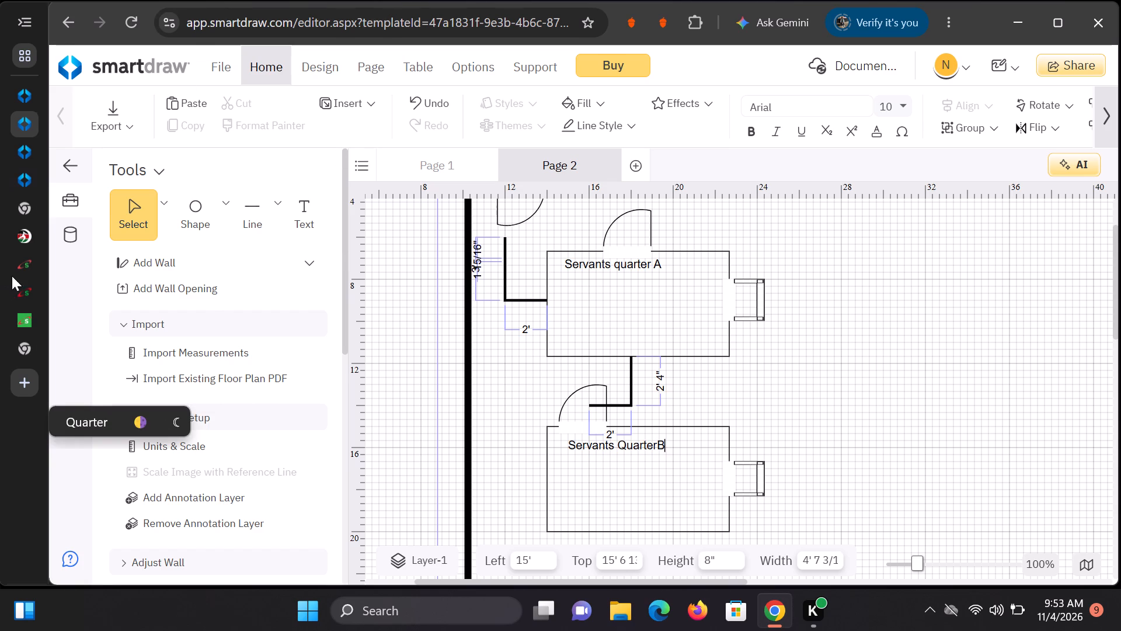
scroll(304, 40, "up", 1)
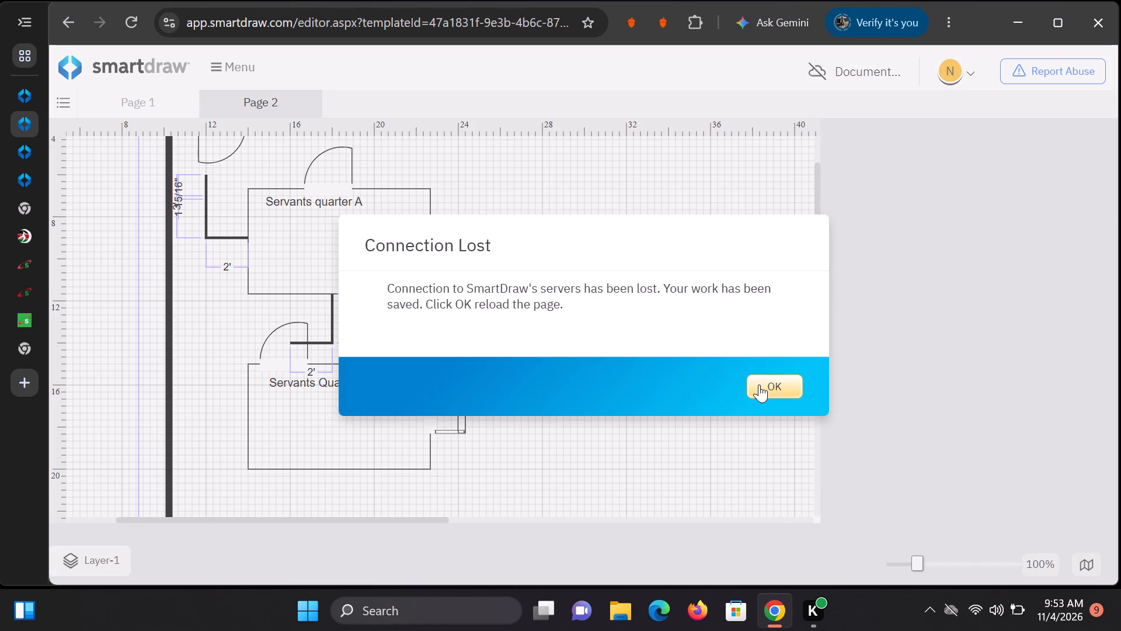
Accept the lost-connection notice to reload the document page.
left_click(759, 384)
left_click(774, 395)
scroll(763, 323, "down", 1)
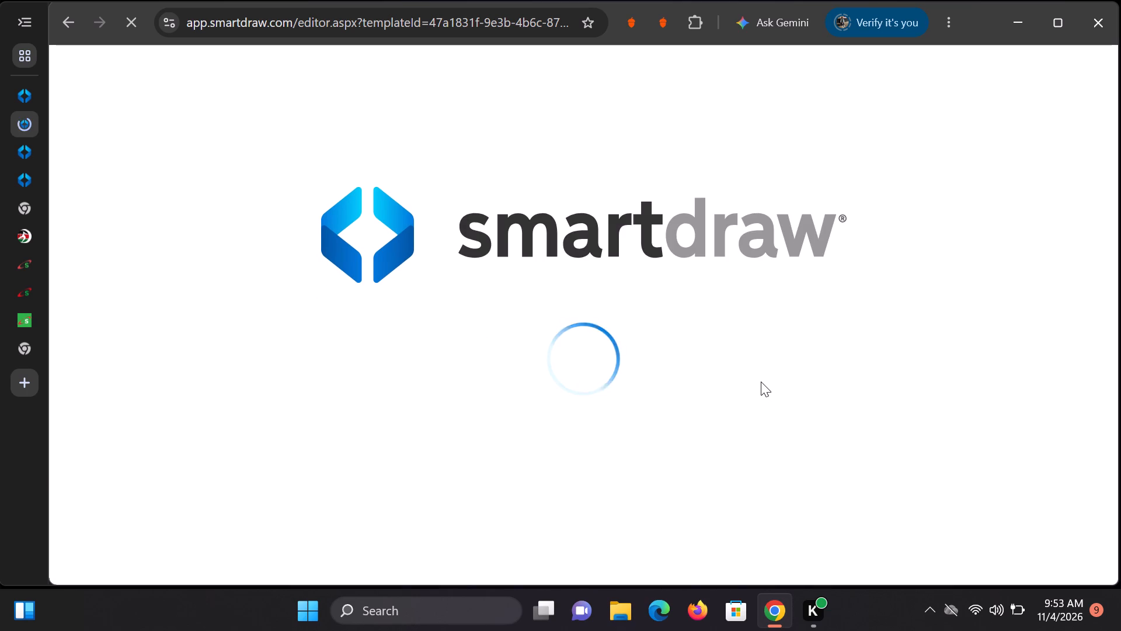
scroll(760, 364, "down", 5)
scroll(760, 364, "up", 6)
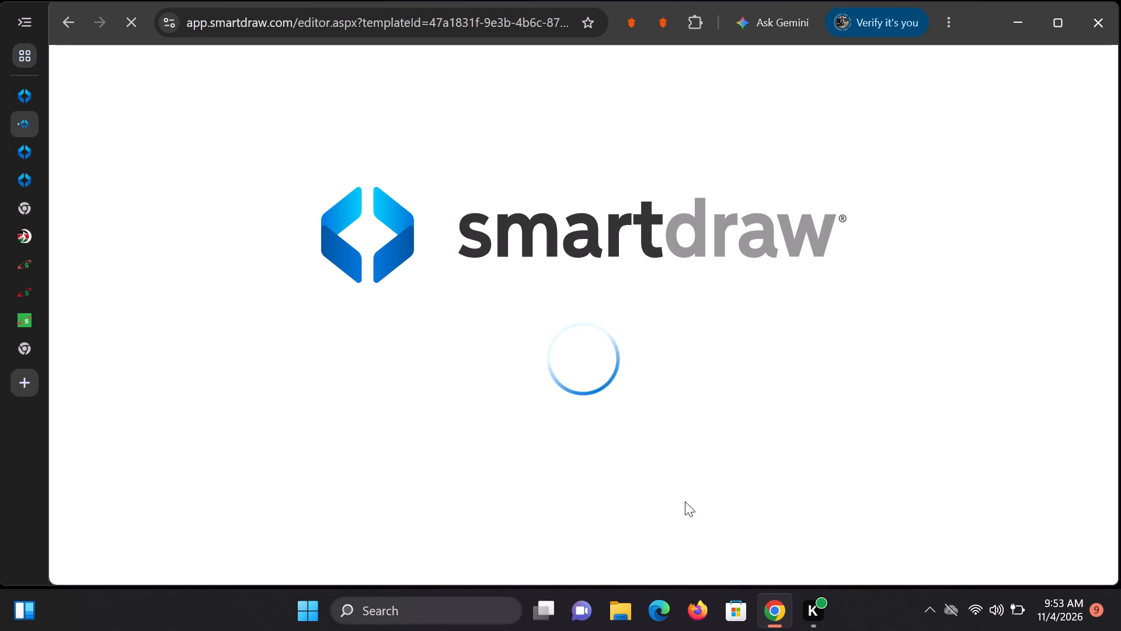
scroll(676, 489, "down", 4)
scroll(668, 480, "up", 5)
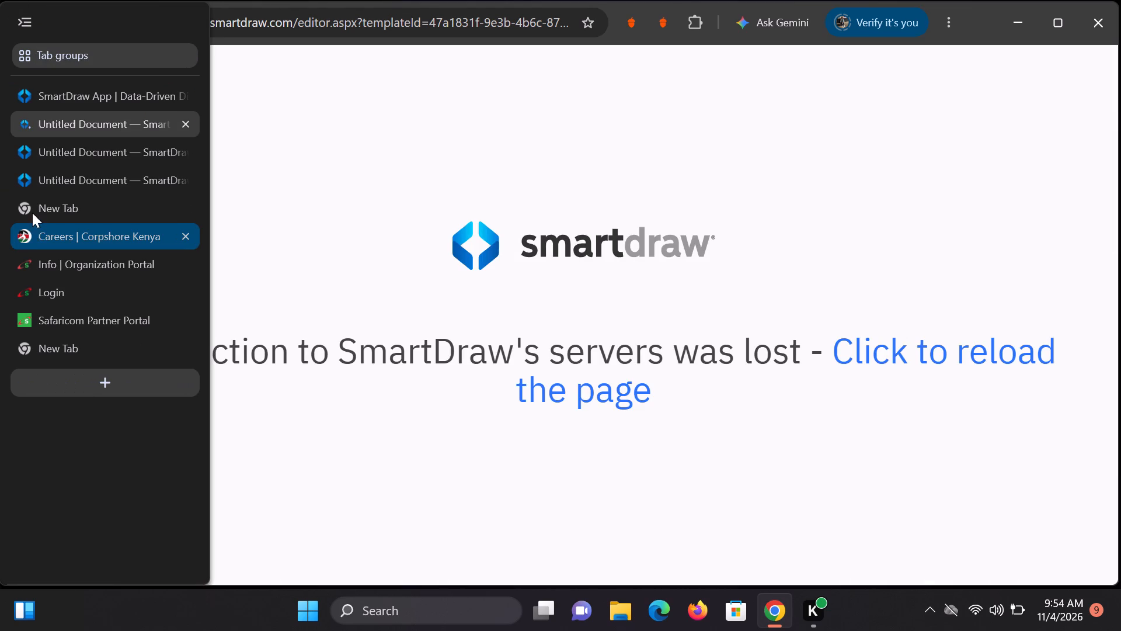
Reload the document page from the lost-connection notice.
left_click(940, 345)
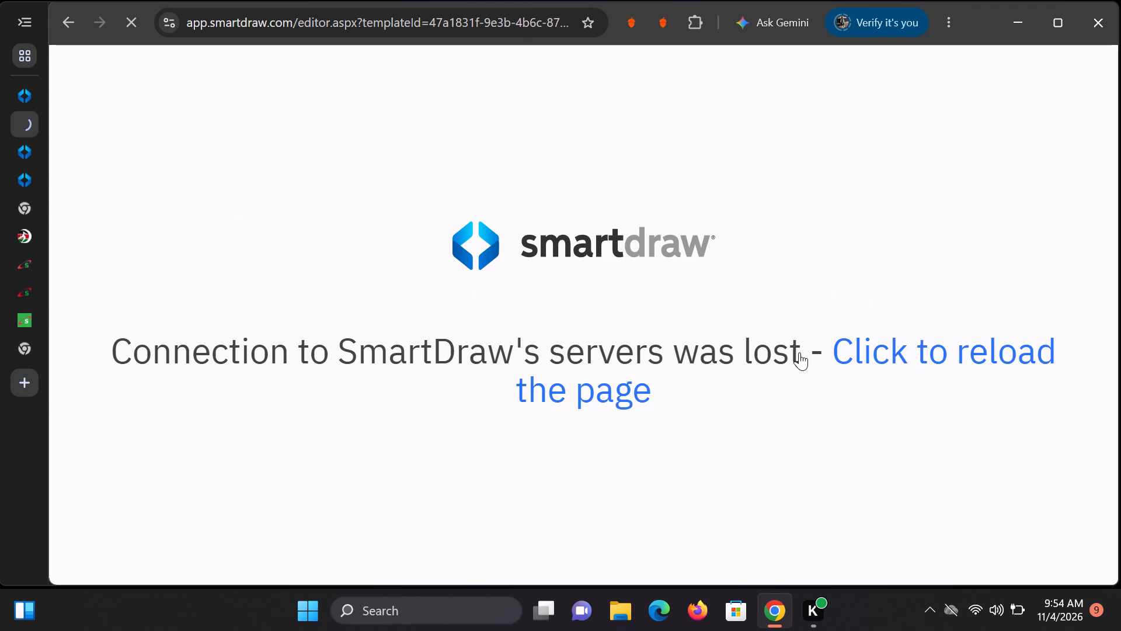
left_click(617, 388)
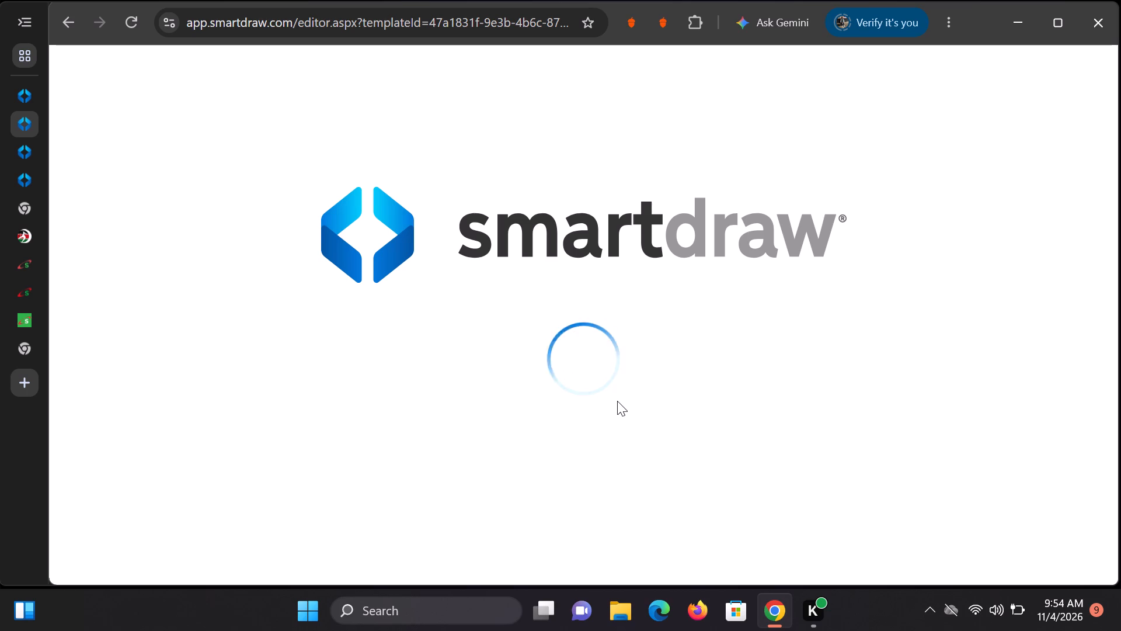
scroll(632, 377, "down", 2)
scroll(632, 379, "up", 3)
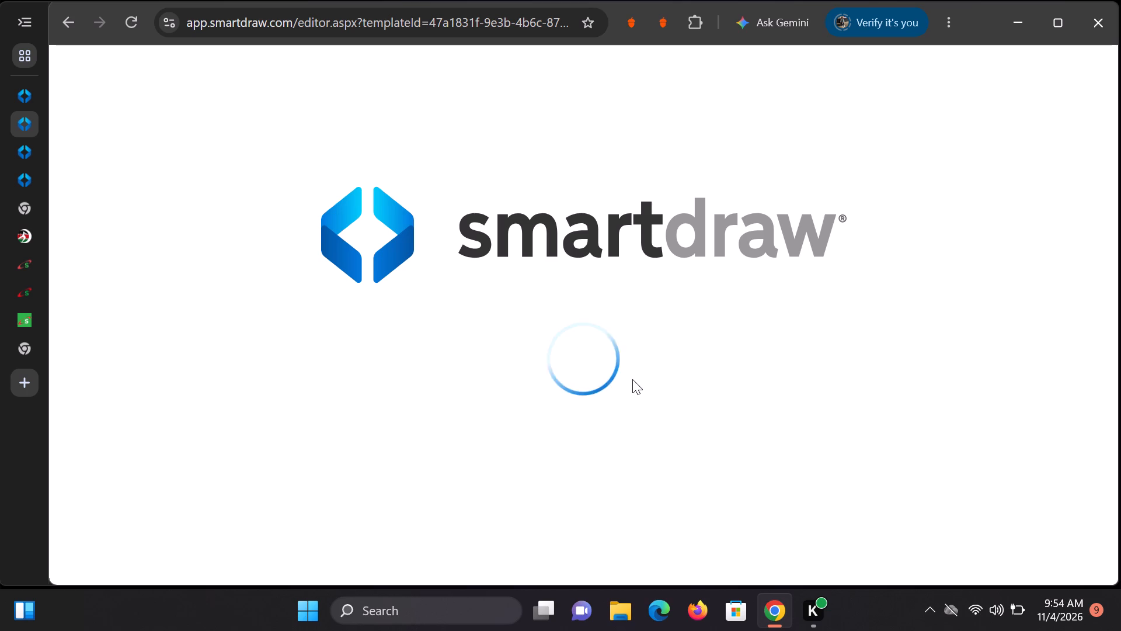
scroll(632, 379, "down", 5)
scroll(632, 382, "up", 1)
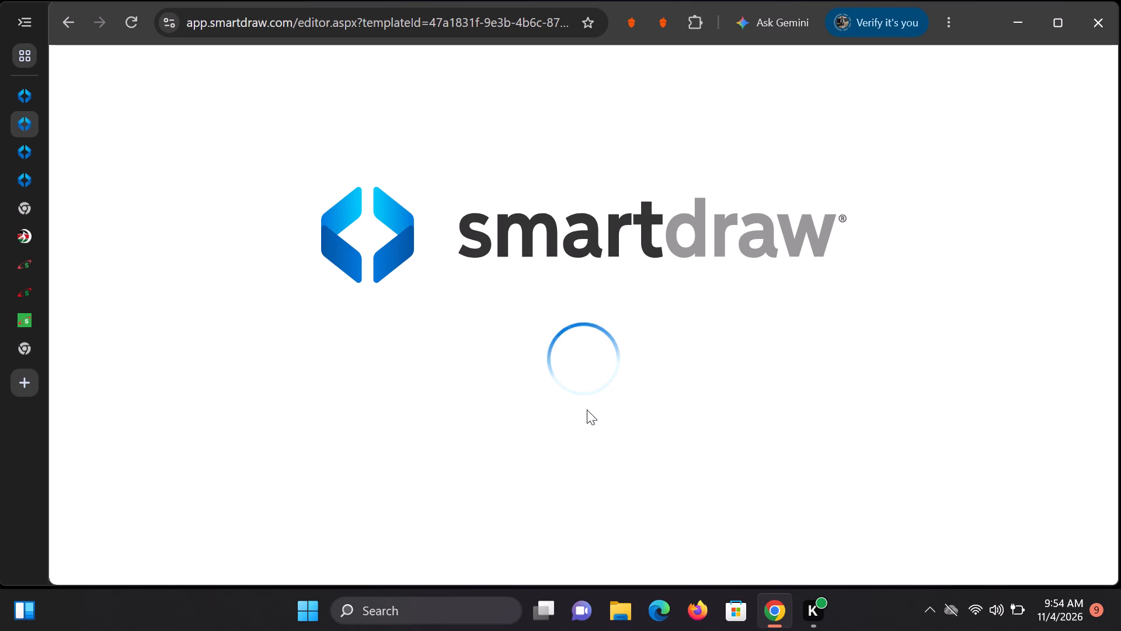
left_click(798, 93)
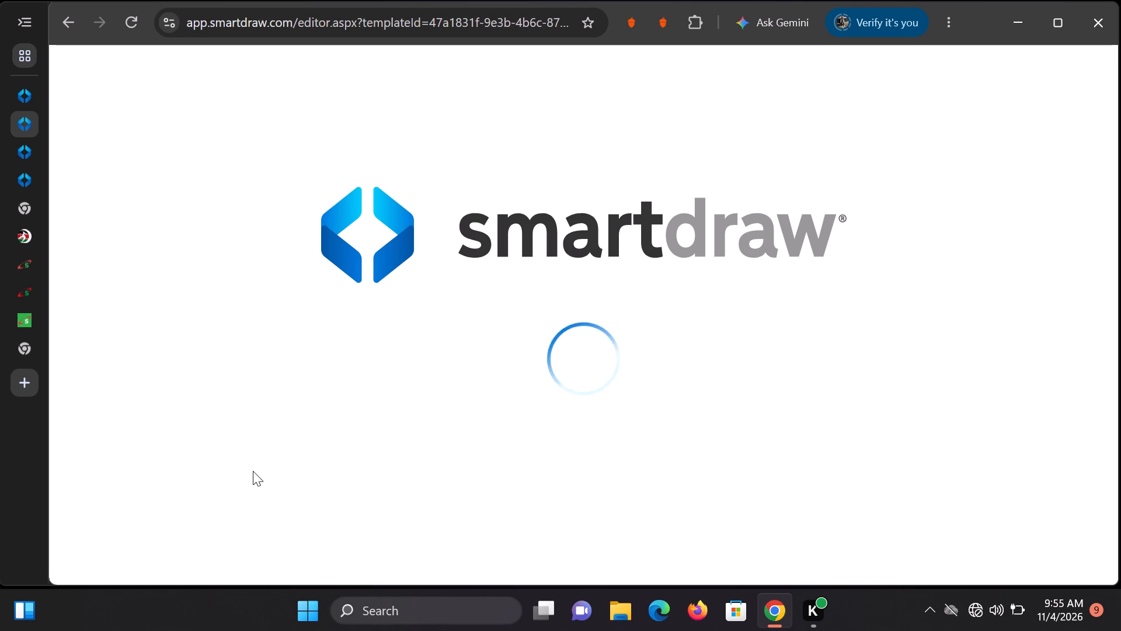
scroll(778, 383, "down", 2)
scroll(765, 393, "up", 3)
Reload the stalled document page in the browser.
left_click(126, 28)
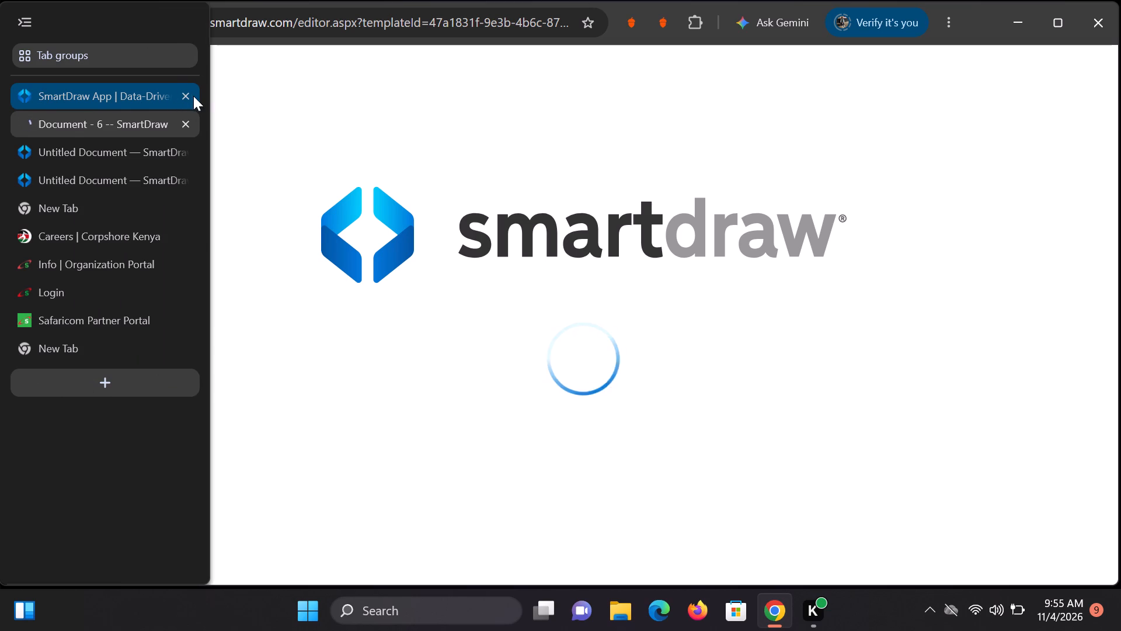
Close the SmartDraw App tab, the two spare Untitled Document tabs and the blank tab next to them, keeping the floor plan's tab.
left_click(188, 92)
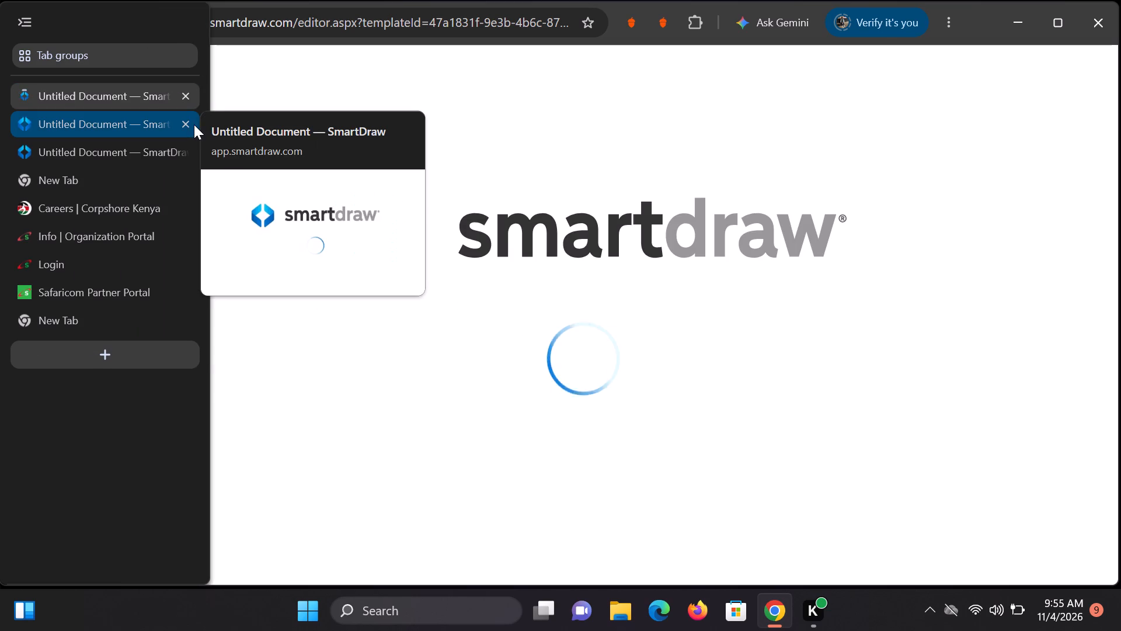
left_click(187, 122)
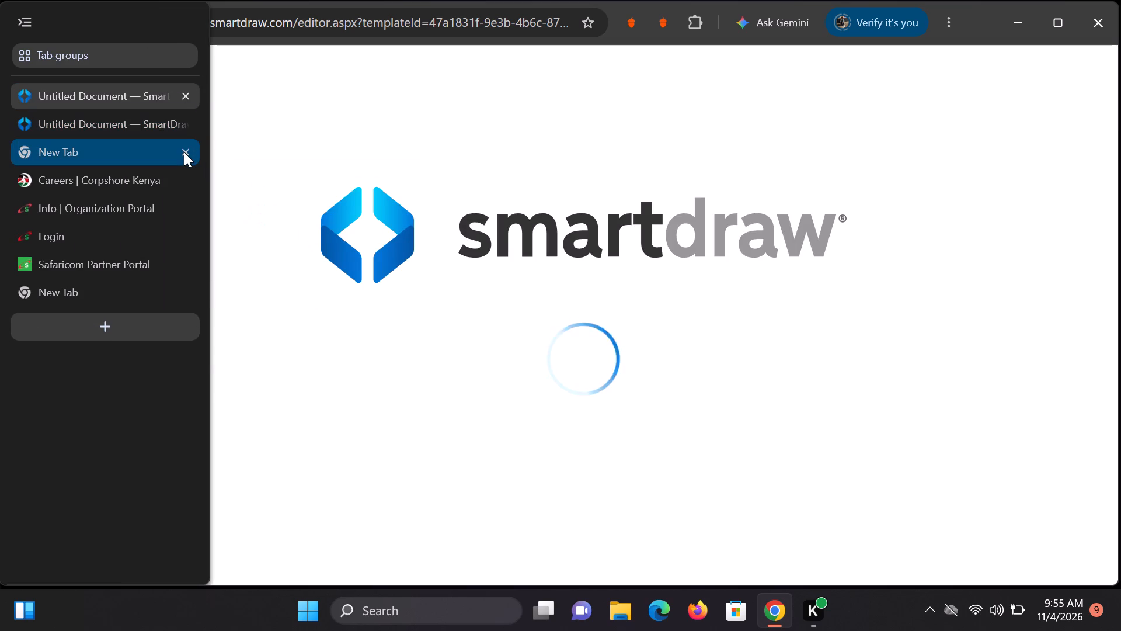
left_click(182, 151)
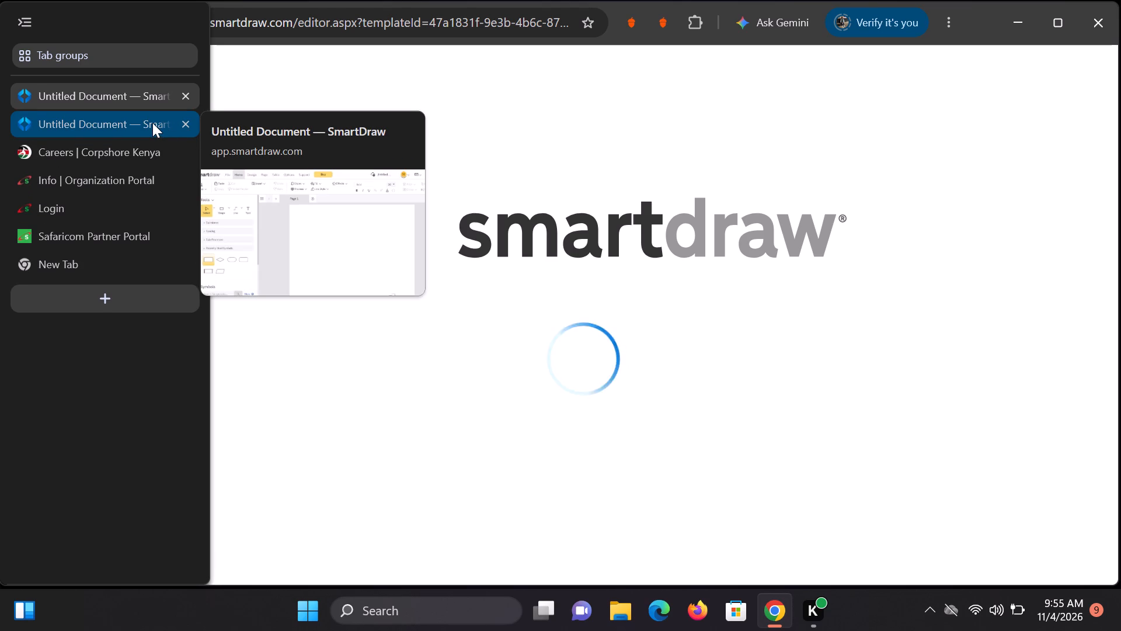
left_click(190, 124)
Return to the remaining SmartDraw document tab and reload its page.
left_click(154, 91)
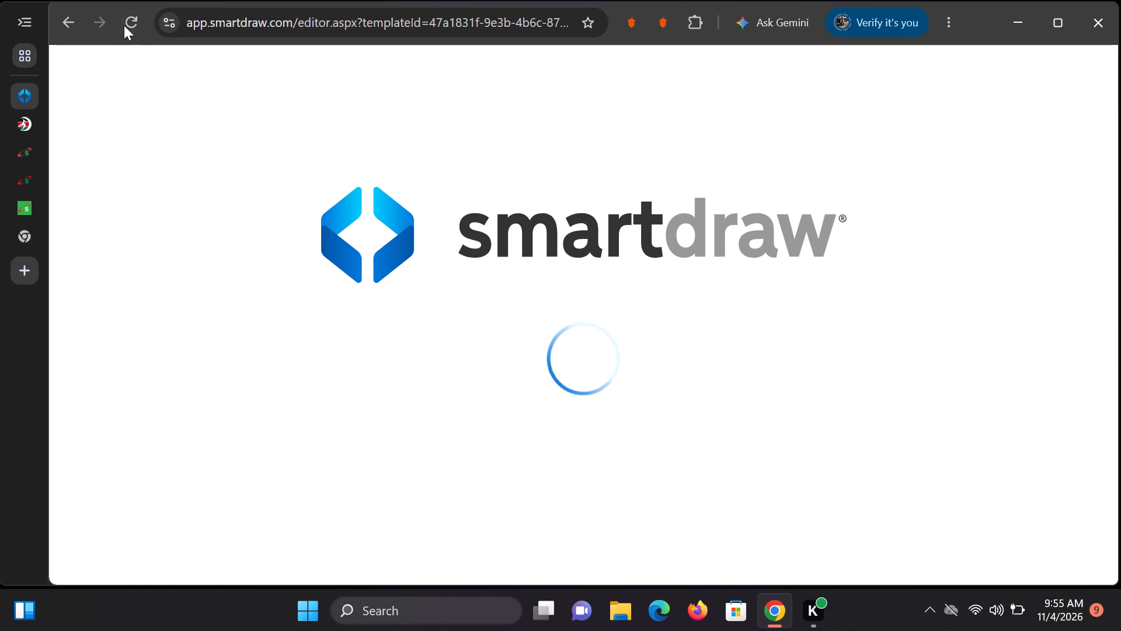
left_click(125, 25)
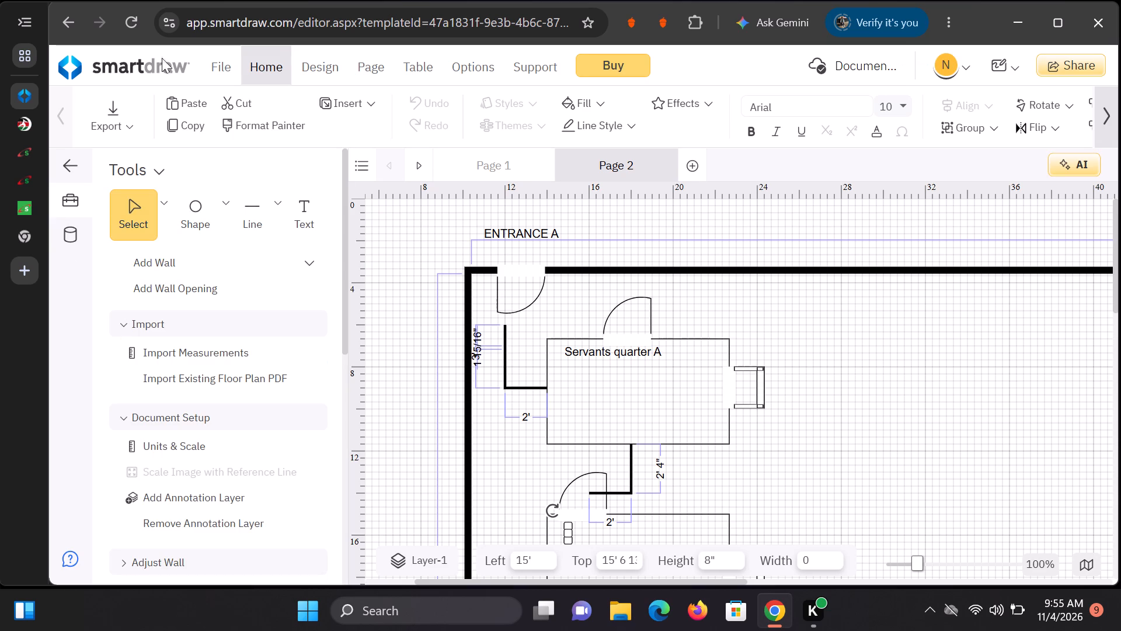
Place a parallelogram 6' wide and 3' high below the lower servants room, near the large room's left wall.
scroll(586, 154, "down", 4)
scroll(708, 317, "down", 1)
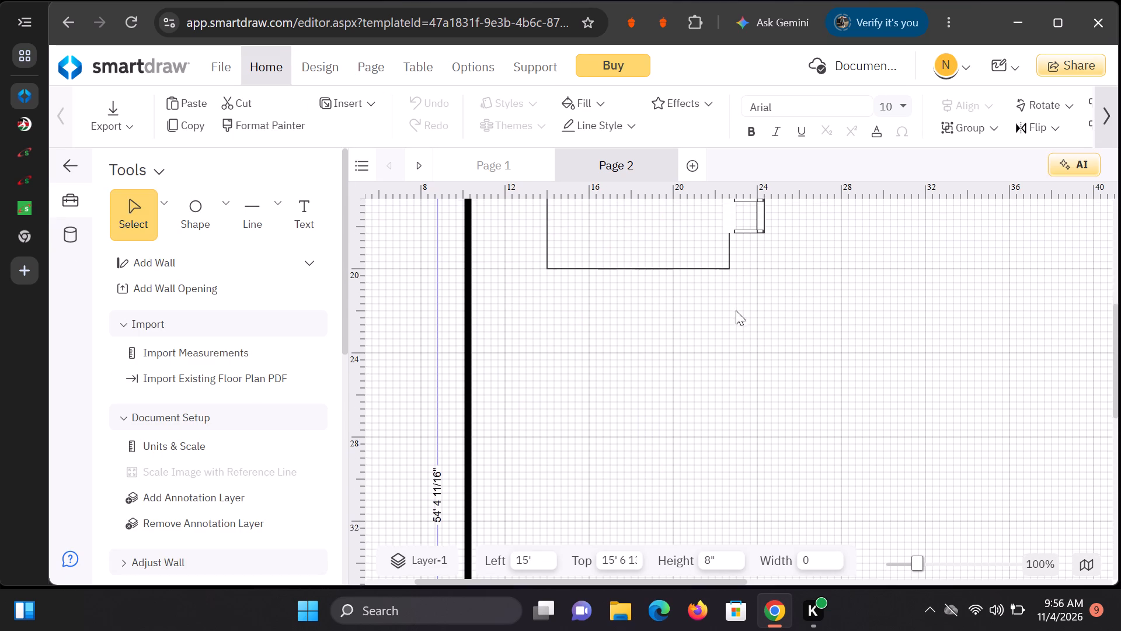
scroll(736, 310, "up", 1)
scroll(736, 310, "down", 2)
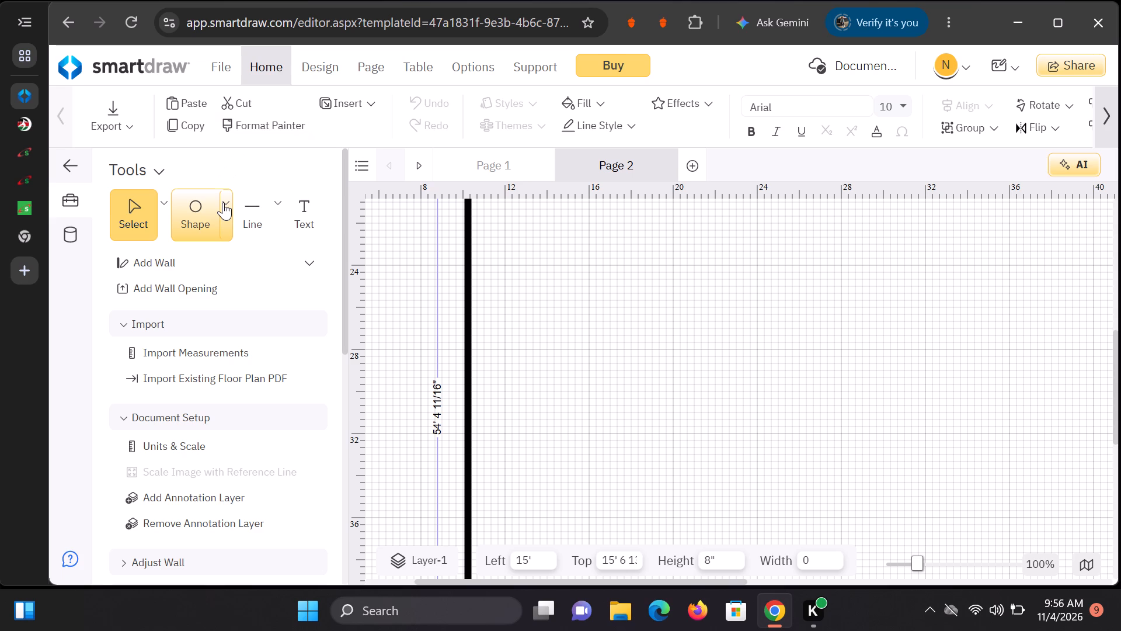
scroll(223, 202, "down", 1)
scroll(223, 202, "up", 1)
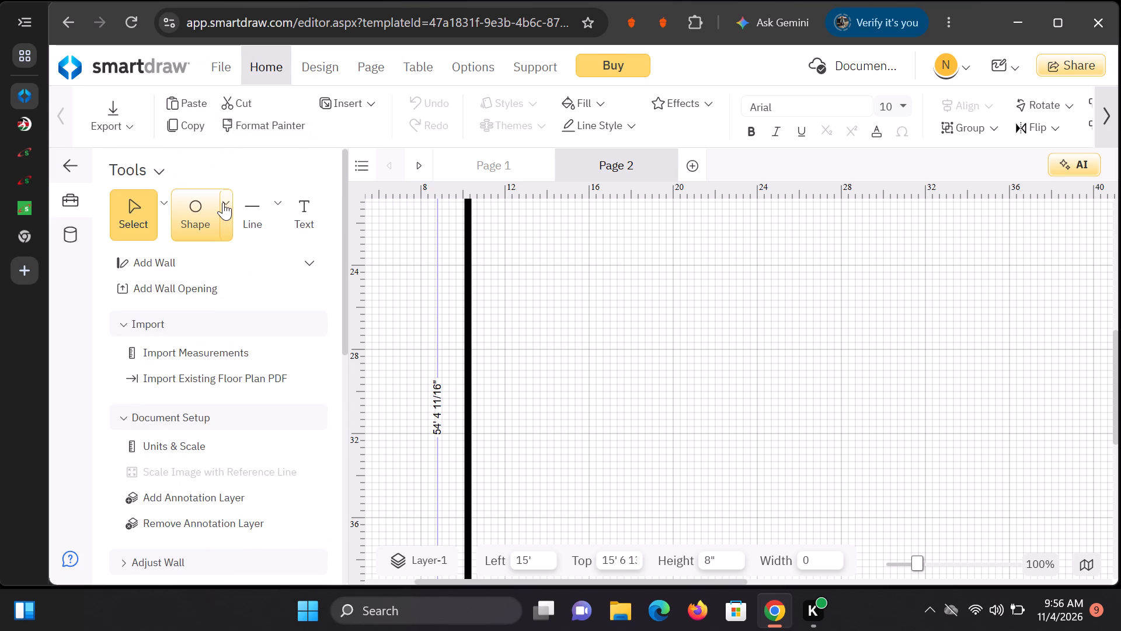
left_click(225, 206)
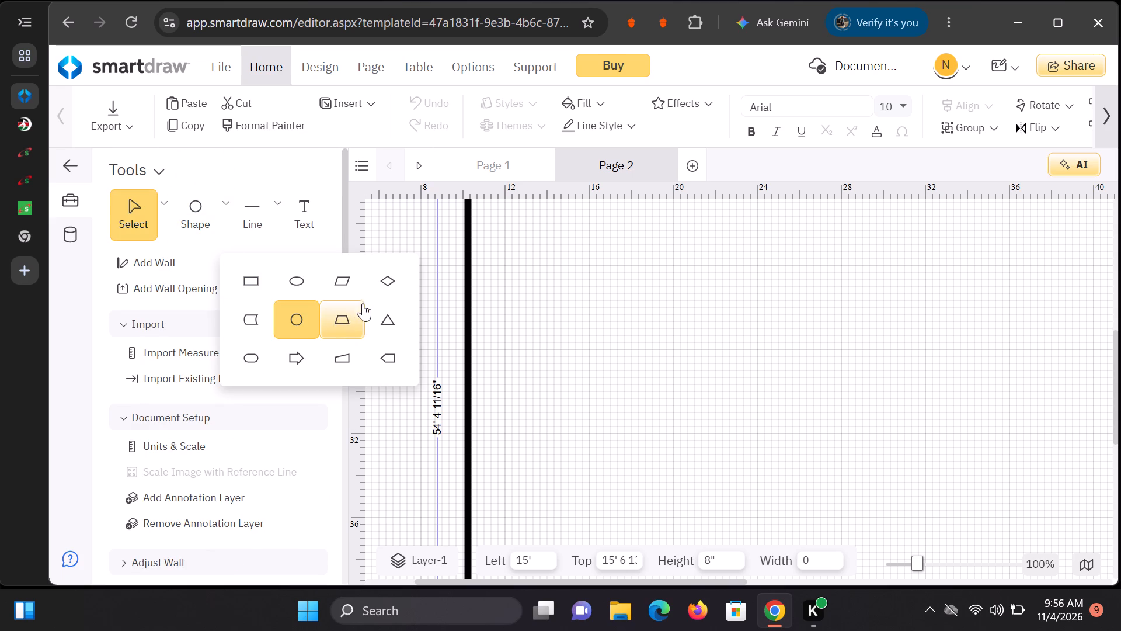
left_click(351, 285)
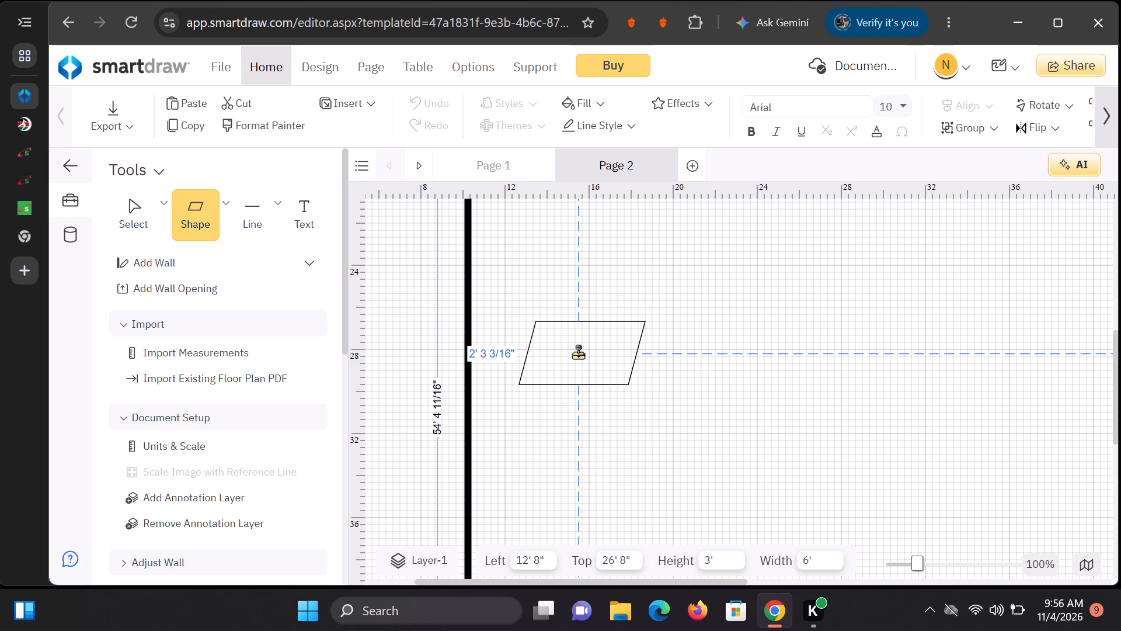
left_click(555, 311)
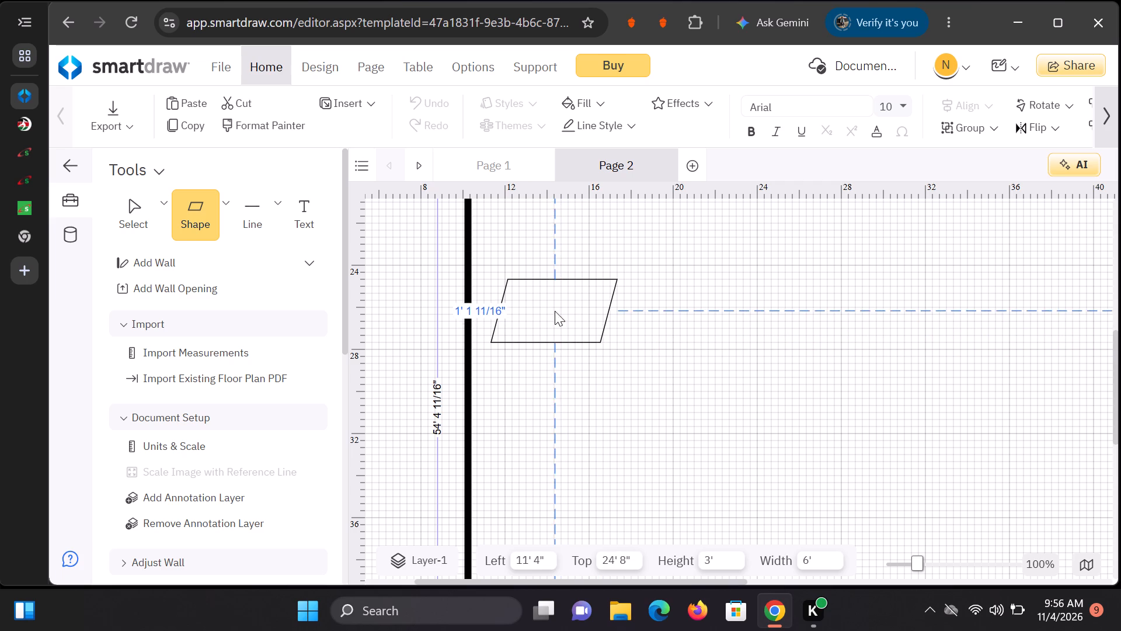
Add the text label "Servants quarterB" inside the lower rectangle, just below its top edge.
scroll(767, 264, "up", 2)
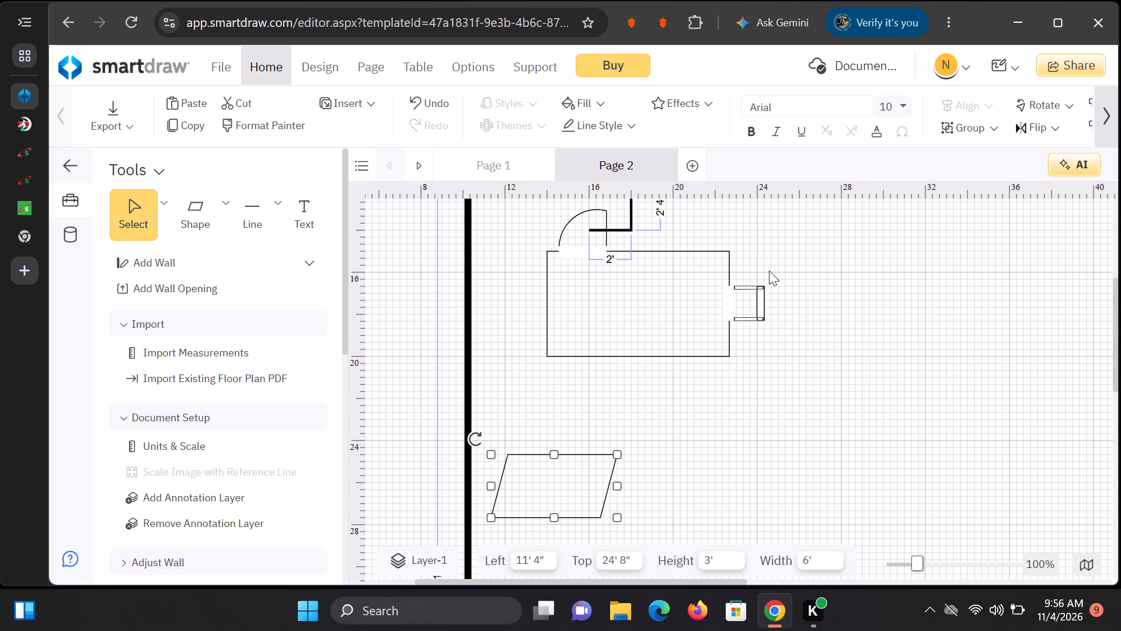
scroll(769, 271, "down", 1)
scroll(769, 271, "up", 3)
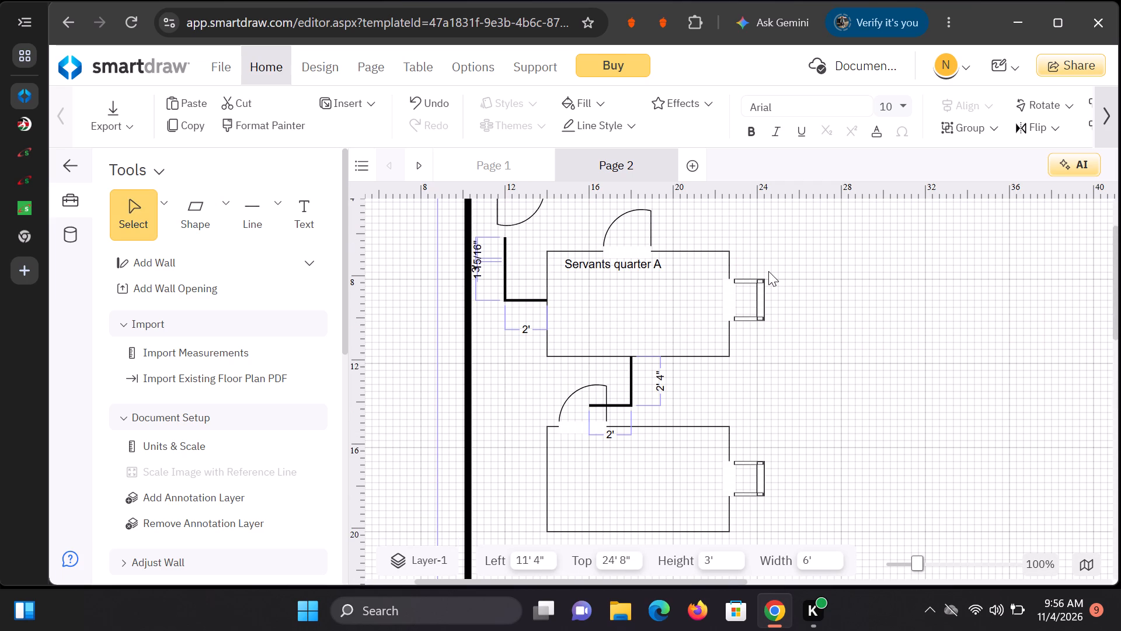
left_click(586, 453)
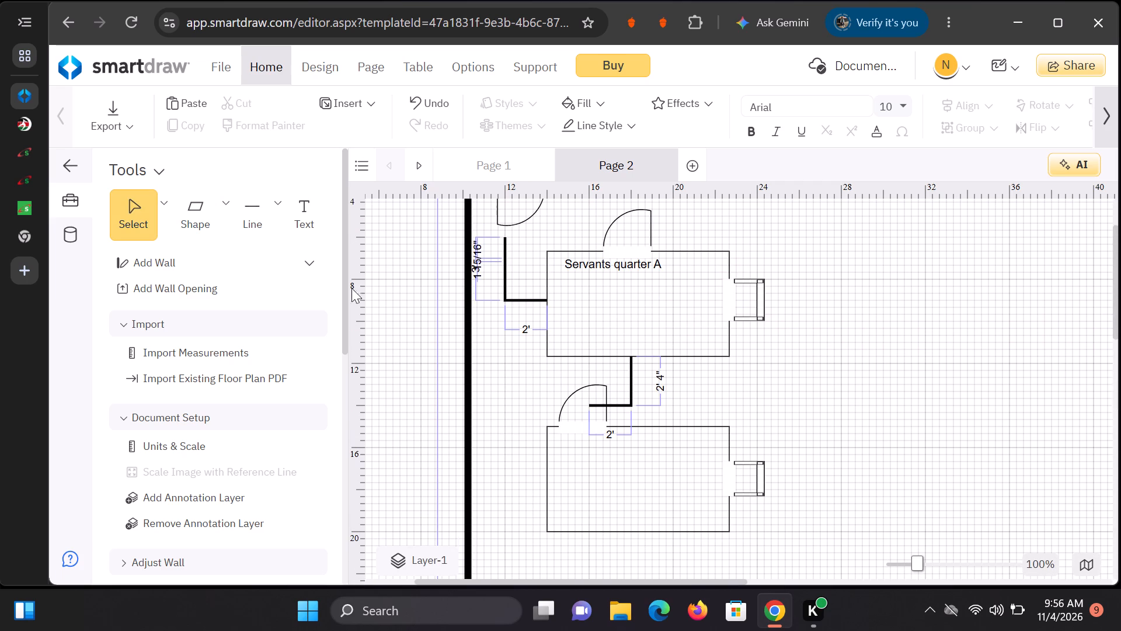
left_click(307, 216)
left_click(583, 459)
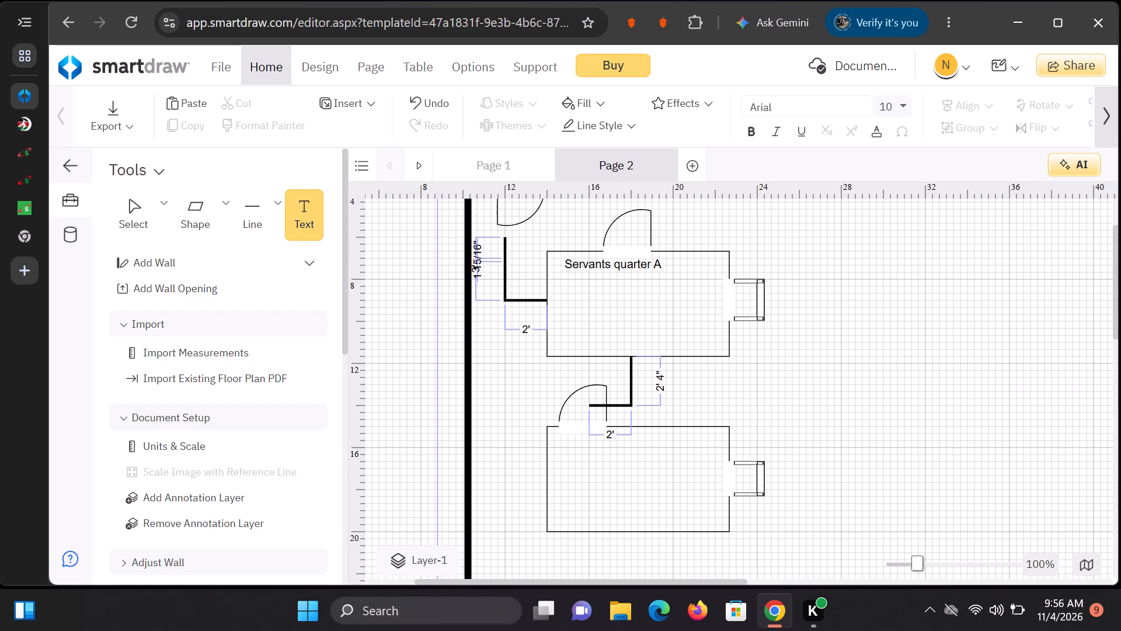
type("Servants")
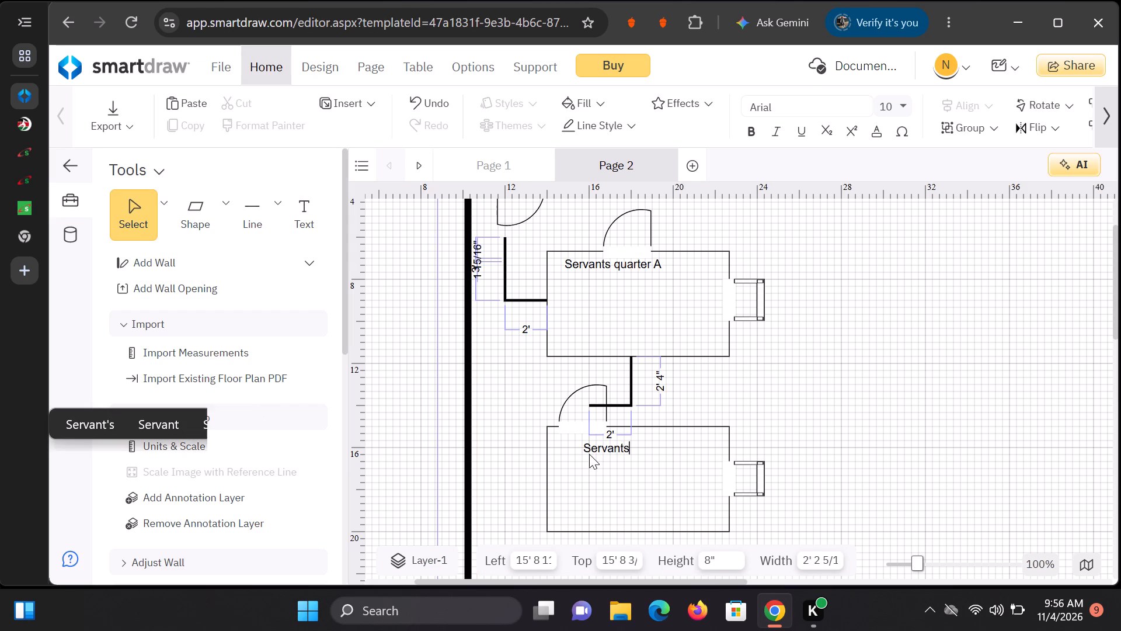
key("space")
type("quarter")
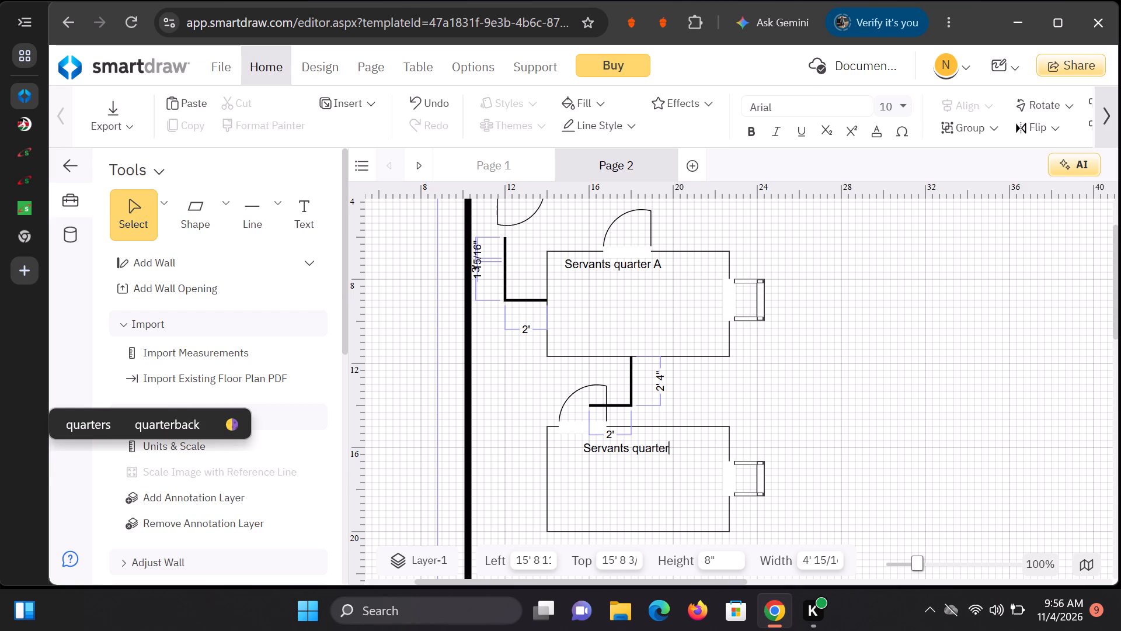
key("shift+b")
key("BackSpace")
key("shift+b")
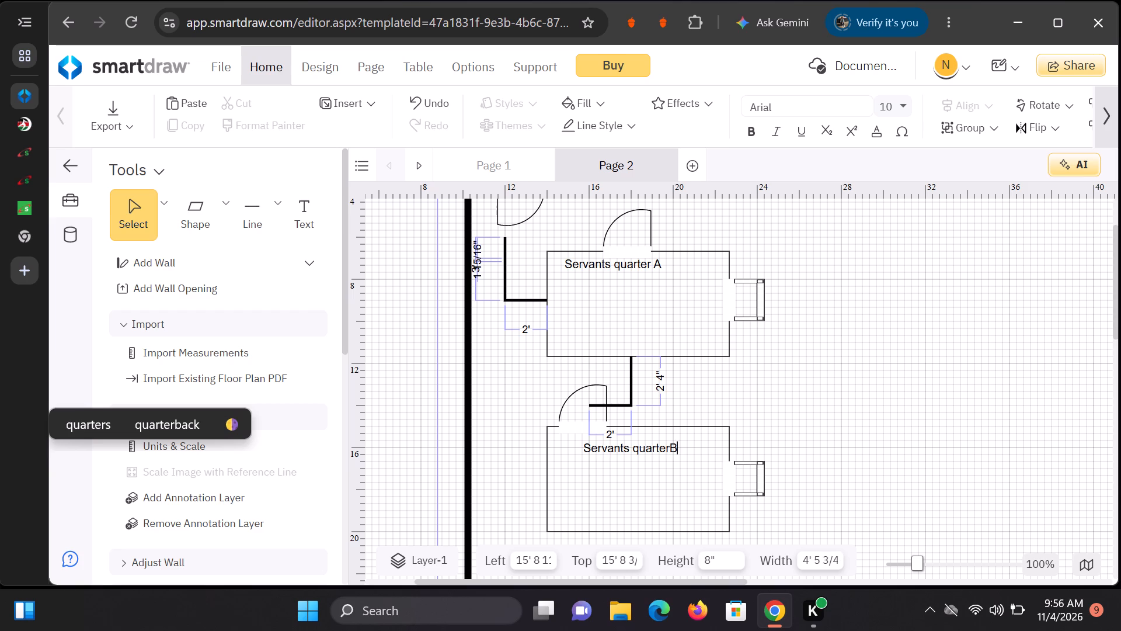
key("BackSpace")
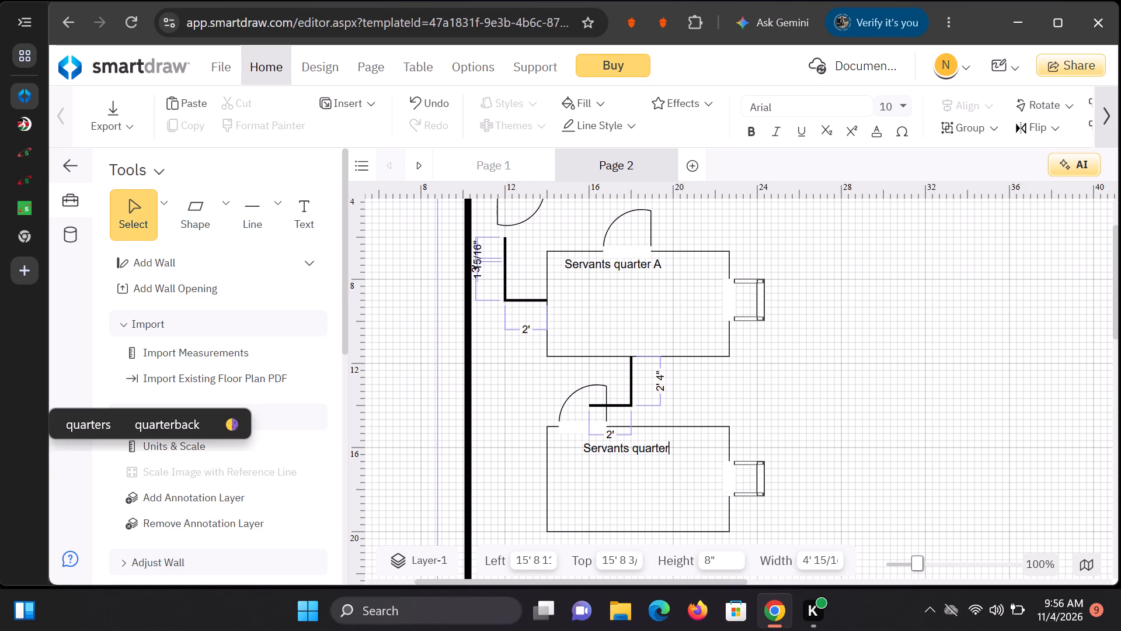
key("b")
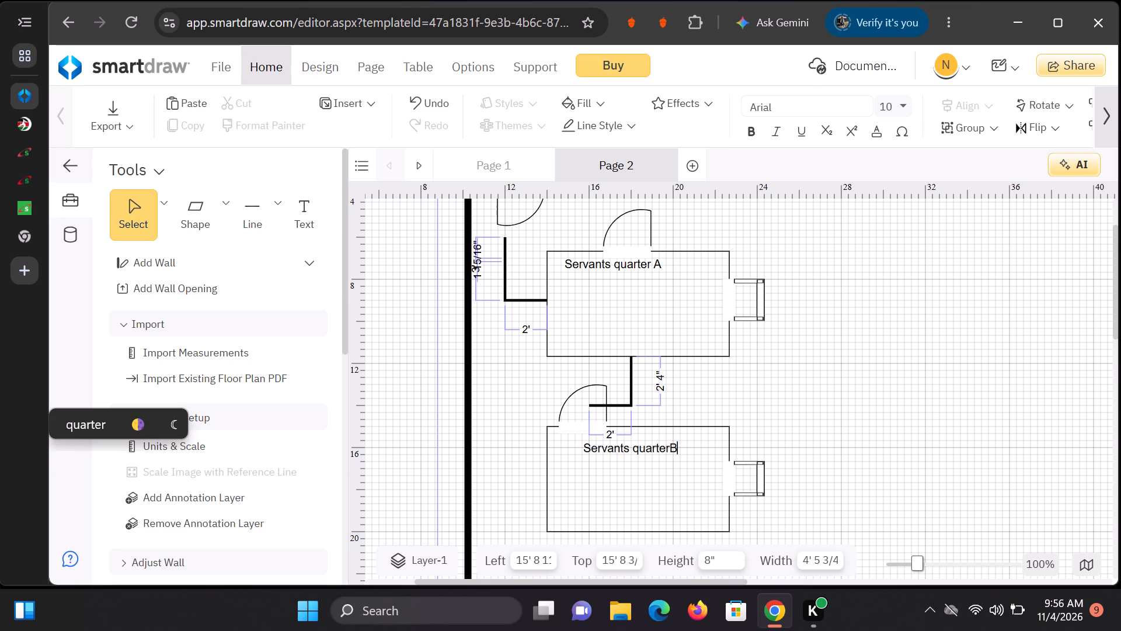
Add a Loveseat symbol from the couches and sofas symbols and place it in the open area right of the servants rooms.
scroll(589, 454, "up", 1)
scroll(876, 390, "down", 1)
scroll(293, 394, "down", 4)
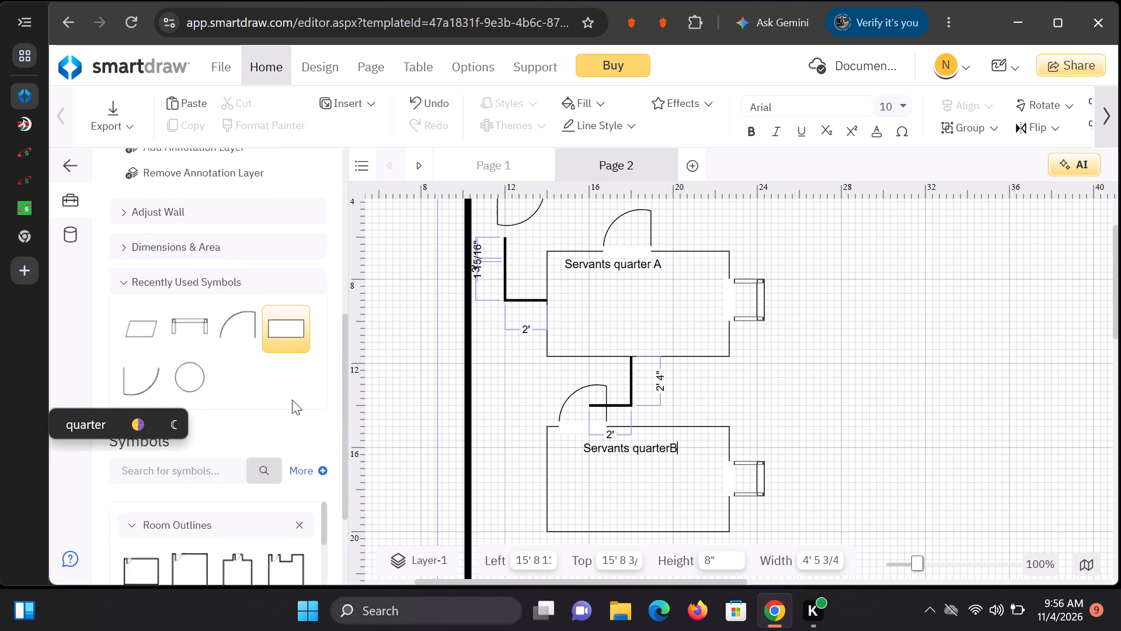
scroll(292, 400, "down", 6)
scroll(238, 397, "down", 3)
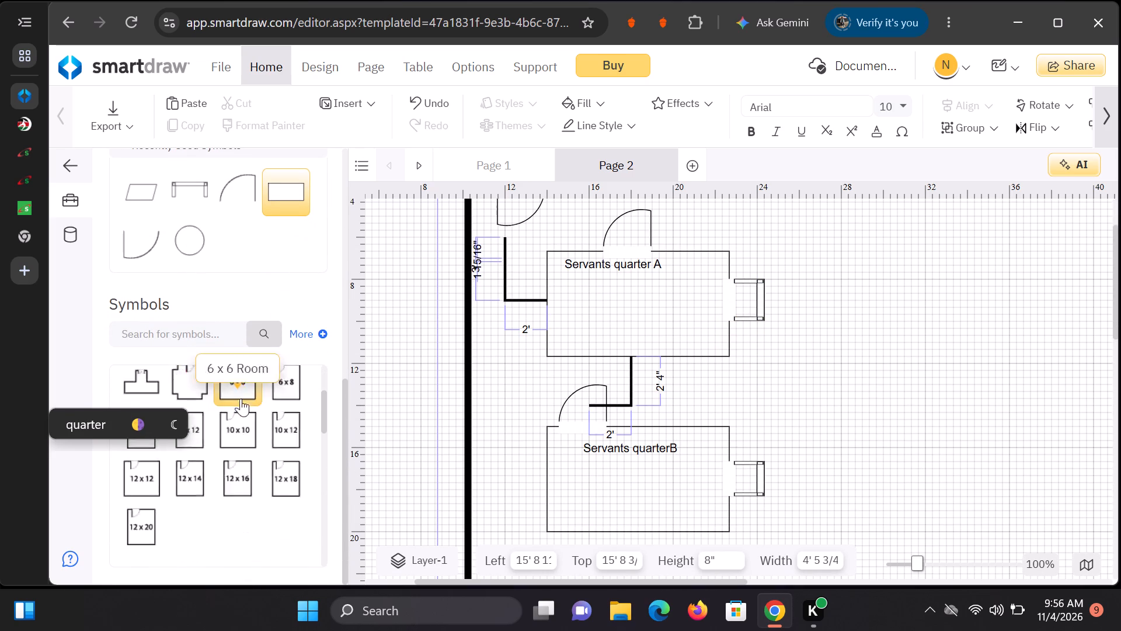
scroll(241, 398, "down", 2)
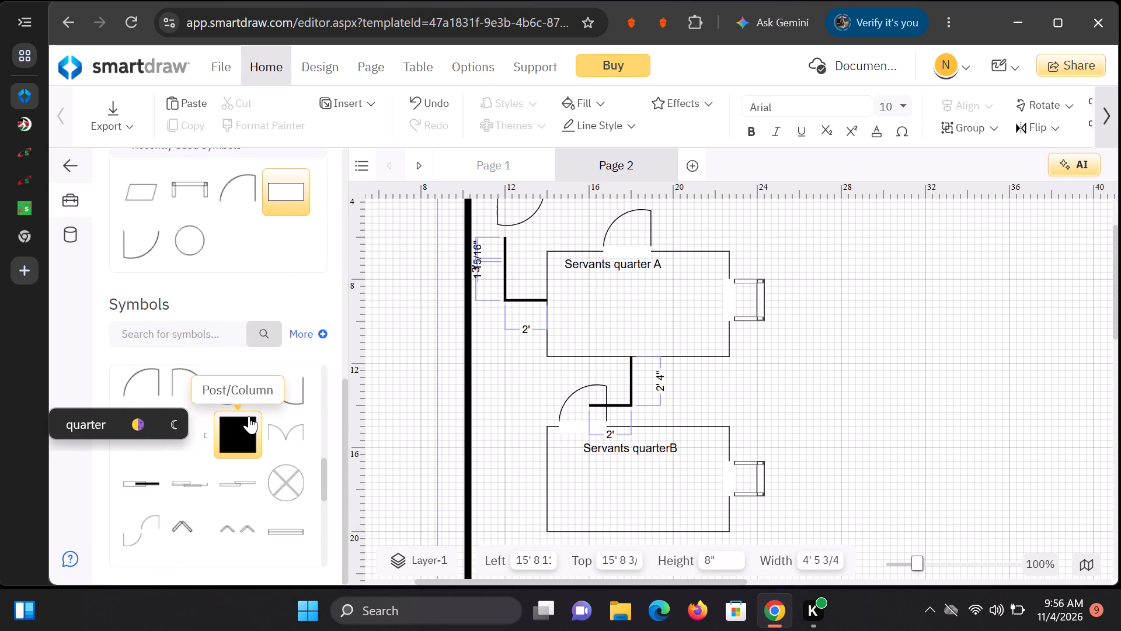
scroll(258, 404, "down", 4)
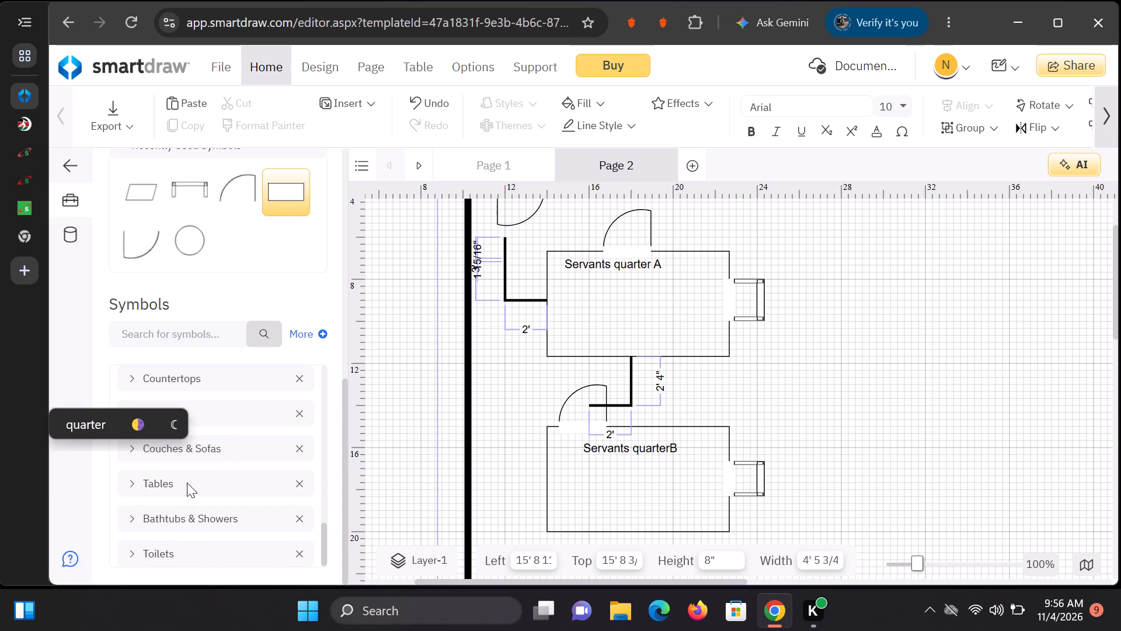
left_click(199, 453)
scroll(203, 455, "down", 1)
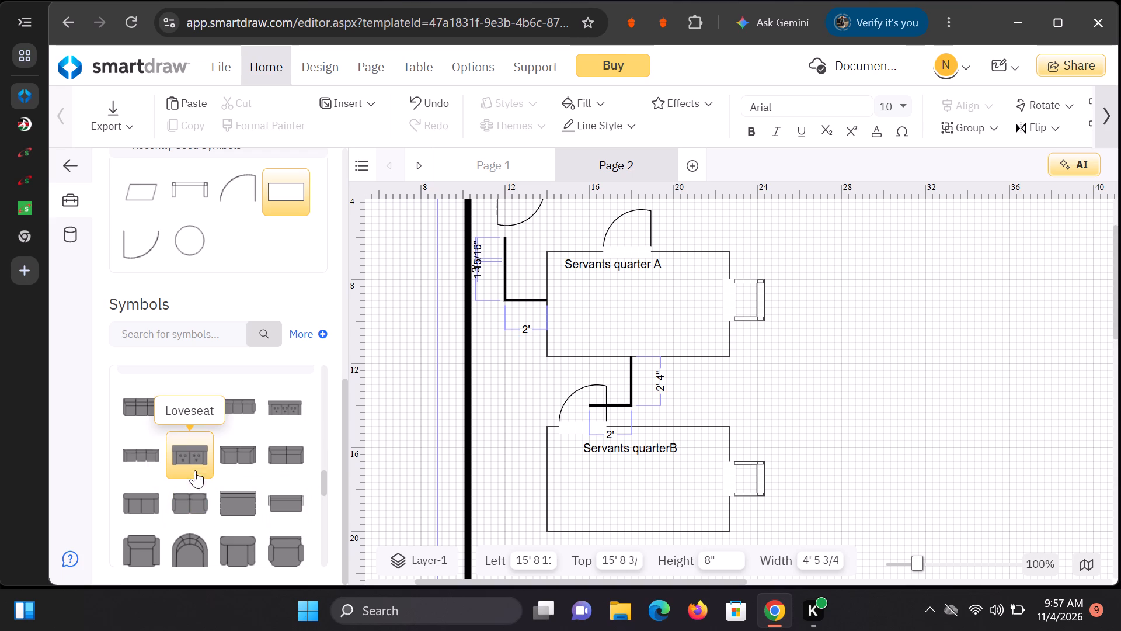
left_click(193, 455)
double_click(204, 456)
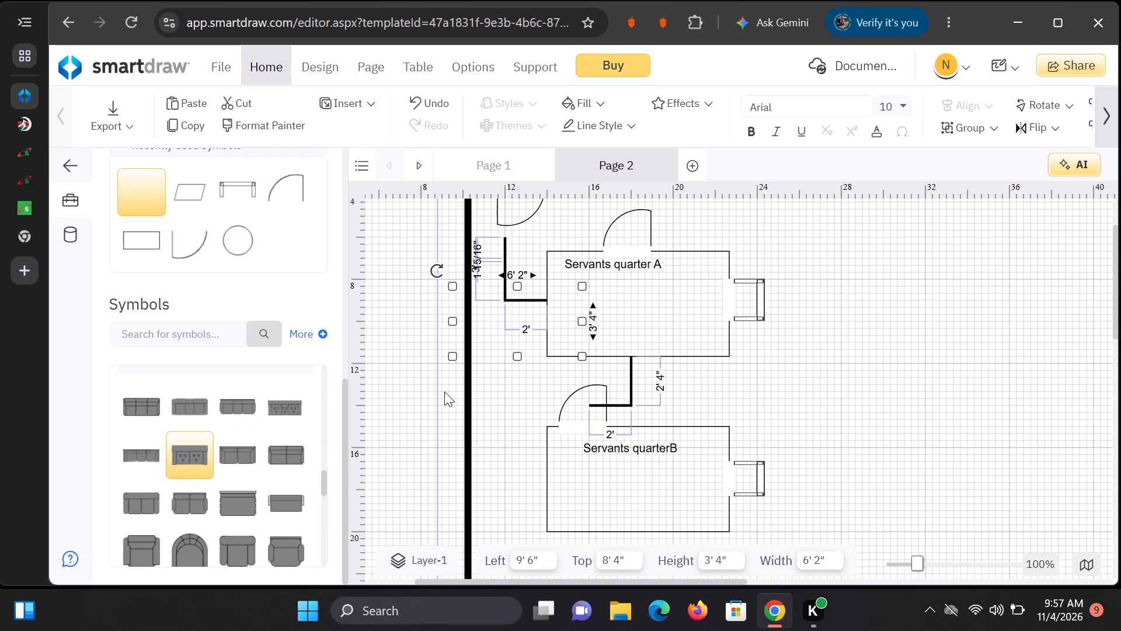
left_click_drag(550, 324, 990, 349)
Resize the loveseat to 3' 4" wide and 1' 4" high.
left_click_drag(892, 314, 932, 339)
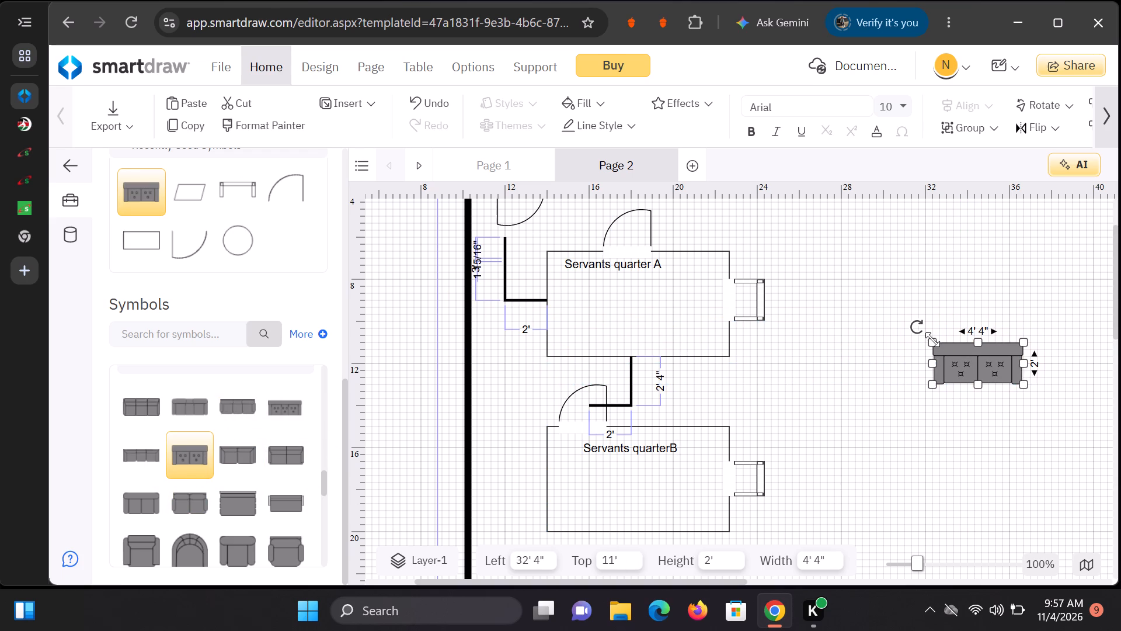
left_click_drag(1023, 382, 1011, 380)
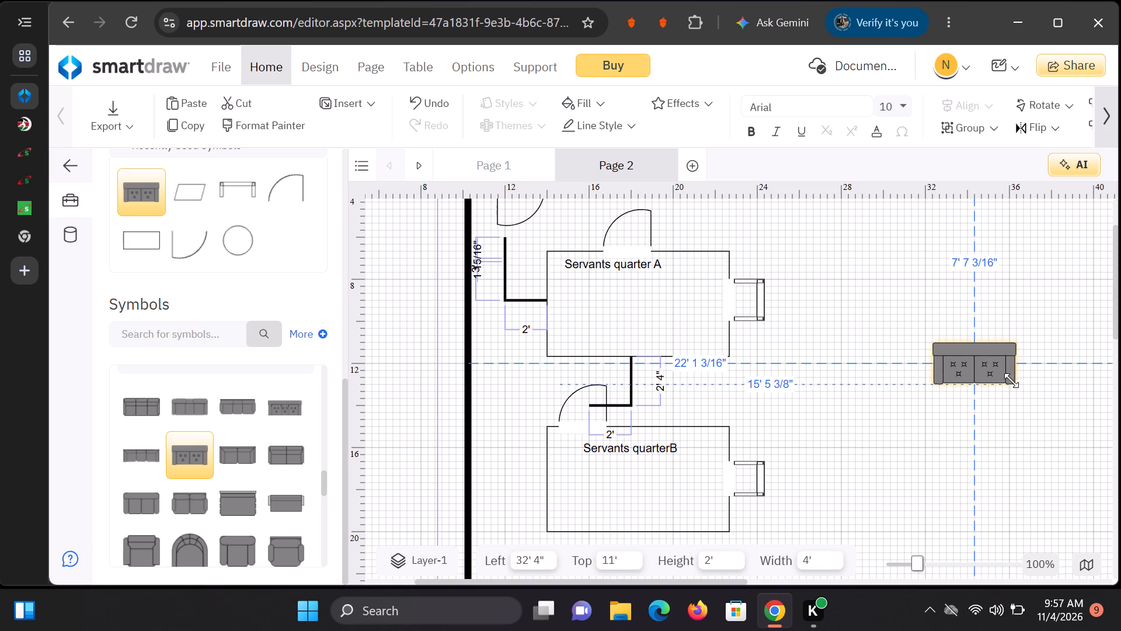
left_click_drag(1011, 380, 1001, 366)
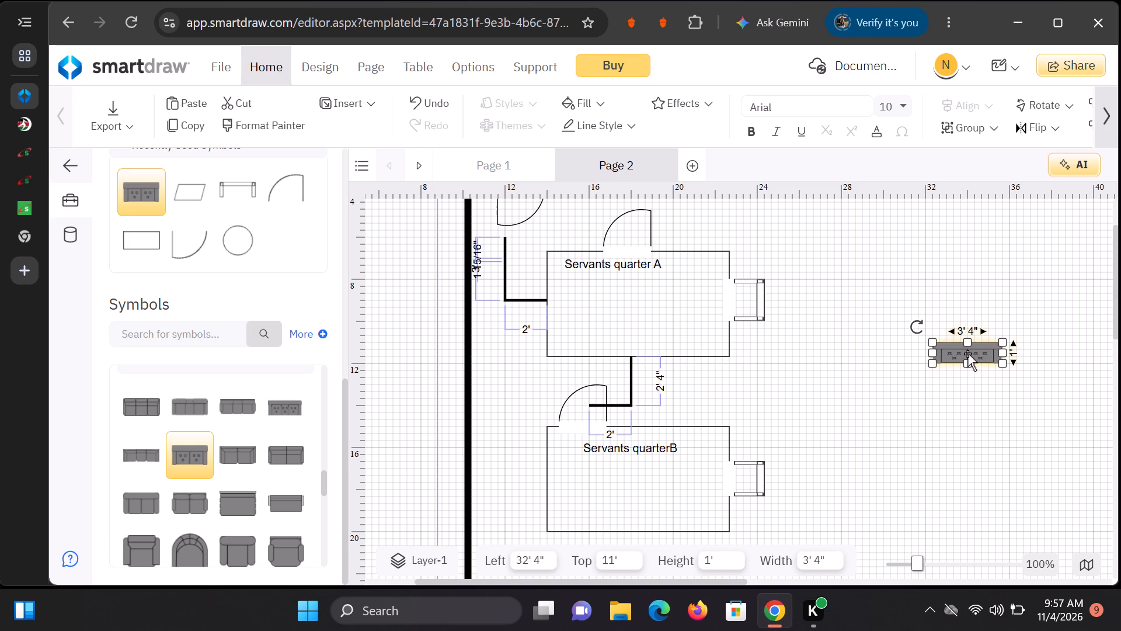
left_click(966, 362)
left_click_drag(966, 340, 966, 332)
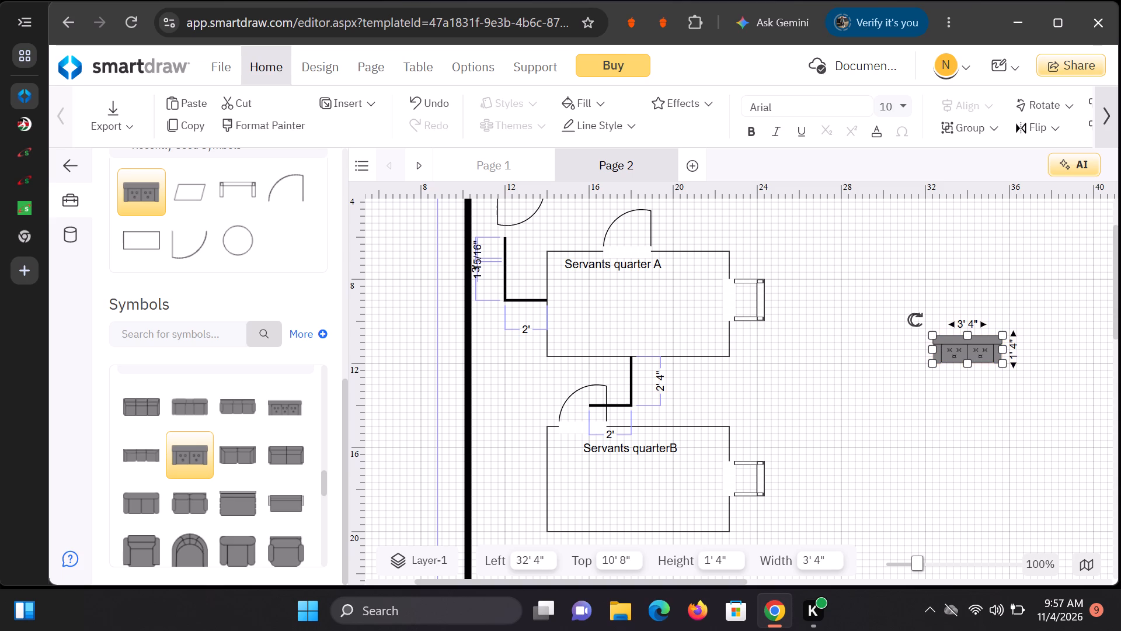
Rotate the loveseat upright with its back facing left and place it in the lower-left corner of the Servants quarterB room.
left_click_drag(914, 320, 926, 335)
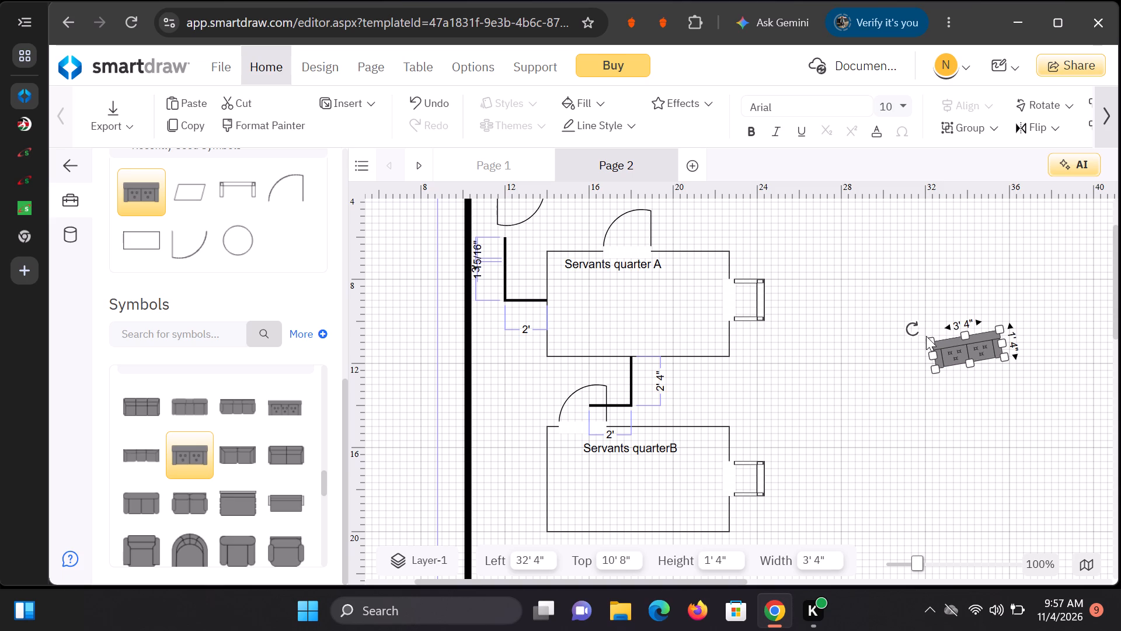
left_click_drag(913, 327, 944, 380)
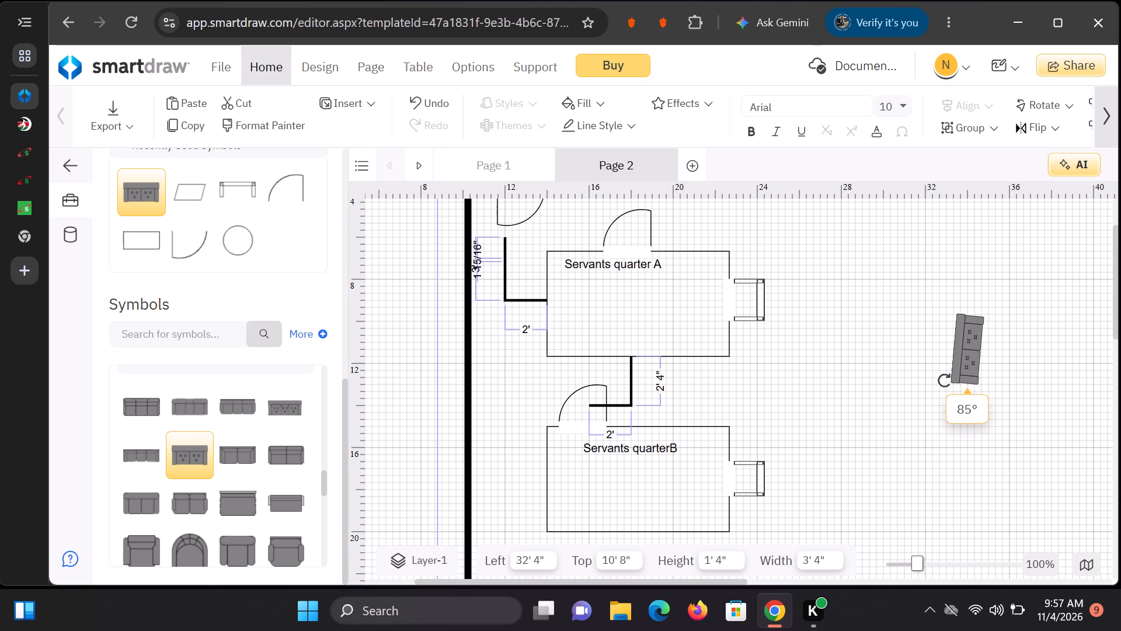
left_click_drag(944, 380, 944, 385)
left_click_drag(963, 348, 605, 490)
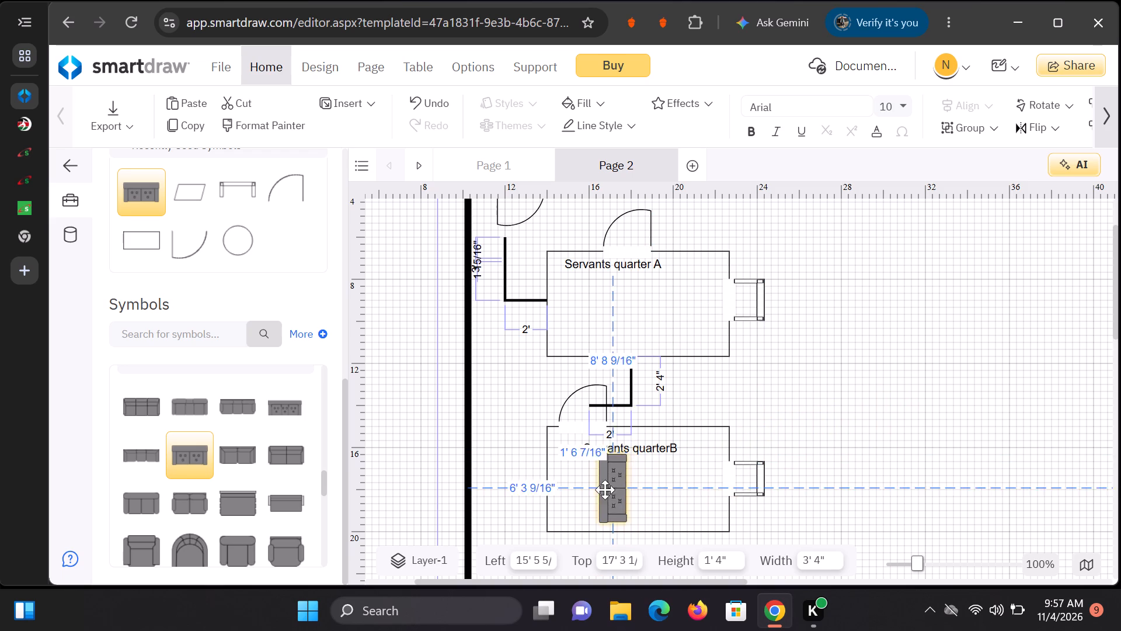
left_click_drag(605, 490, 558, 495)
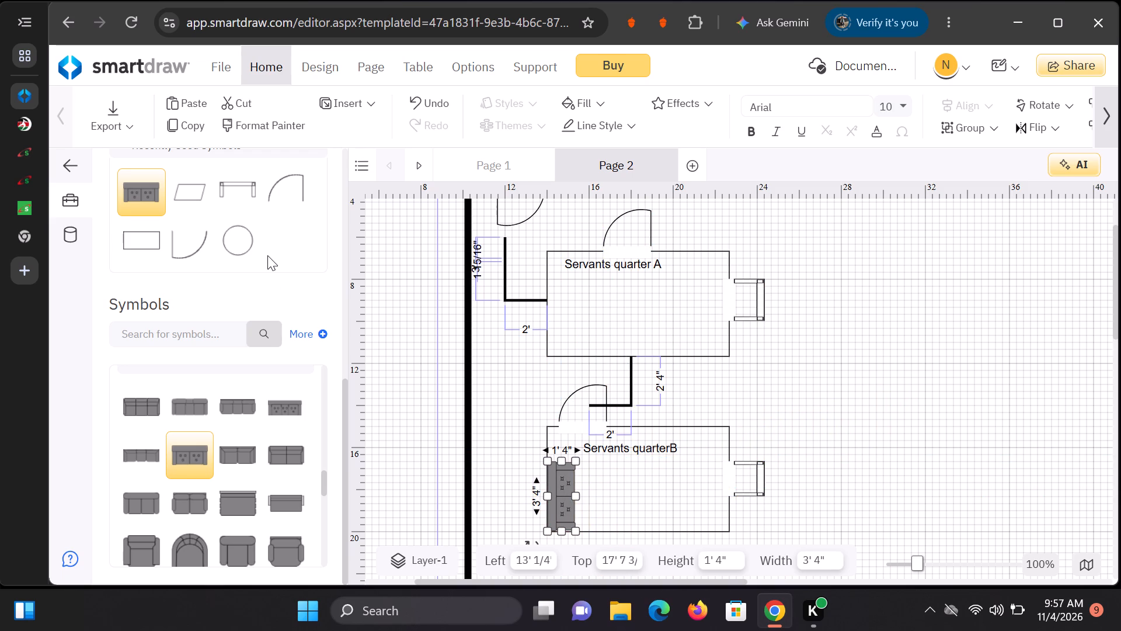
Add a Table Leaf - Center symbol from the table symbols and place it inside Servants quarterB, right of the loveseat.
scroll(283, 435, "down", 2)
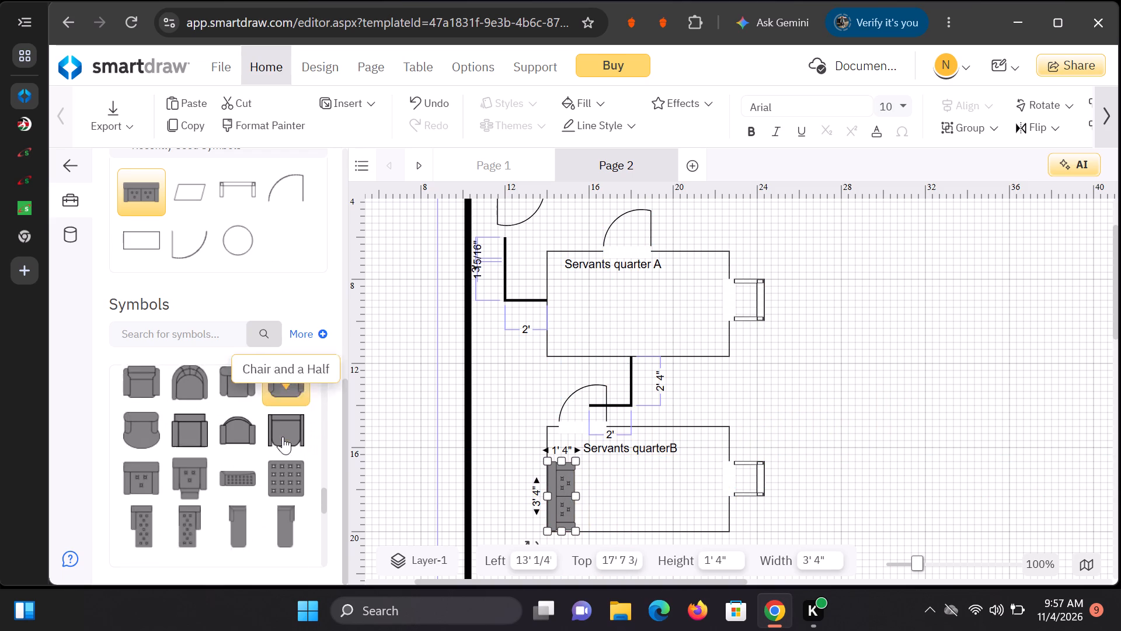
scroll(281, 437, "down", 4)
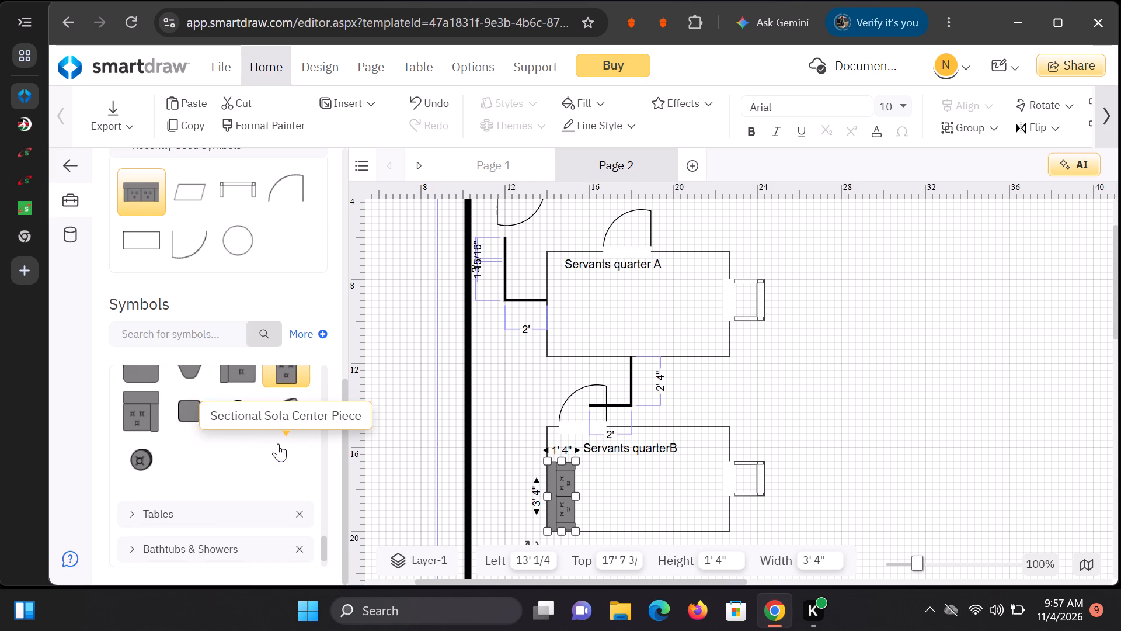
scroll(278, 443, "down", 1)
left_click(218, 477)
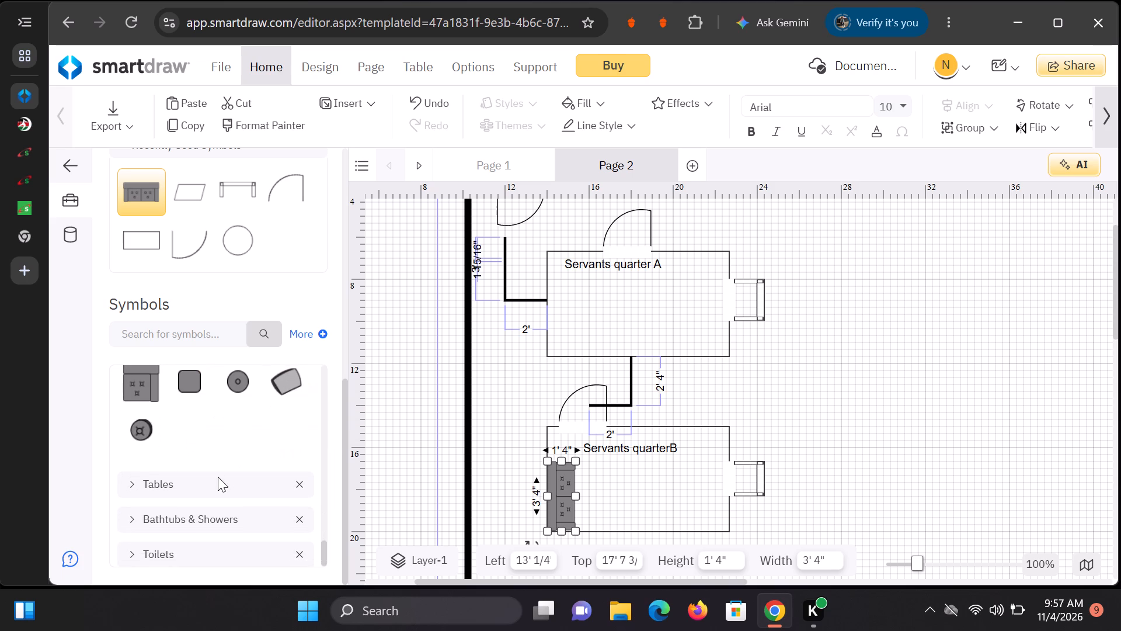
left_click(189, 488)
left_click(149, 482)
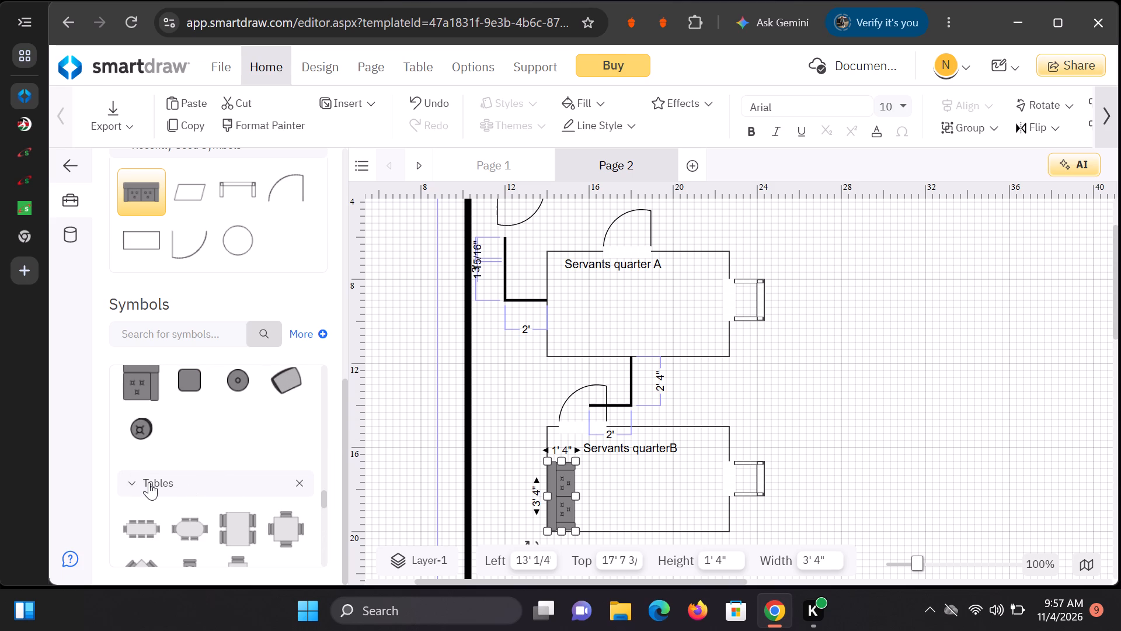
scroll(215, 445, "down", 1)
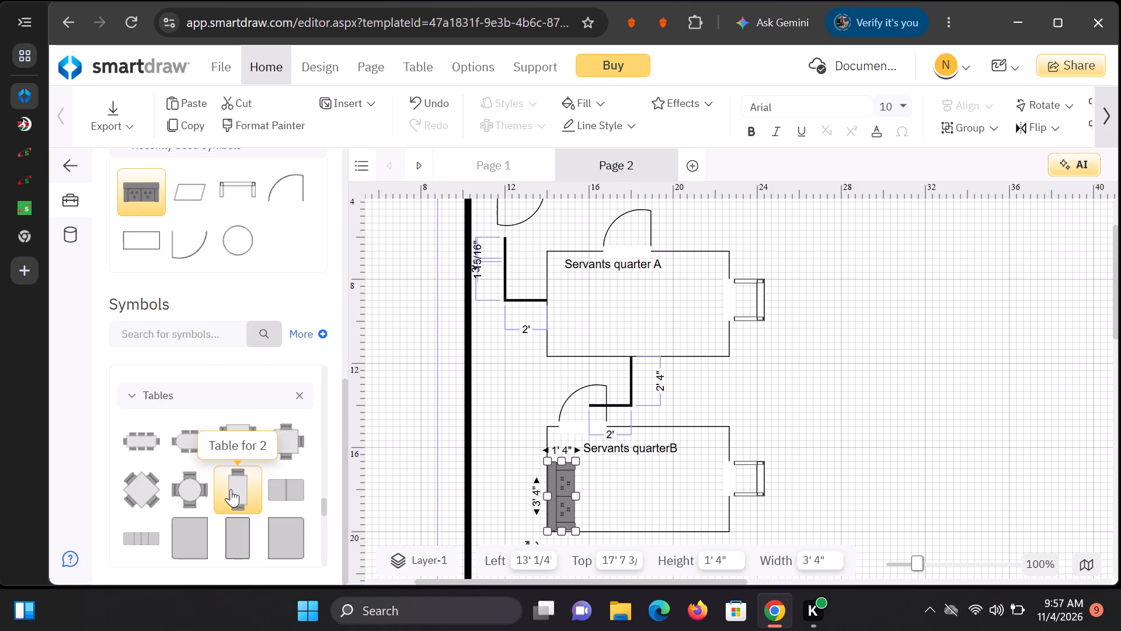
left_click(232, 539)
double_click(232, 539)
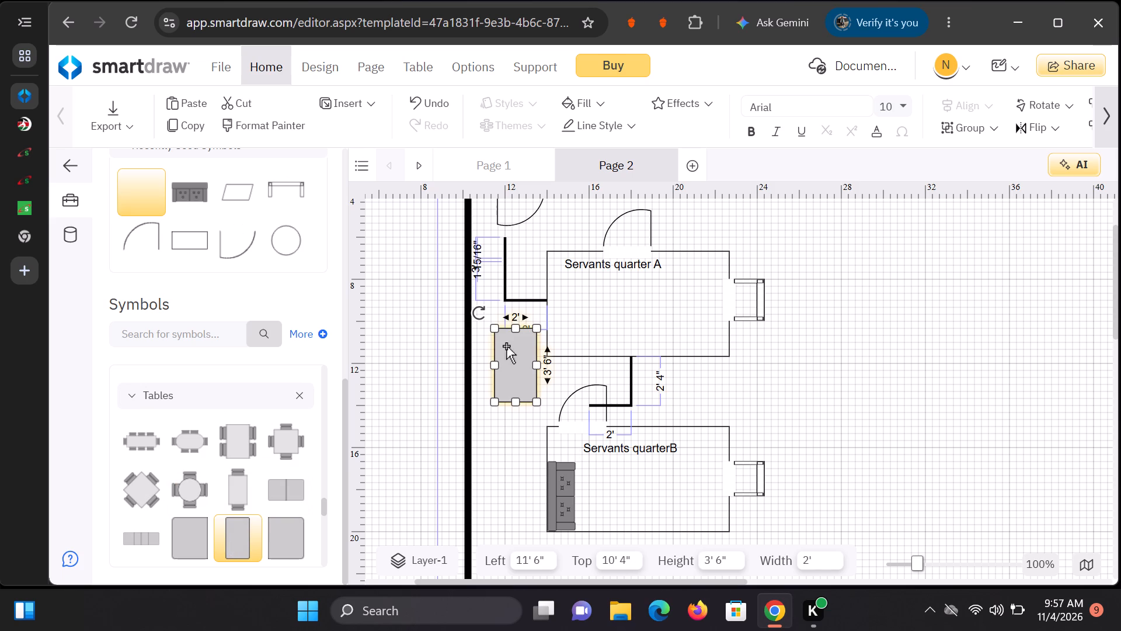
left_click_drag(518, 389, 615, 483)
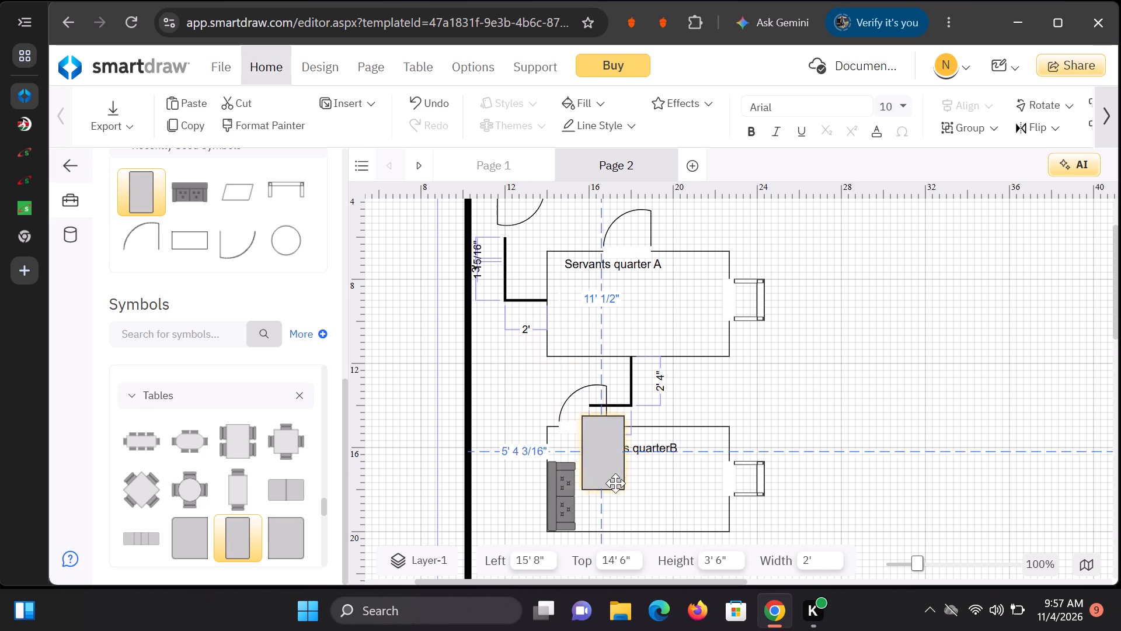
left_click_drag(615, 483, 635, 509)
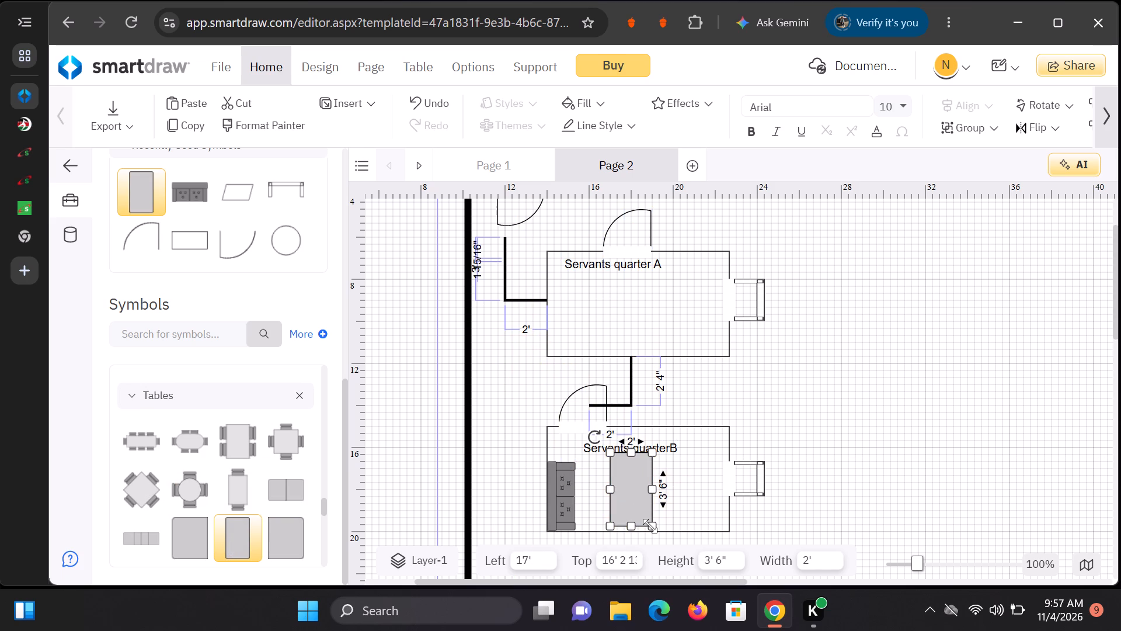
Resize the table to 1' wide and 2' high and position it just in front of the loveseat, below the room label.
left_click_drag(650, 526, 642, 509)
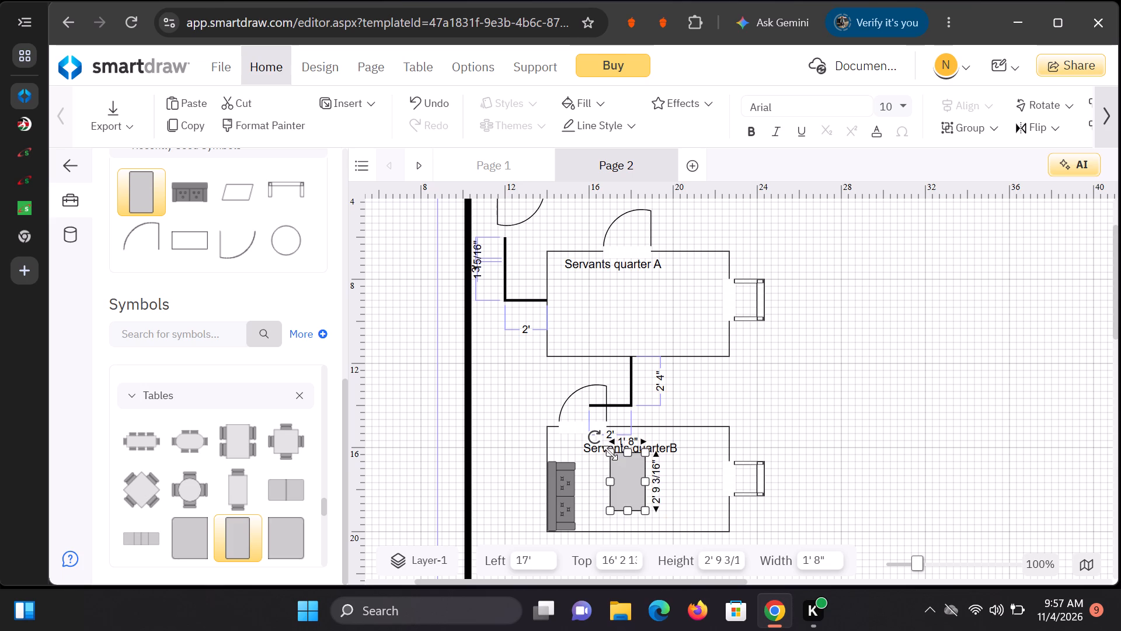
left_click_drag(610, 452, 621, 470)
left_click_drag(638, 487, 635, 495)
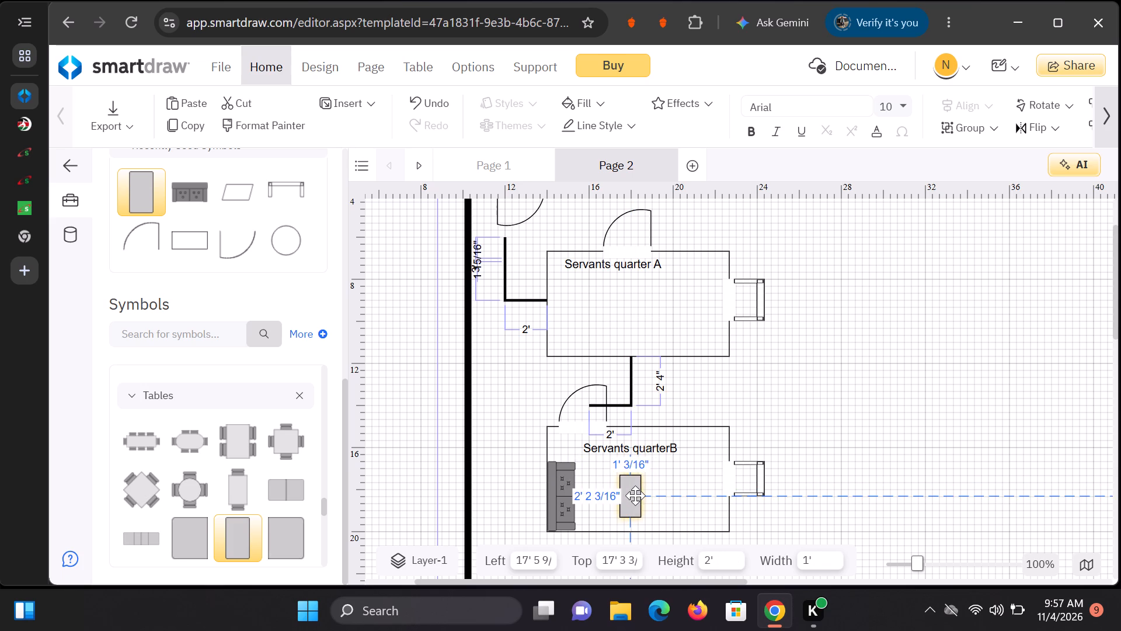
left_click_drag(635, 495, 617, 500)
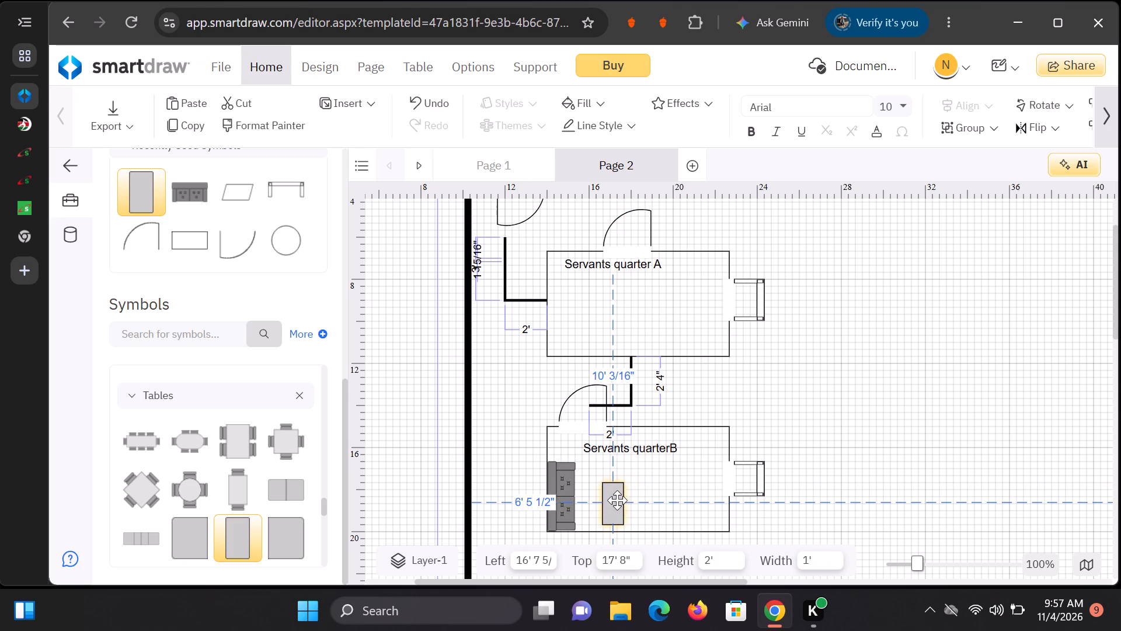
left_click_drag(617, 500, 611, 500)
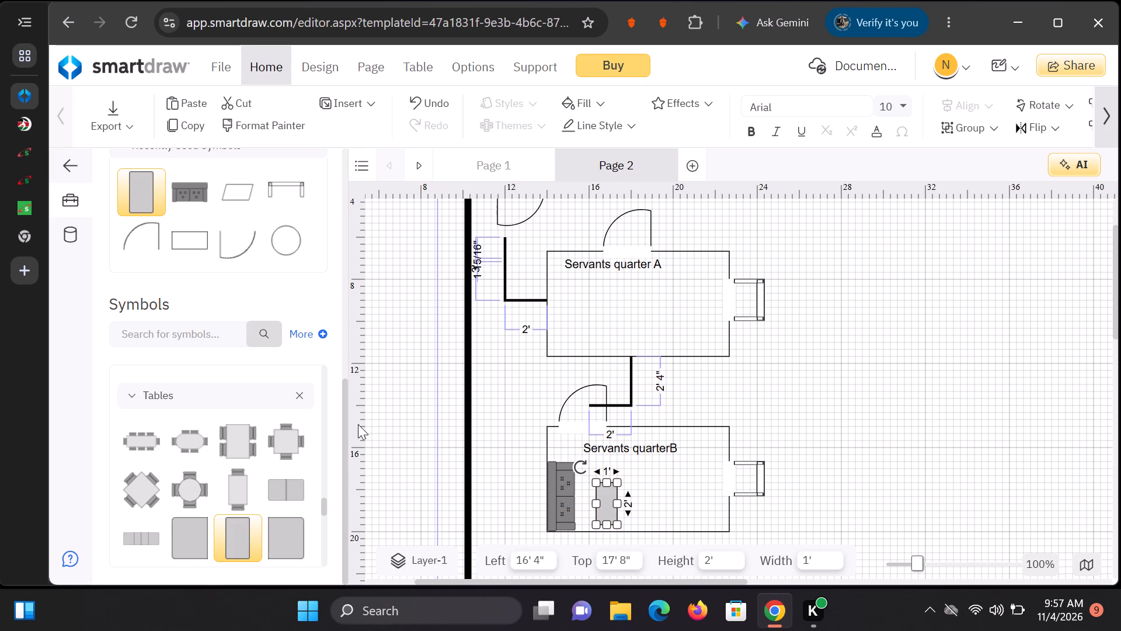
Add an Extra Long Twin Bed from the Beds symbols and place it in the empty area right of the servants quarter rooms.
scroll(275, 425, "down", 6)
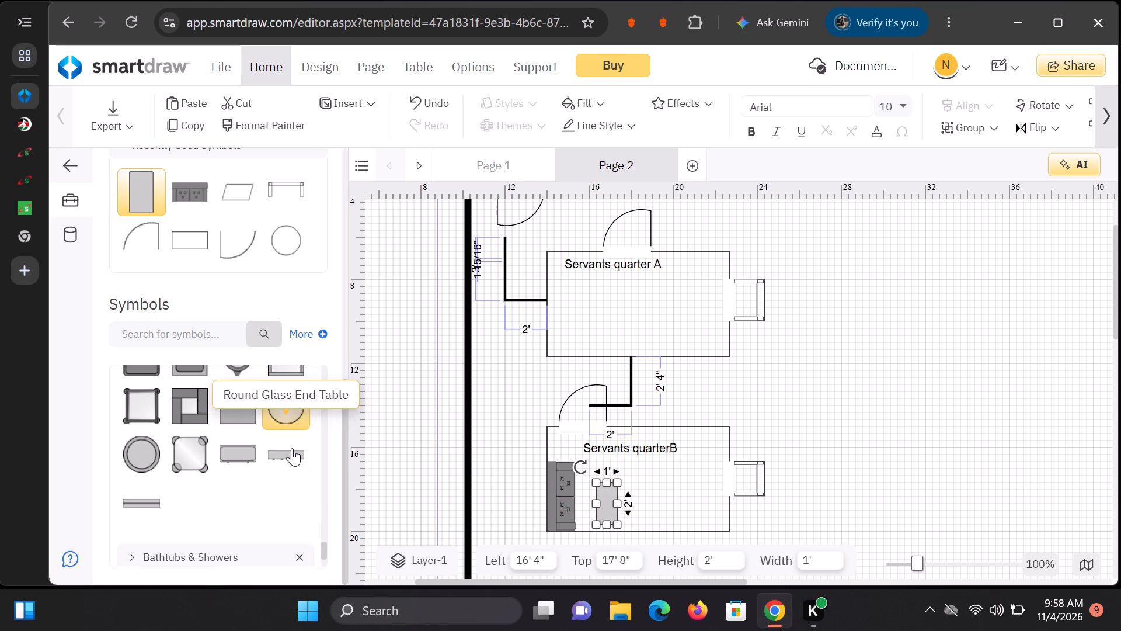
scroll(292, 448, "down", 3)
scroll(286, 463, "up", 4)
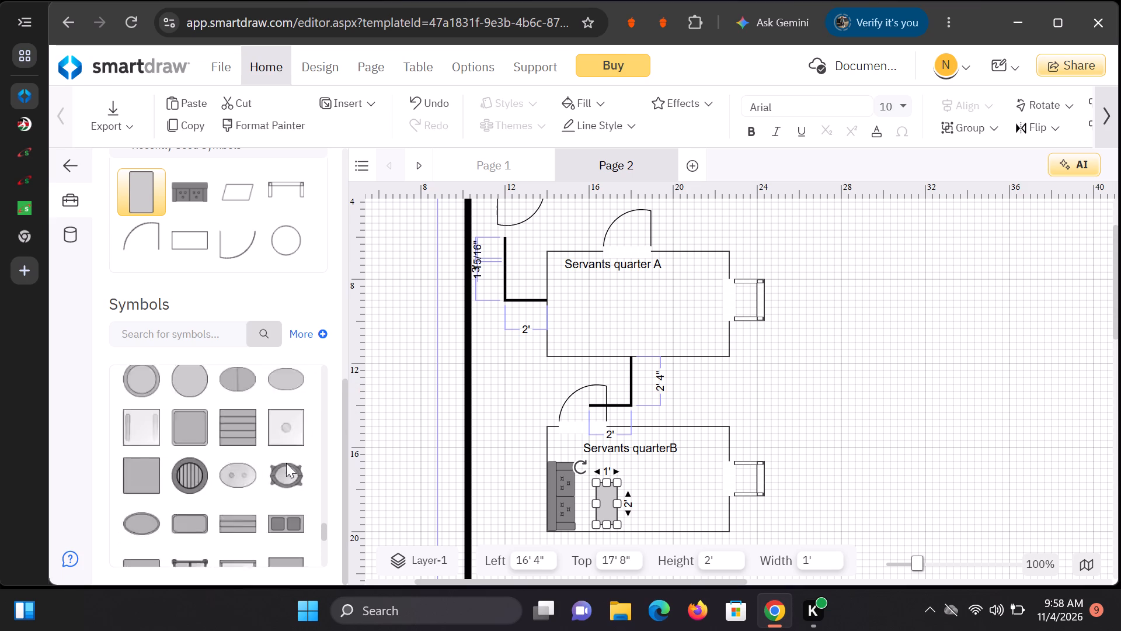
scroll(286, 463, "up", 8)
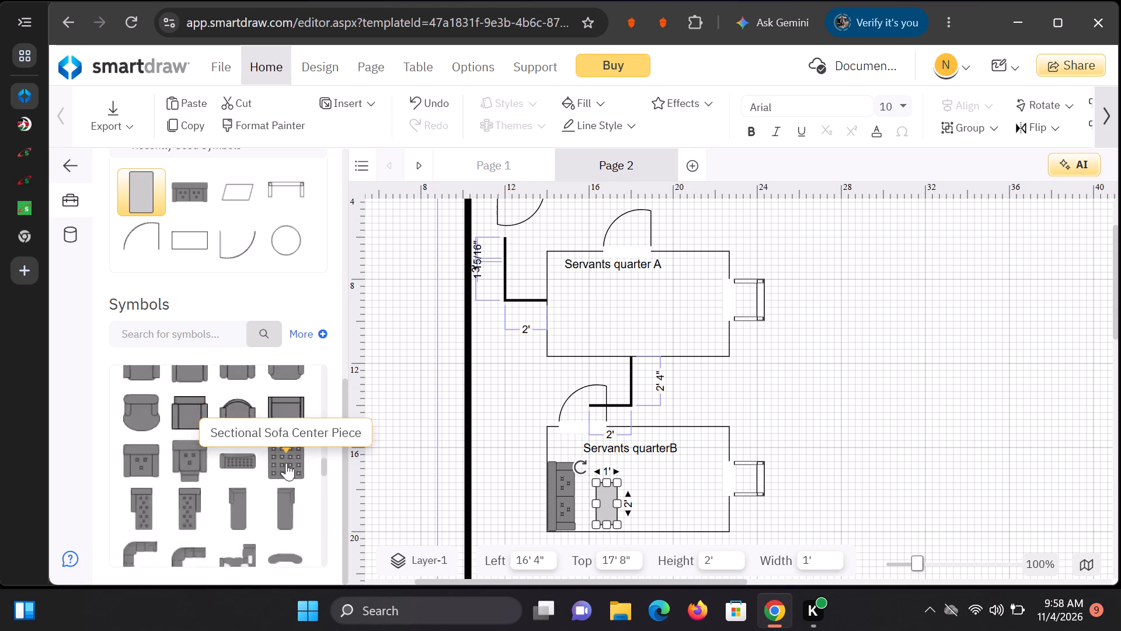
scroll(286, 463, "up", 4)
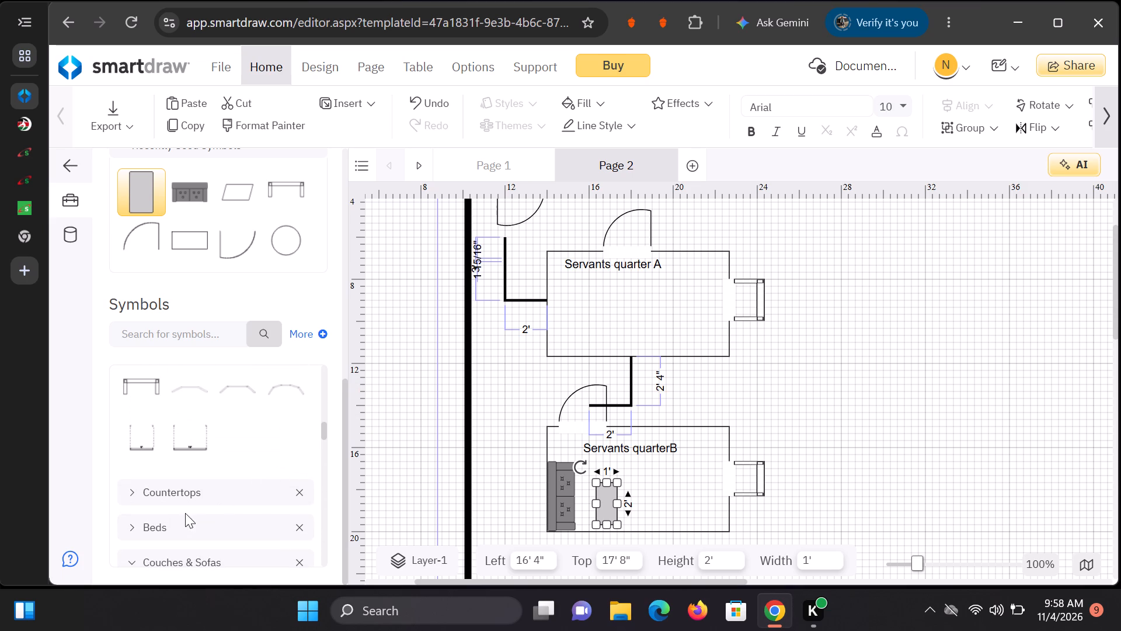
left_click(161, 528)
scroll(208, 498, "down", 2)
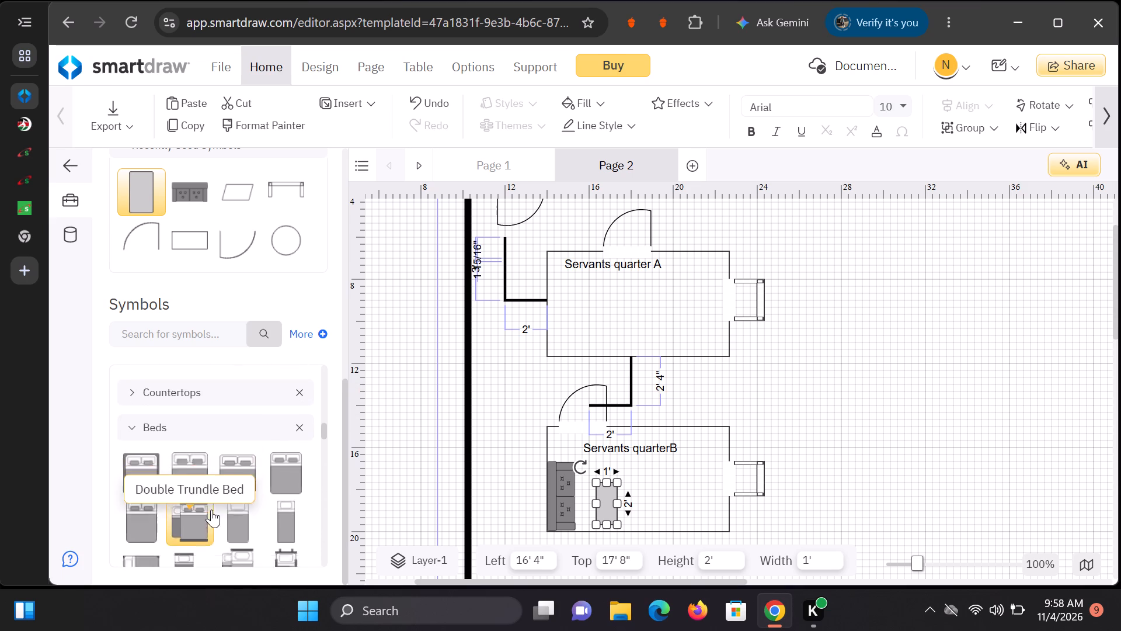
scroll(211, 509, "down", 1)
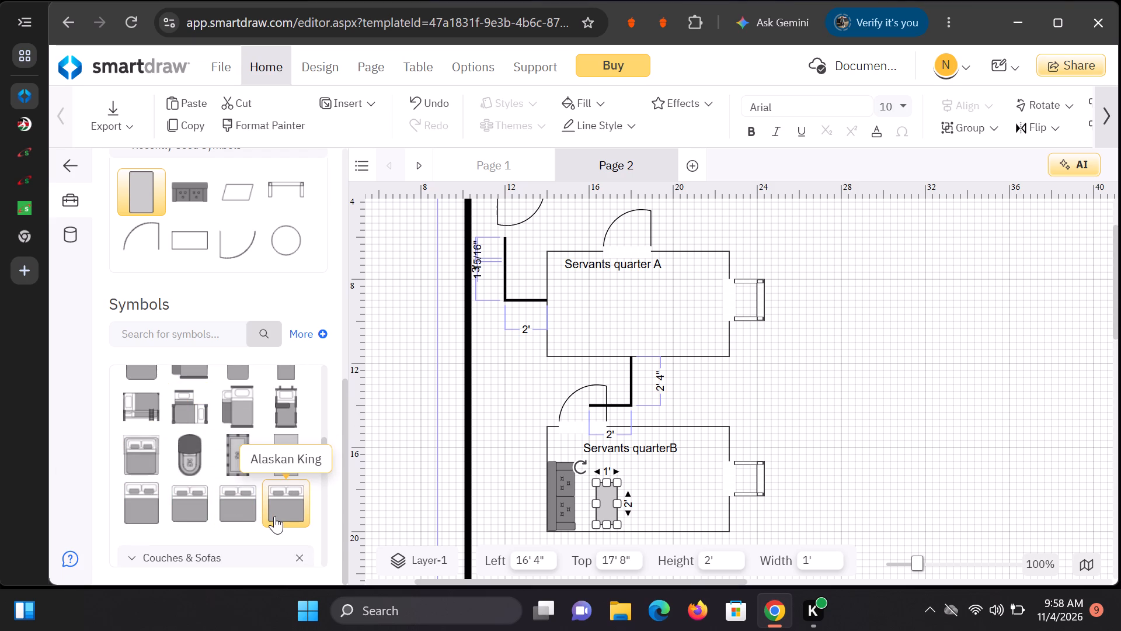
scroll(272, 513, "up", 1)
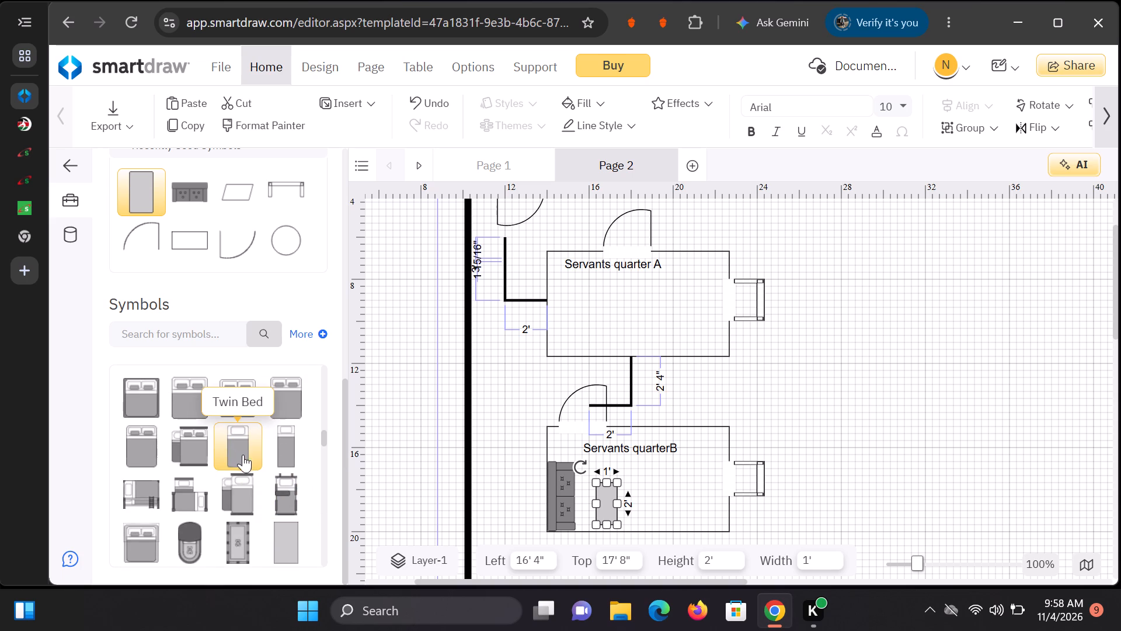
left_click(278, 460)
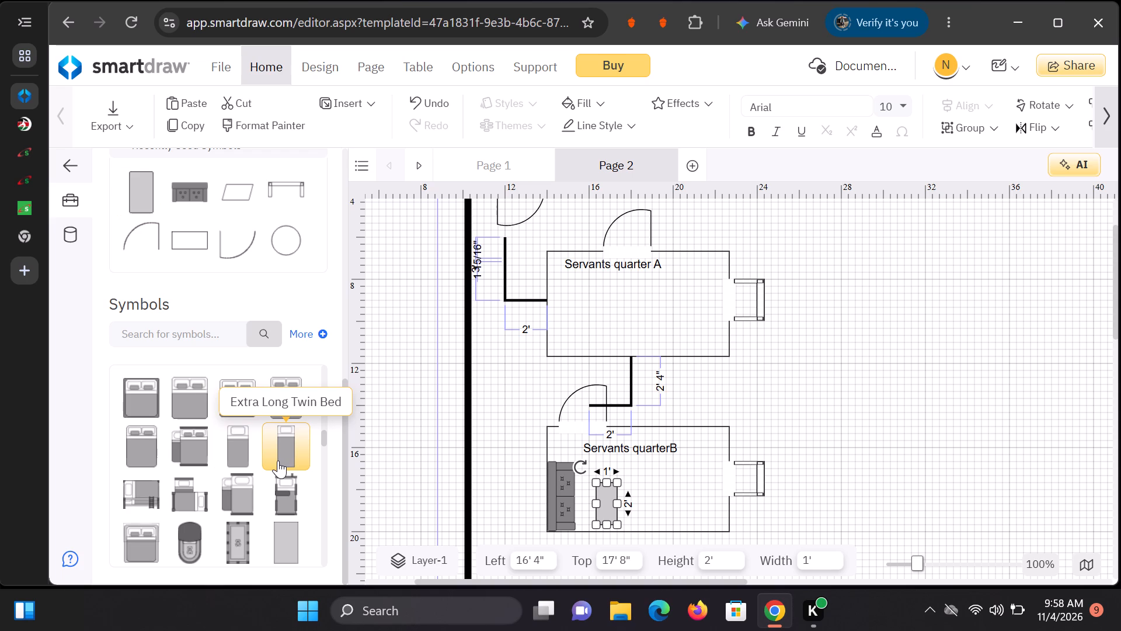
double_click(278, 460)
left_click(287, 442)
left_click_drag(590, 448, 593, 448)
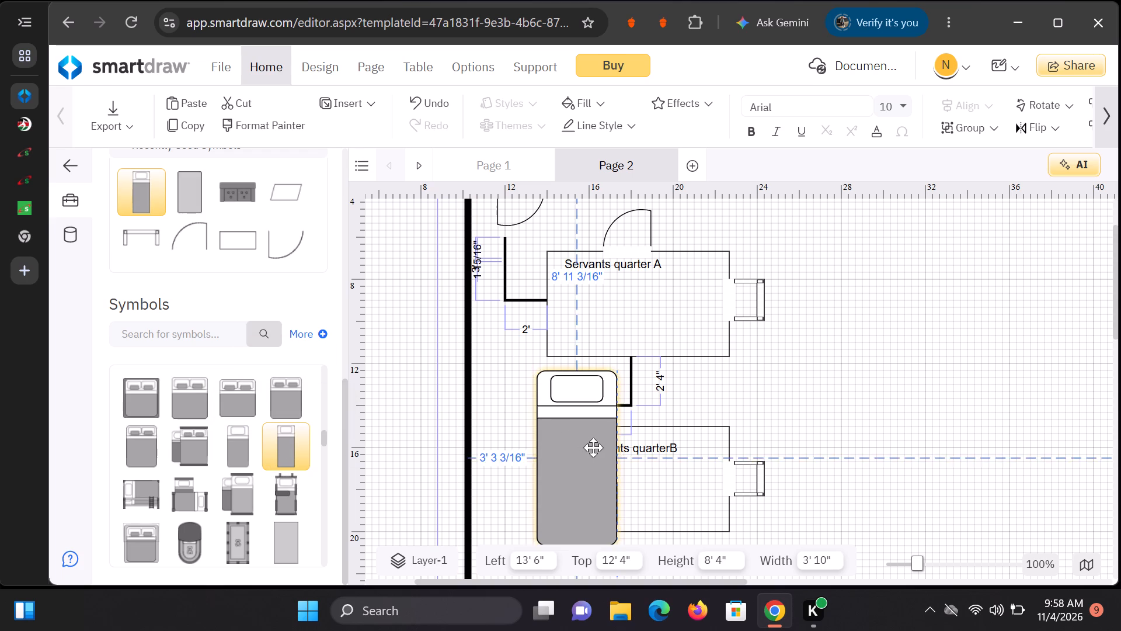
left_click_drag(593, 448, 933, 425)
Resize the bed to 1' 2" wide and 3' high.
left_click_drag(922, 527, 922, 517)
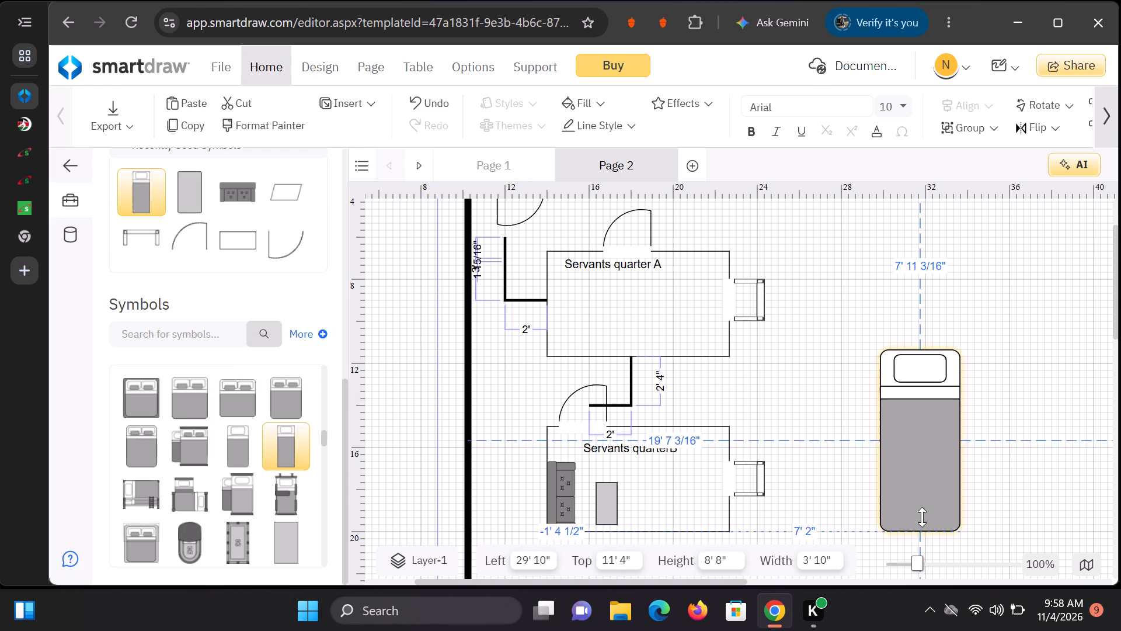
left_click_drag(922, 517, 913, 414)
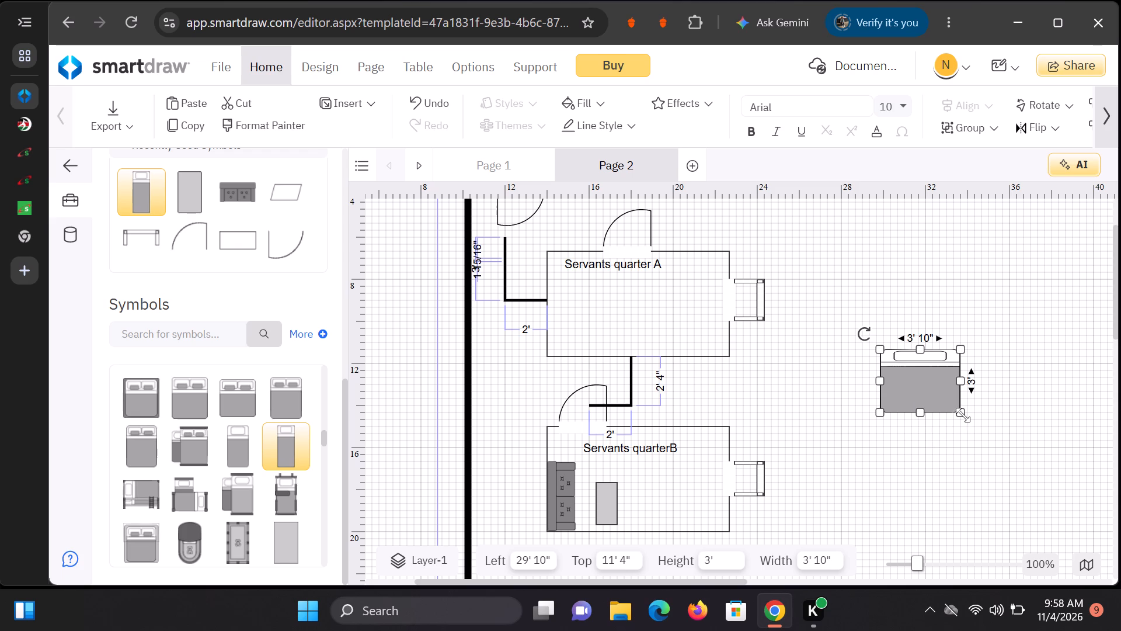
left_click_drag(963, 415, 901, 412)
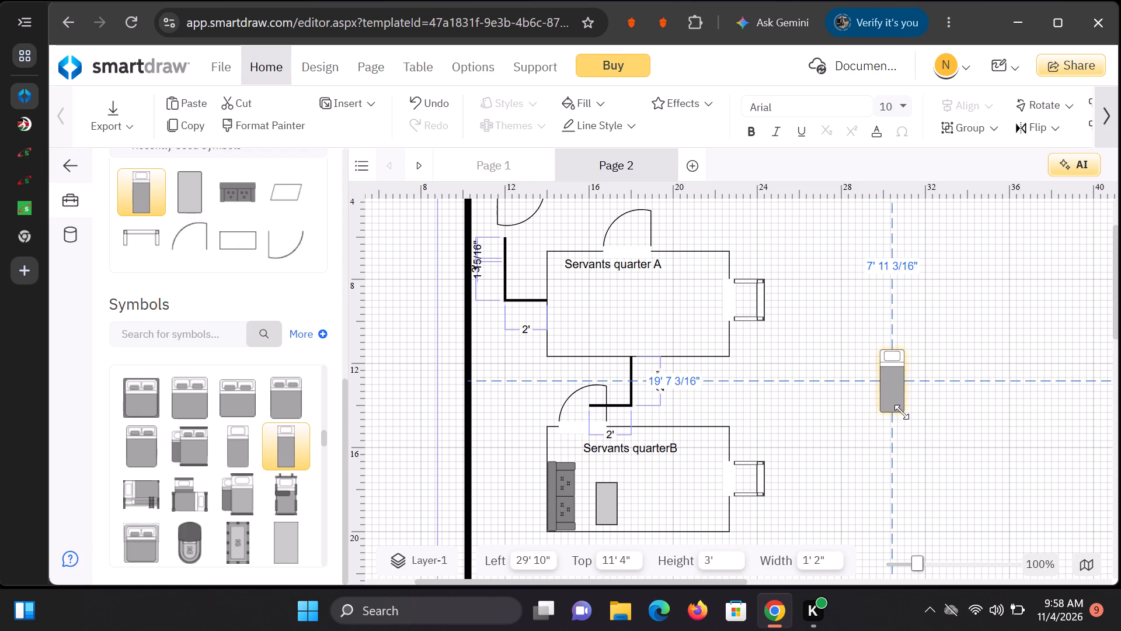
left_click_drag(887, 343, 890, 353)
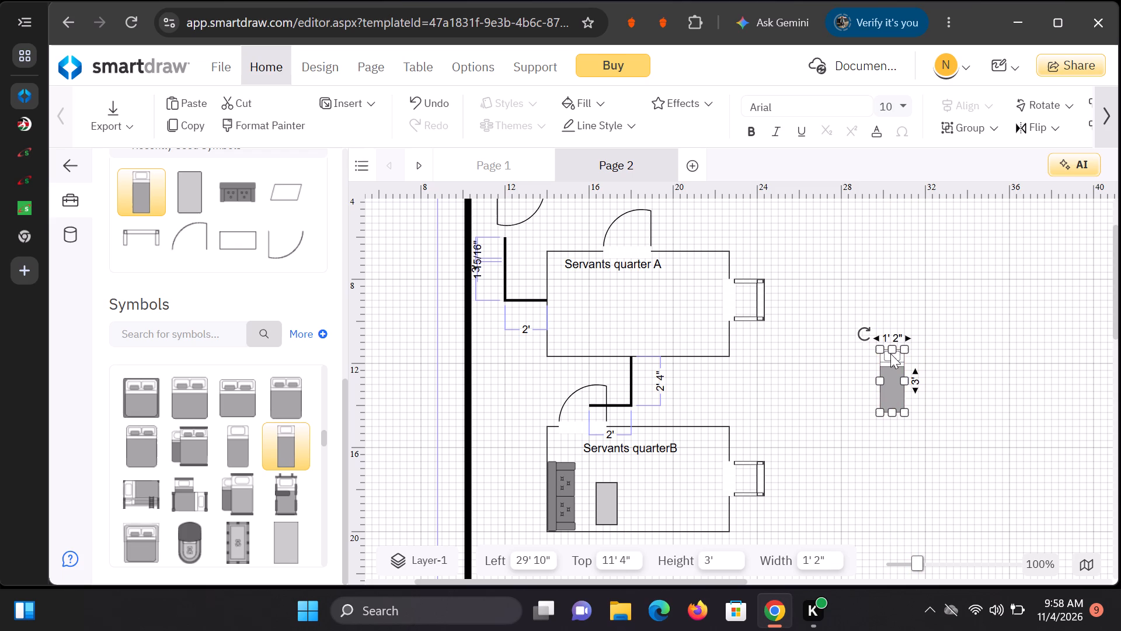
left_click_drag(890, 353, 890, 358)
left_click(891, 344)
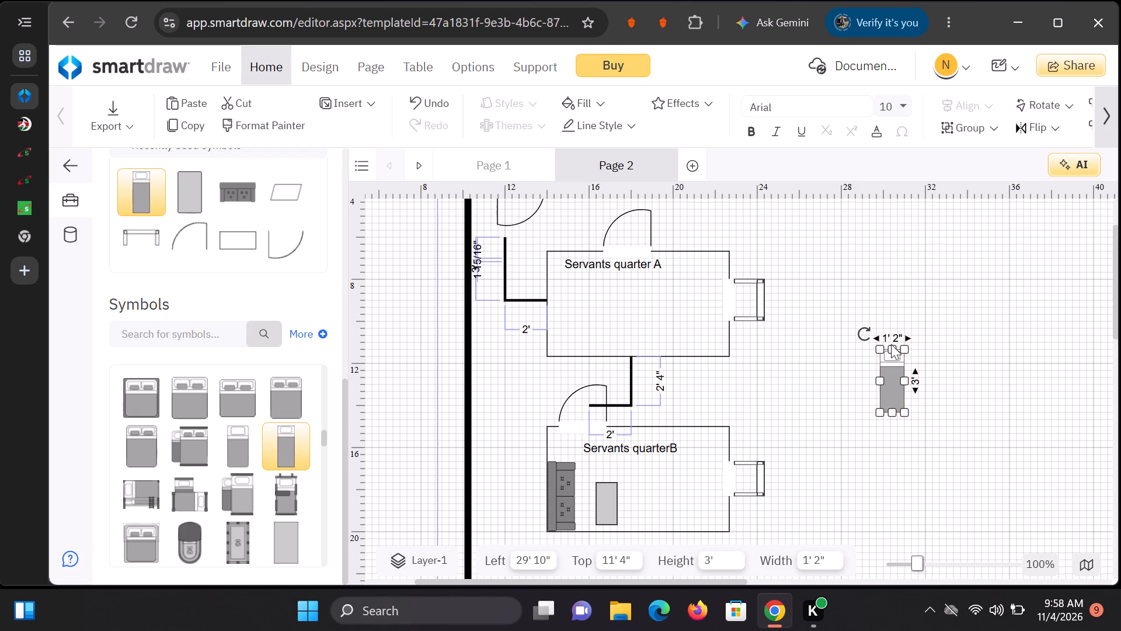
left_click(889, 349)
Move the bed into the lower-right corner of Servants quarterB, against the right wall beside the window.
left_click_drag(887, 376, 740, 476)
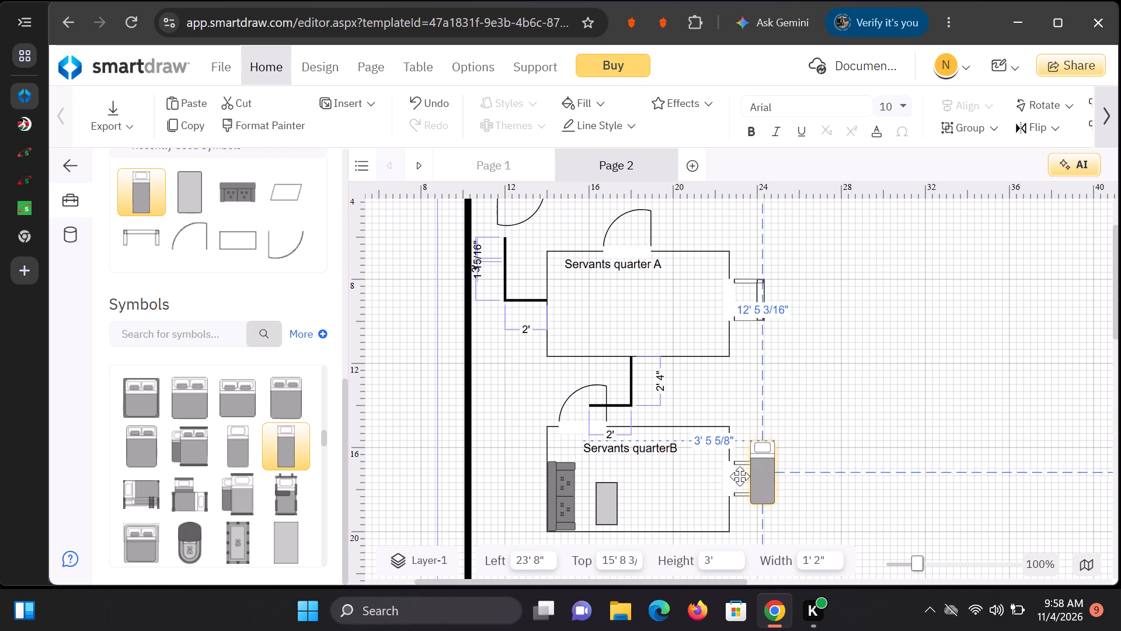
left_click_drag(740, 476, 701, 493)
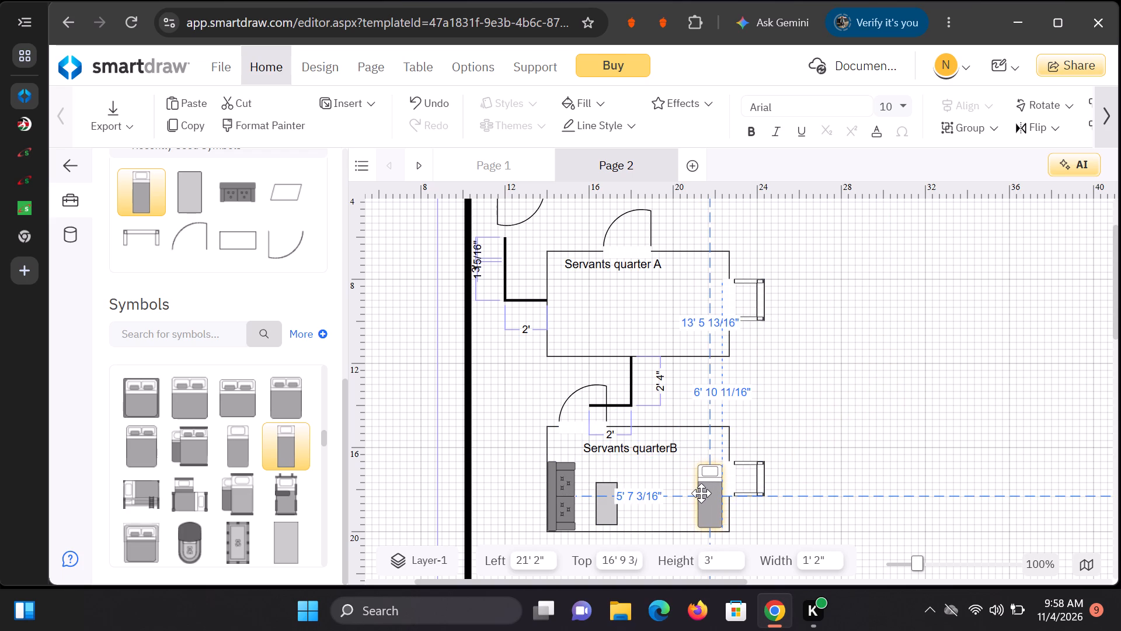
left_click_drag(701, 493, 706, 498)
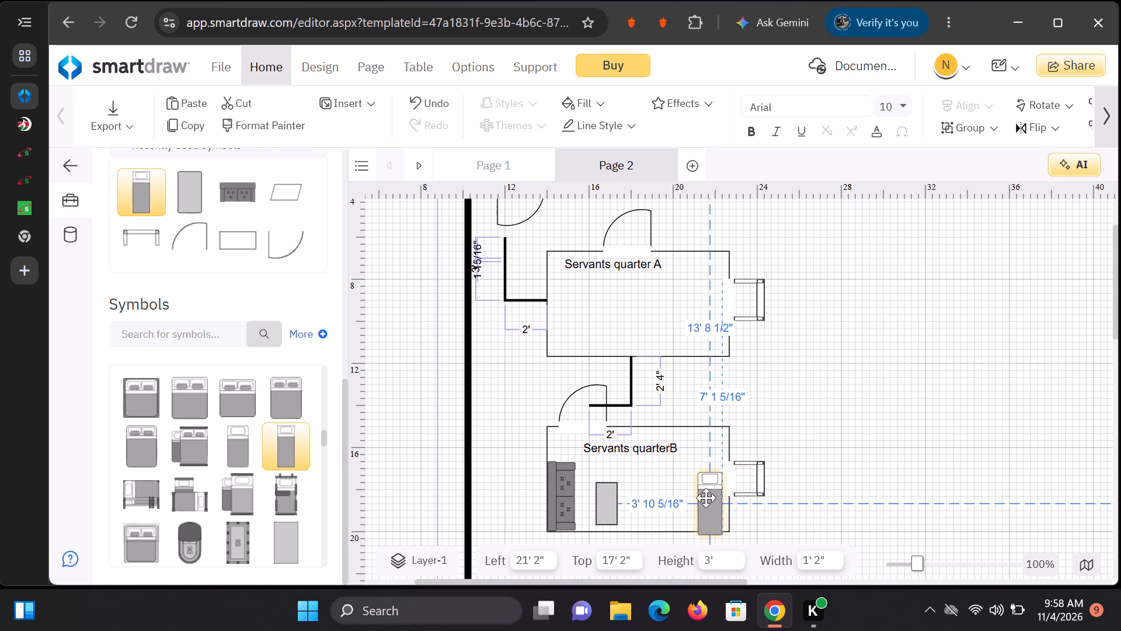
left_click_drag(706, 498, 709, 488)
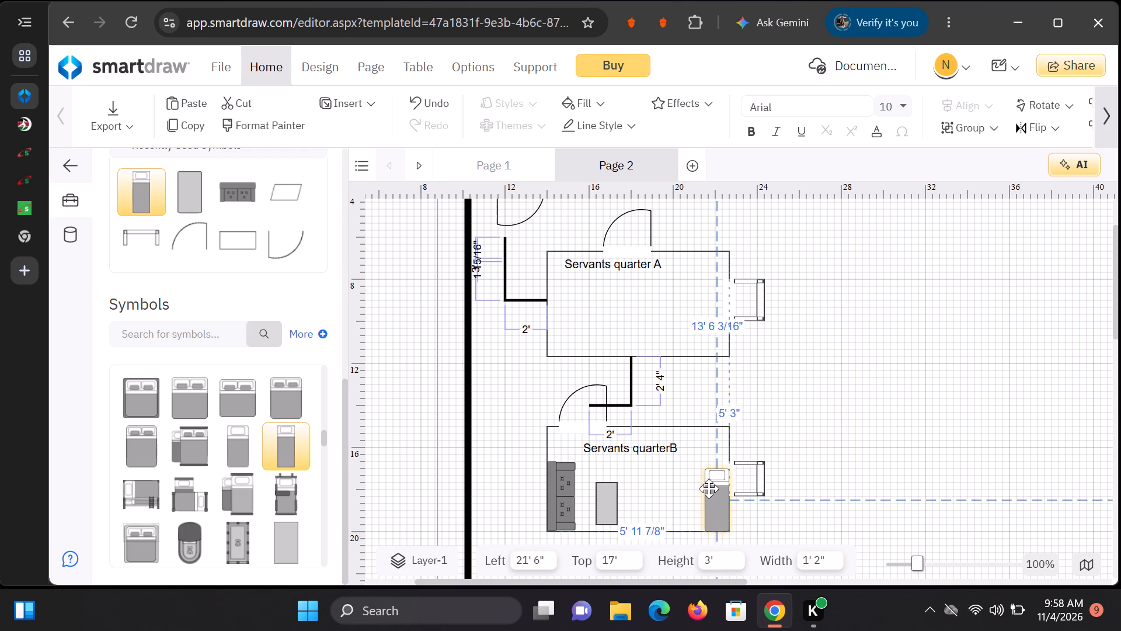
left_click_drag(709, 488, 709, 491)
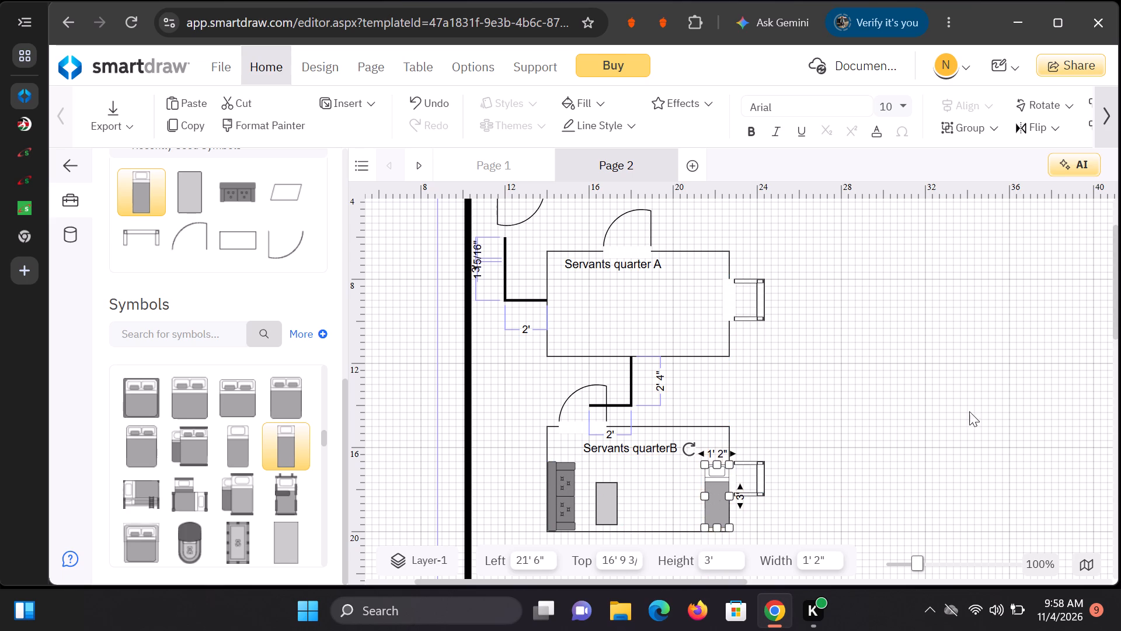
left_click(972, 407)
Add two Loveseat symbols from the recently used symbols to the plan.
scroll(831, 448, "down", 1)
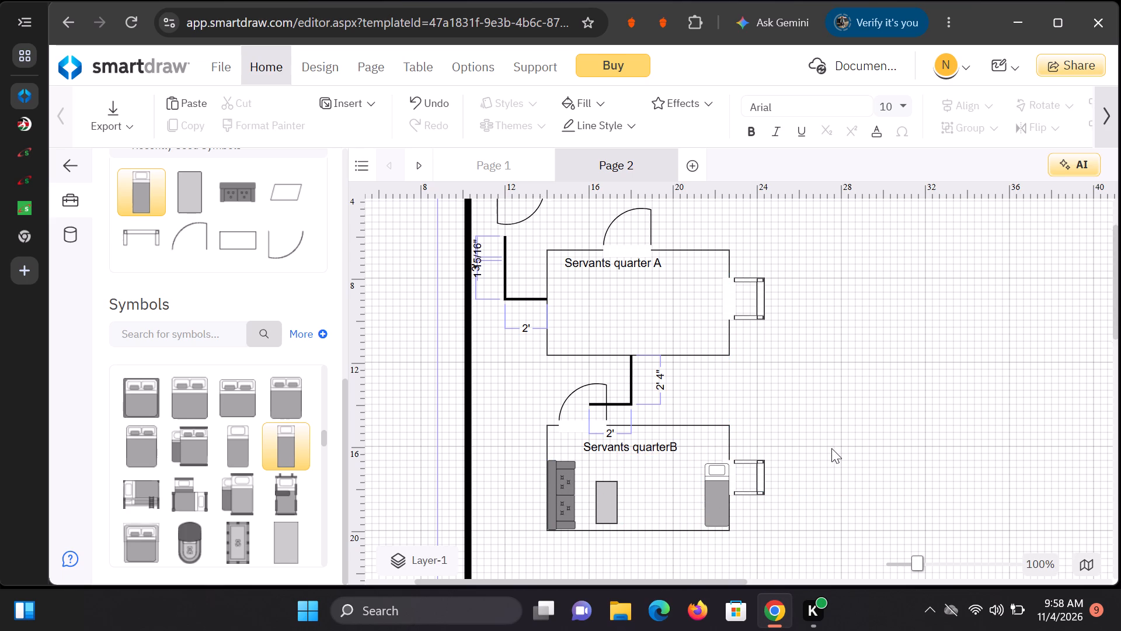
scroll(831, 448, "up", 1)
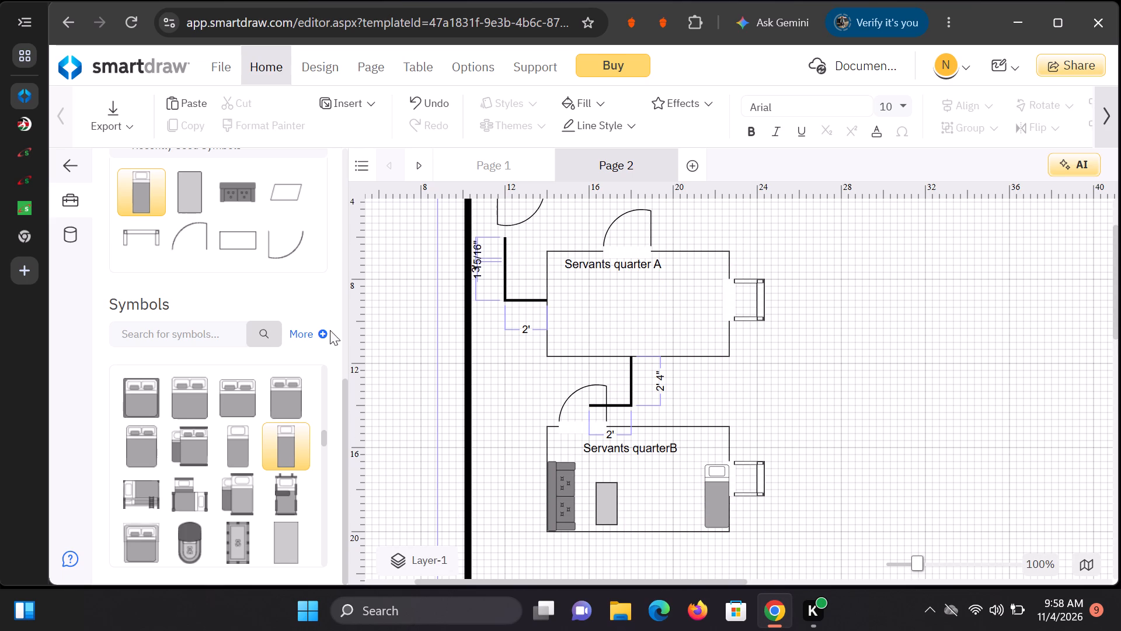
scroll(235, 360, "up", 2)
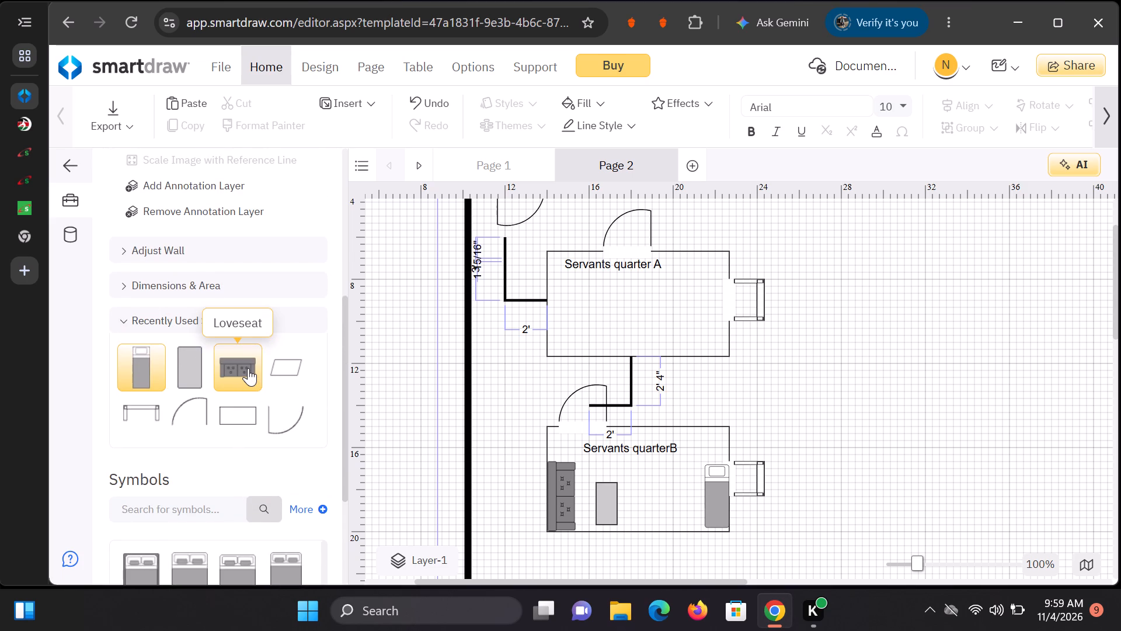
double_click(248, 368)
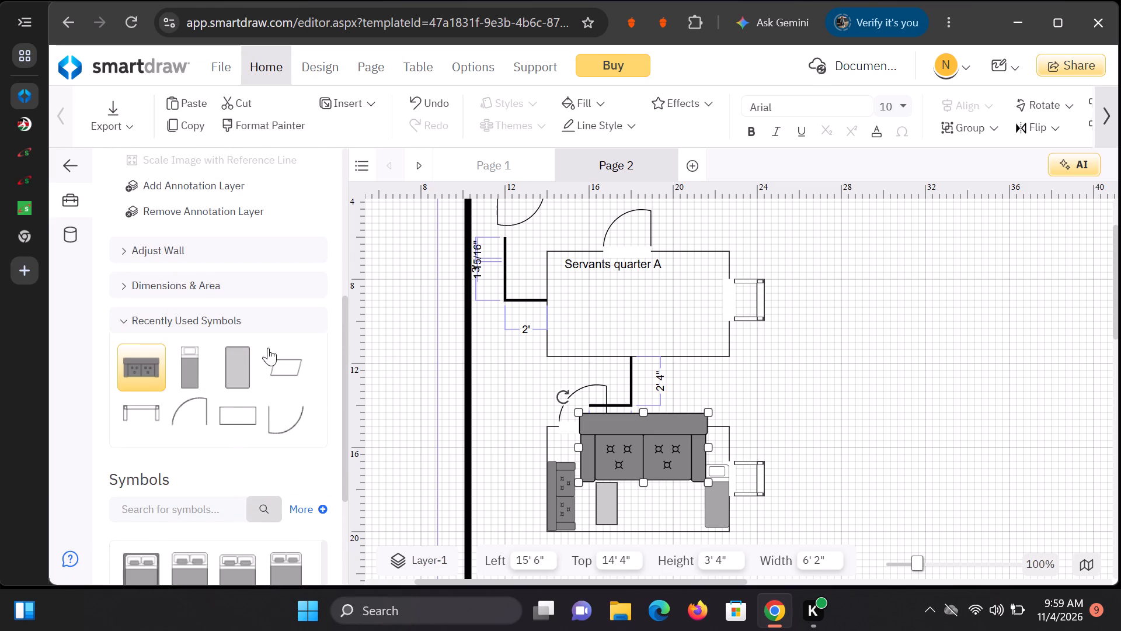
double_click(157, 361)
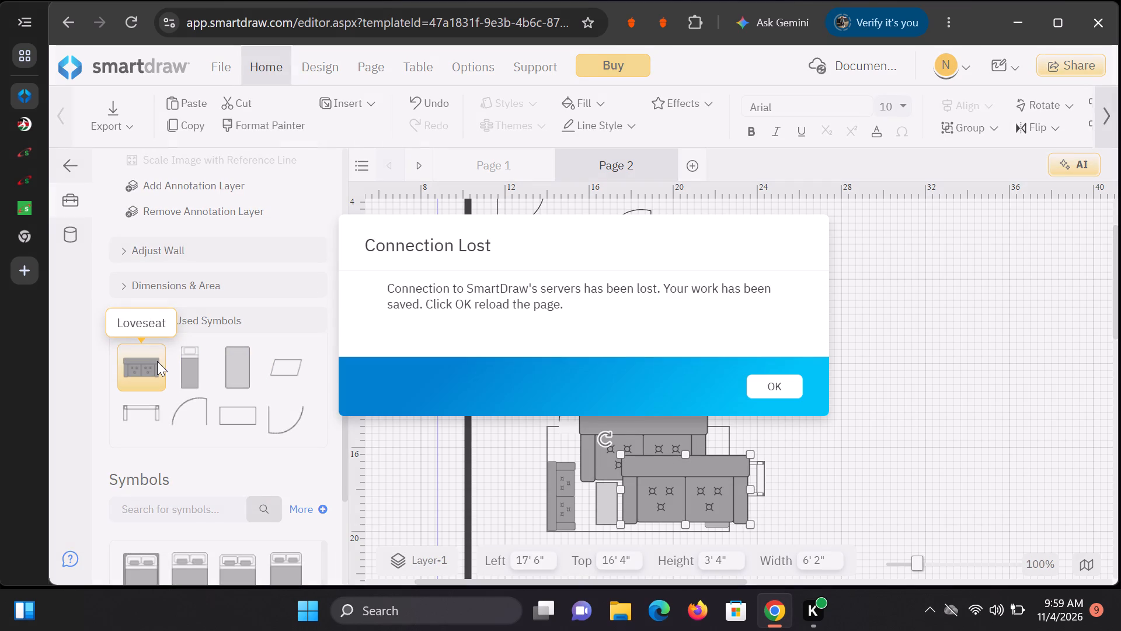
Reload the editor after the lost connection and look over Page 1 of the reopened document.
left_click(769, 377)
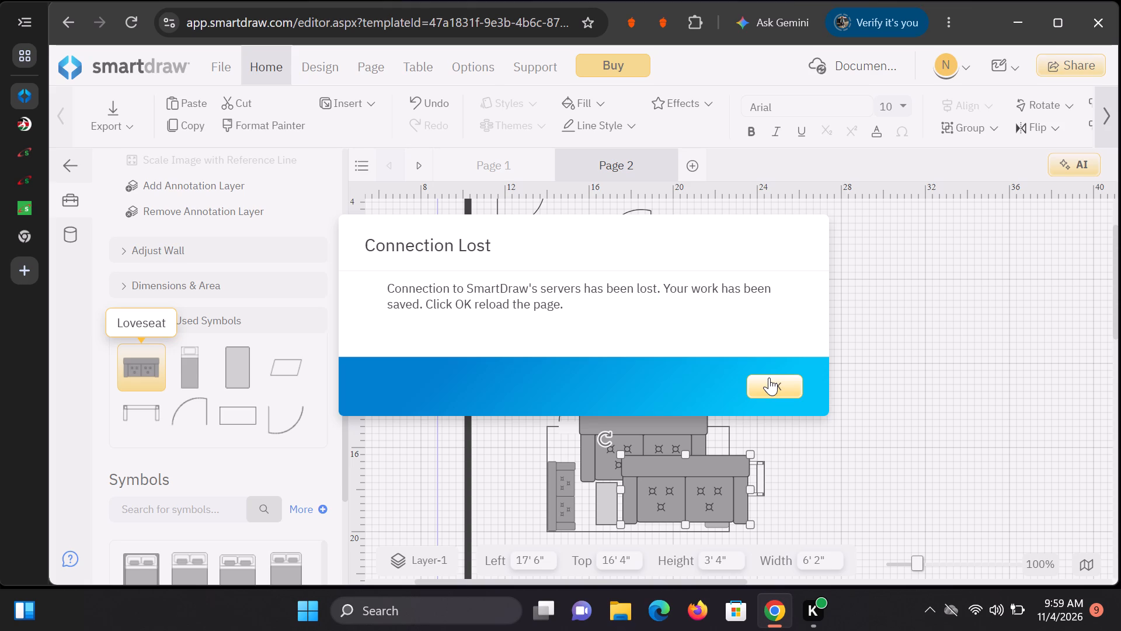
left_click(770, 389)
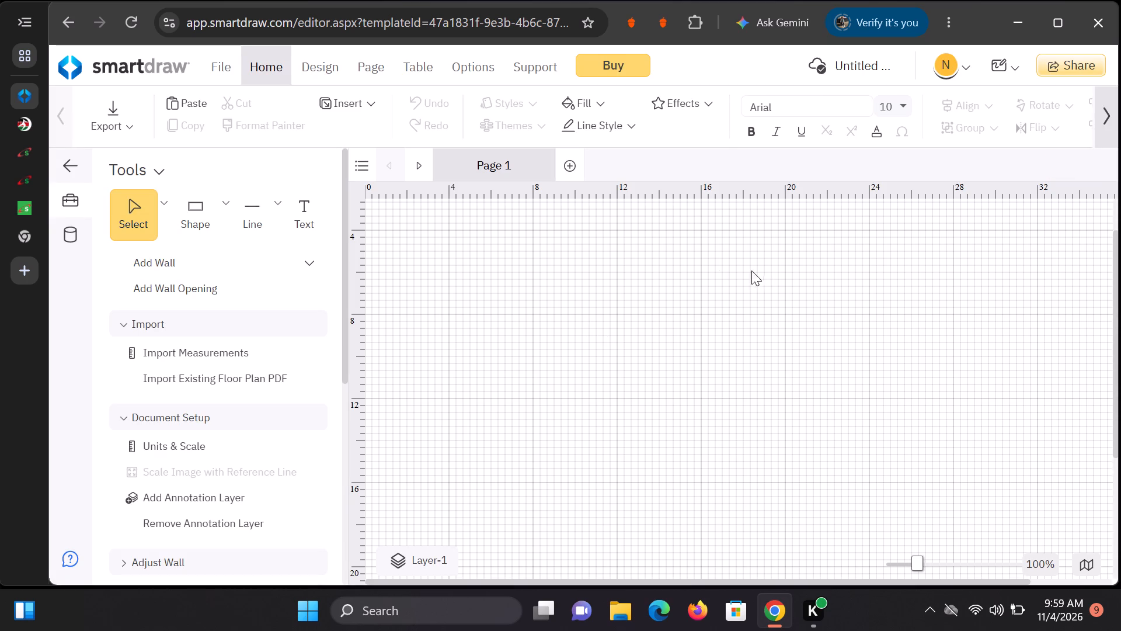
left_click(502, 161)
scroll(527, 237, "down", 1)
scroll(547, 319, "up", 4)
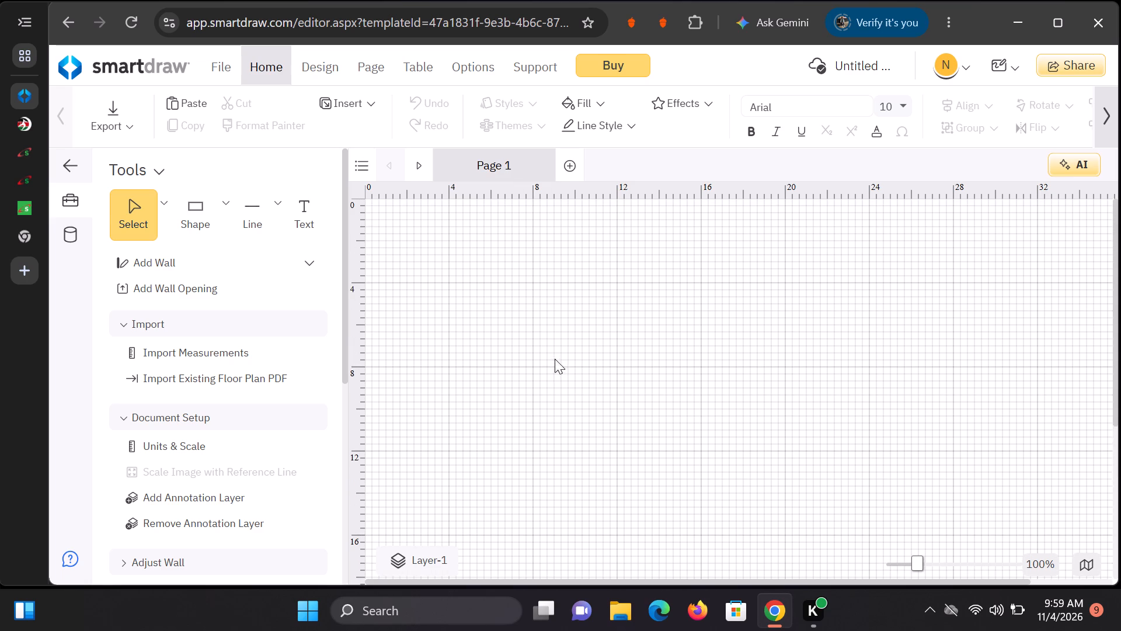
scroll(548, 351, "up", 4)
scroll(548, 351, "down", 7)
scroll(548, 351, "up", 6)
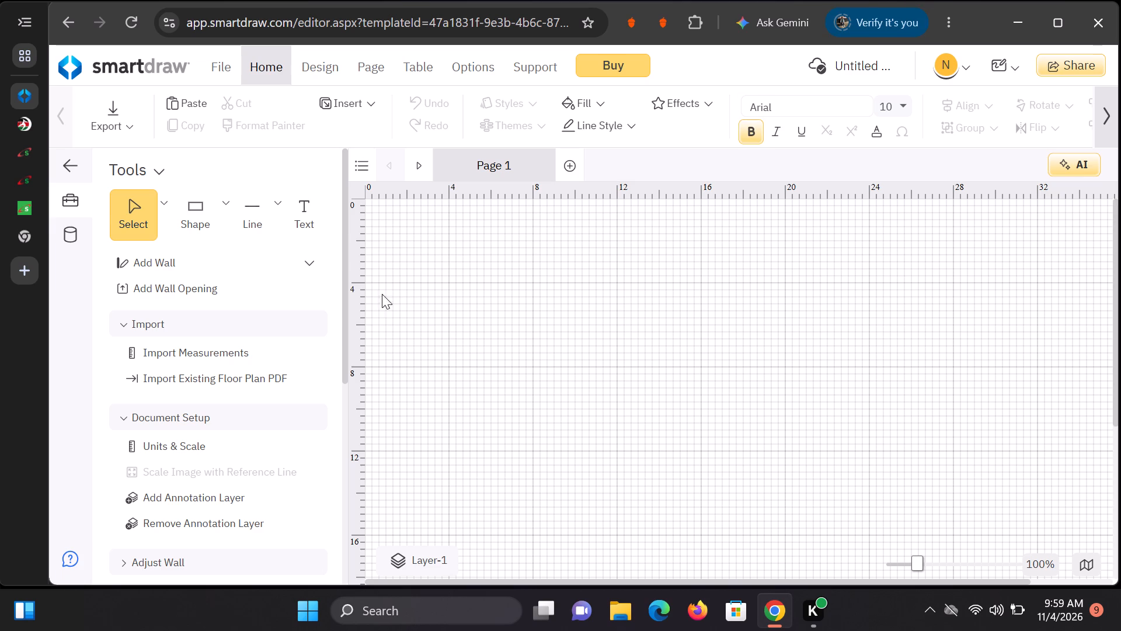
Place a rectangle 6' wide and 3' high near the upper-left corner of Page 1.
left_click(217, 223)
left_click(223, 226)
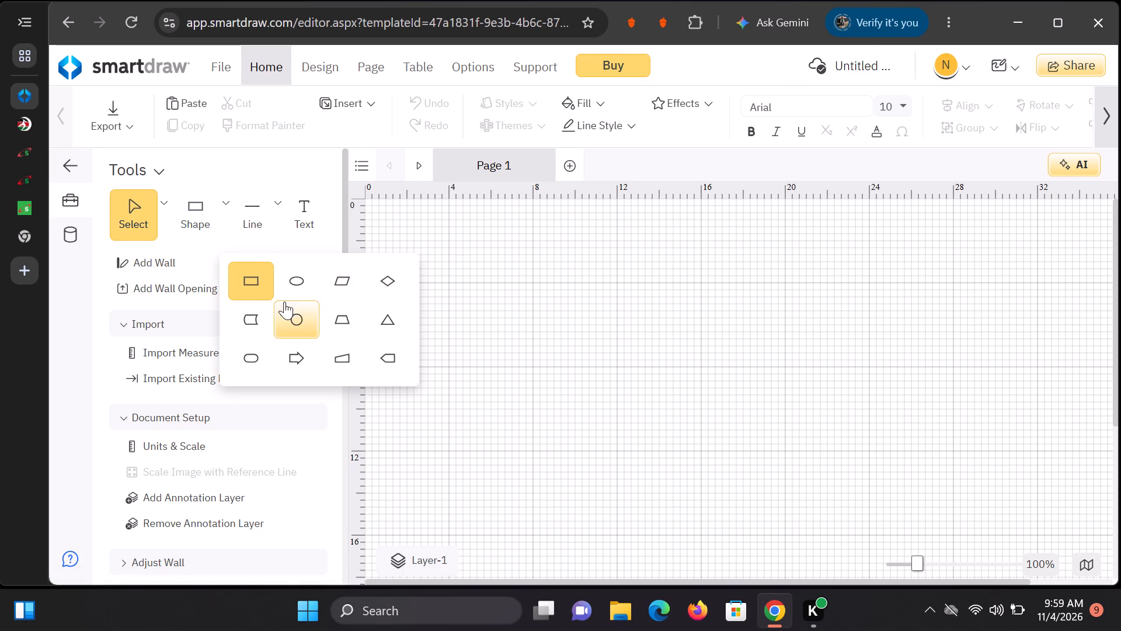
left_click(268, 281)
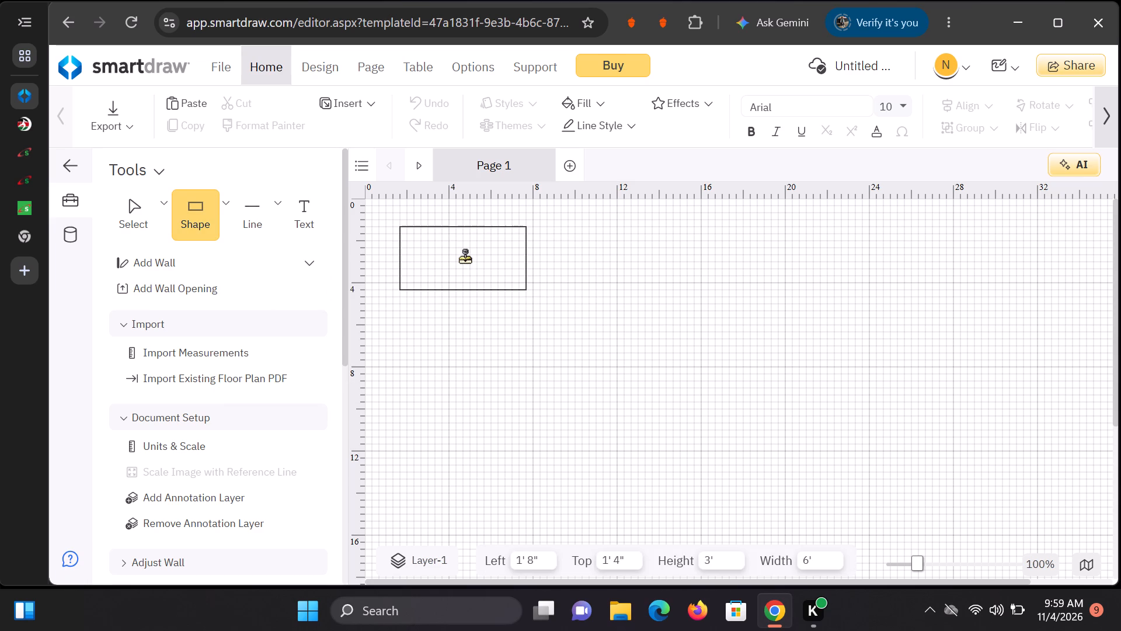
left_click(465, 258)
Resize the rectangle to 4' 8" high and about 11' wide.
left_click_drag(464, 281, 462, 298)
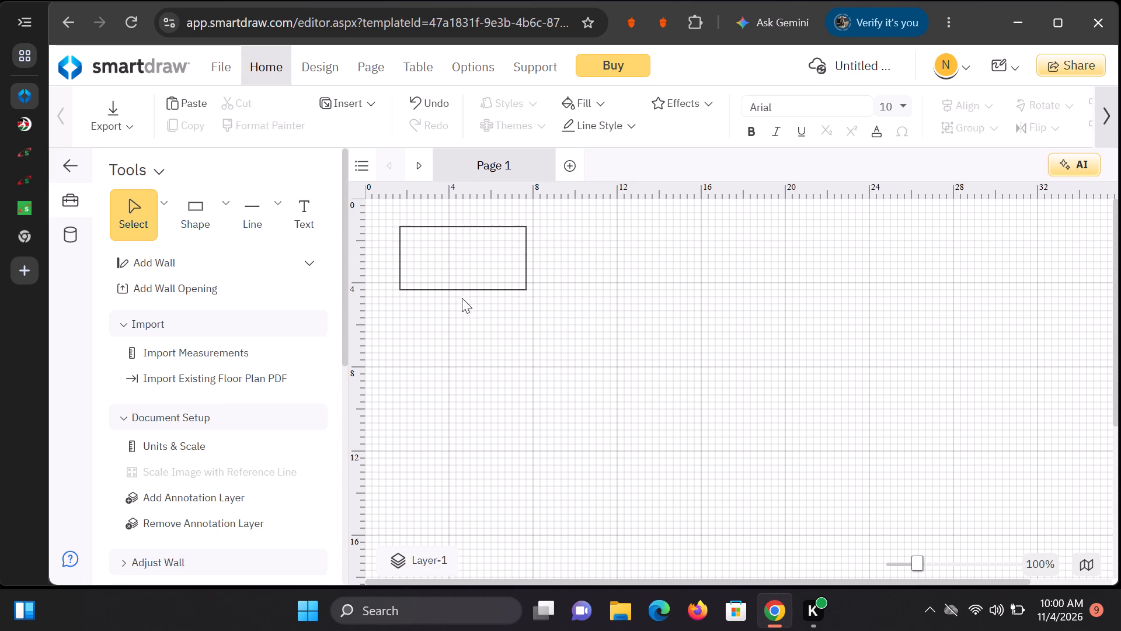
left_click(464, 292)
left_click_drag(462, 289, 458, 323)
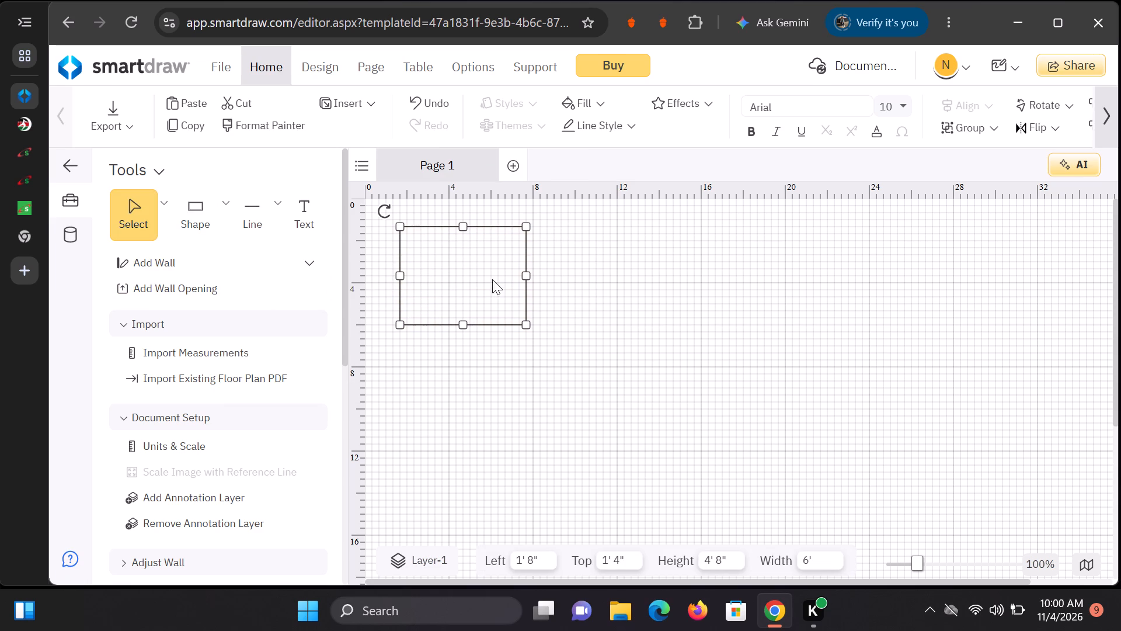
left_click_drag(527, 274, 631, 279)
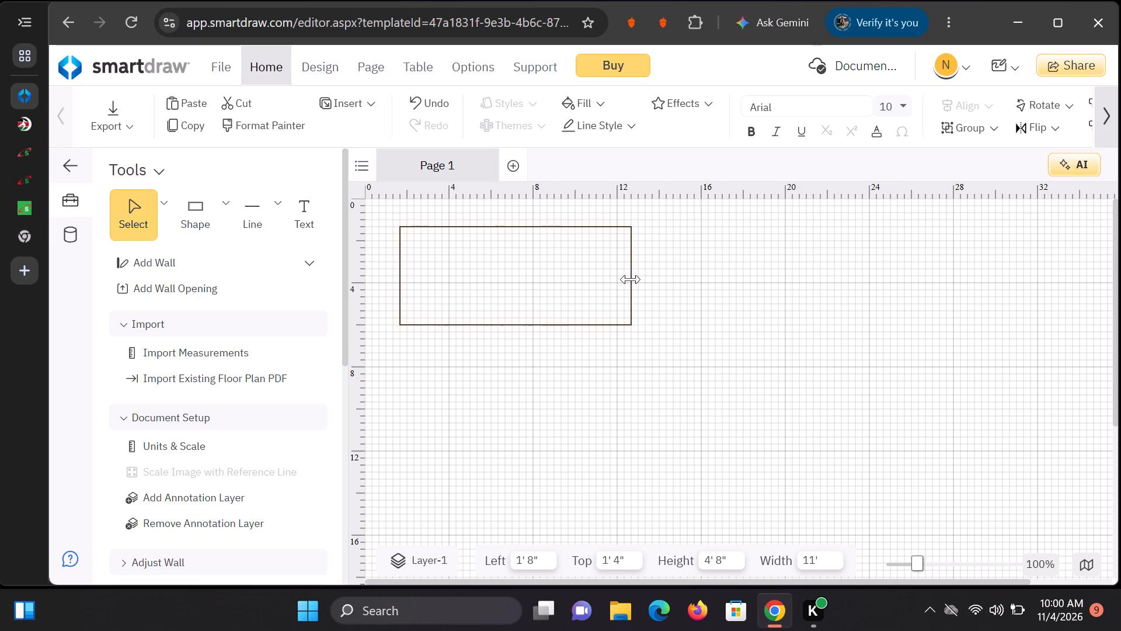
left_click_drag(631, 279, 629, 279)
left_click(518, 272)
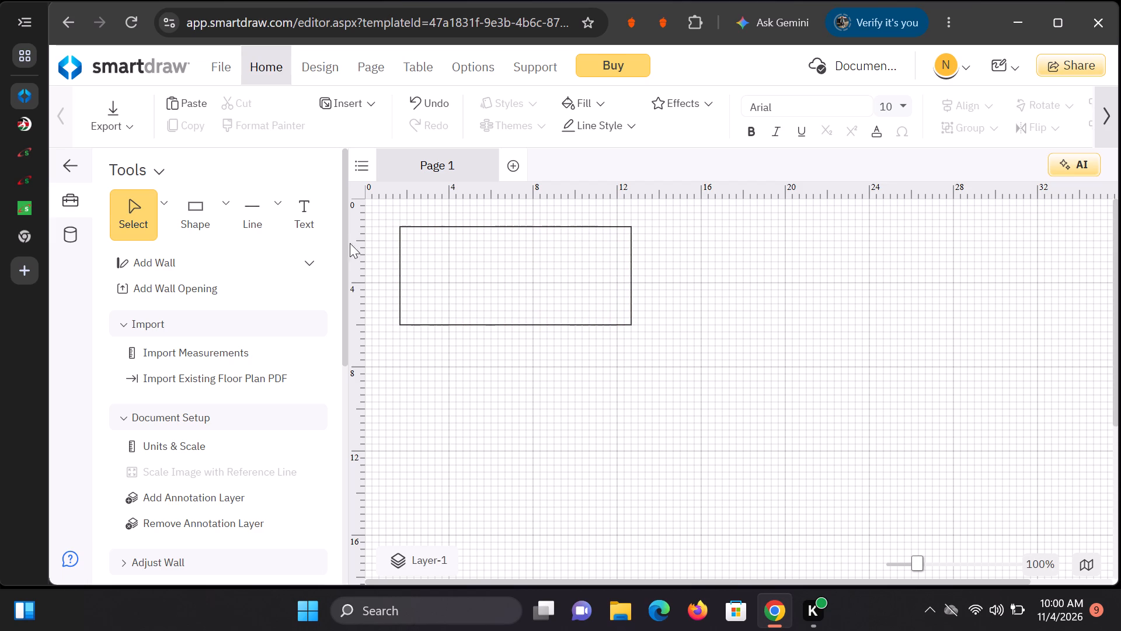
Draw an elbow line from the rectangle's right edge down and across, about 3' 4" wide and 4' 8" high overall.
left_click(277, 215)
left_click(336, 327)
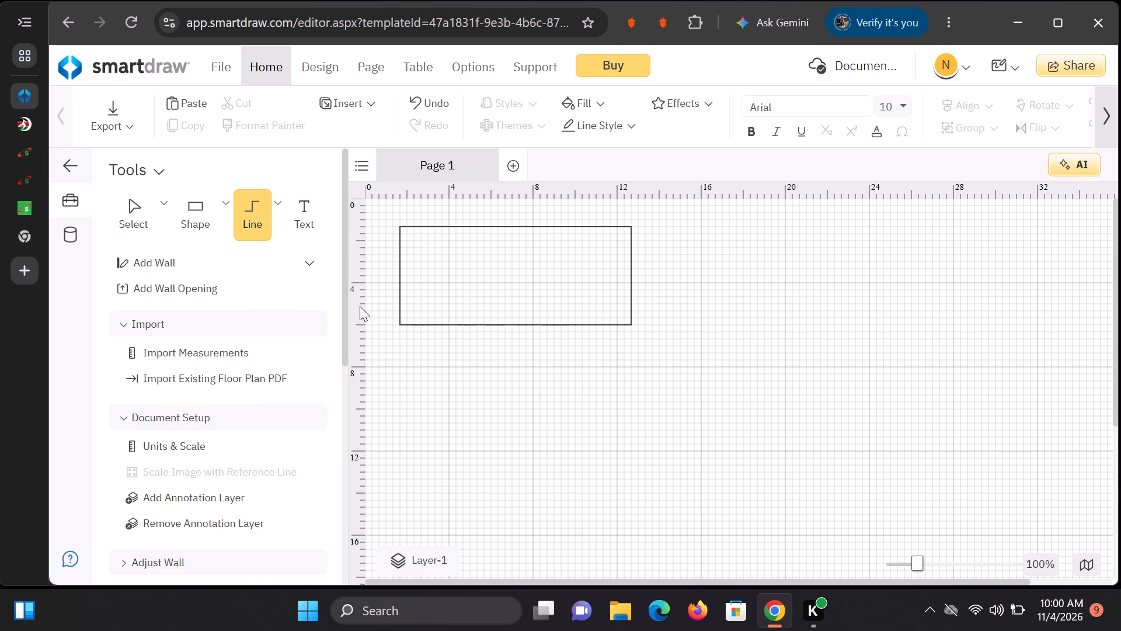
left_click_drag(632, 271, 690, 268)
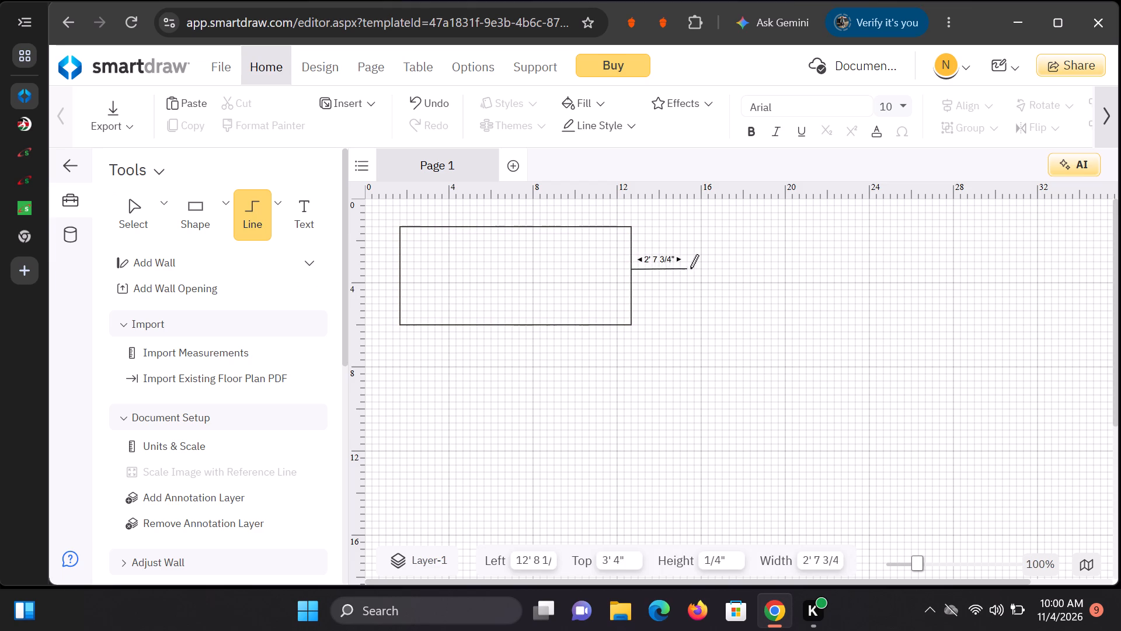
left_click_drag(690, 268, 710, 310)
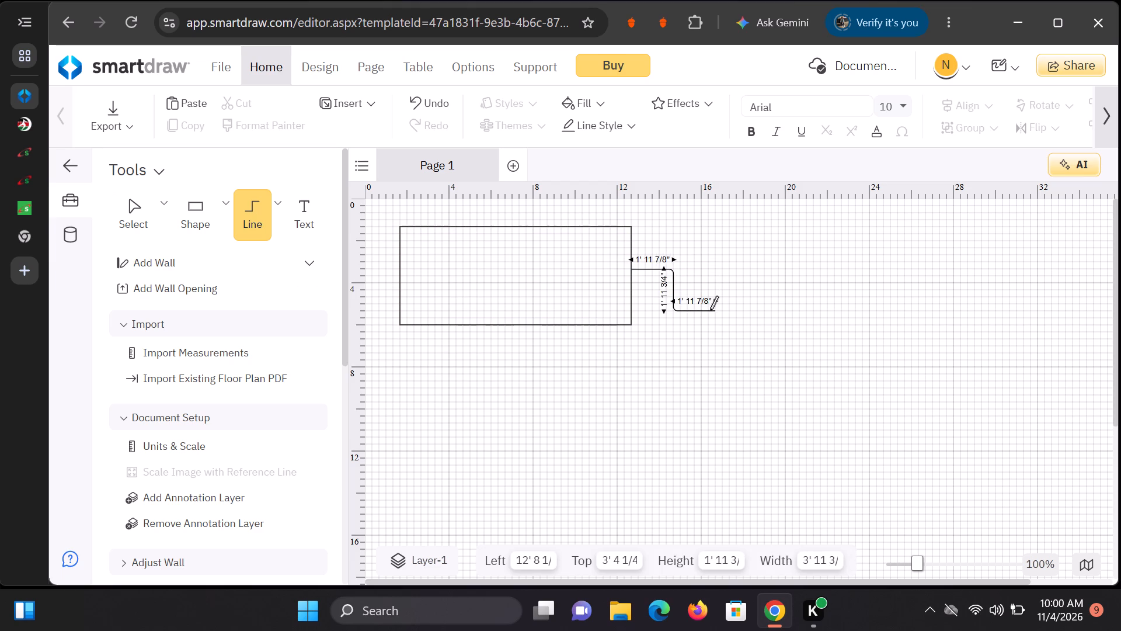
left_click_drag(710, 310, 713, 361)
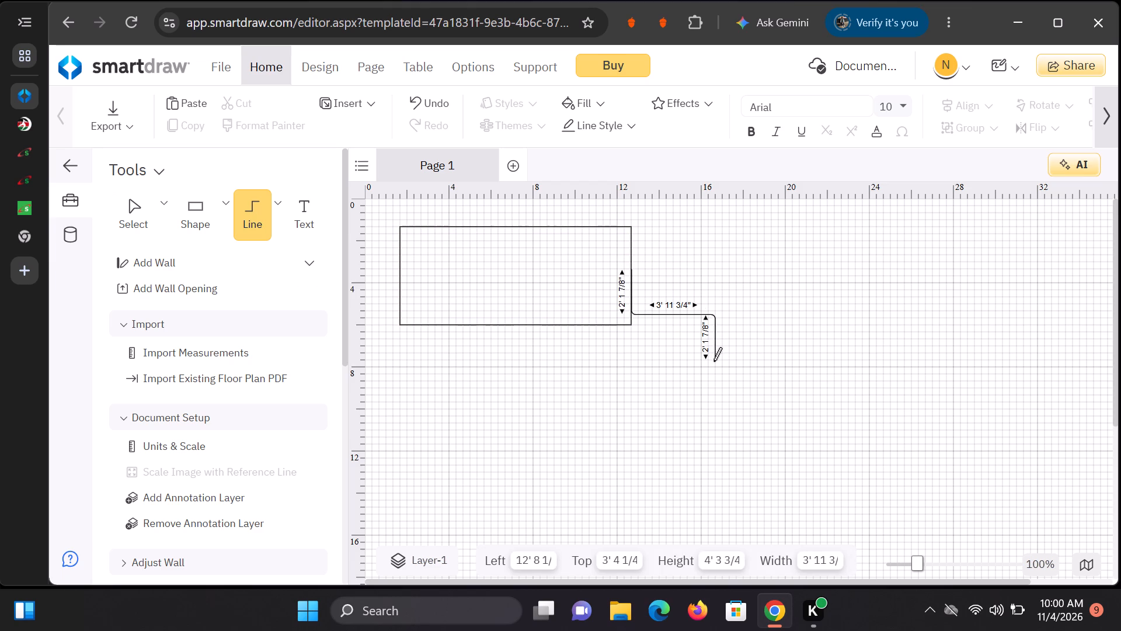
left_click_drag(713, 361, 708, 372)
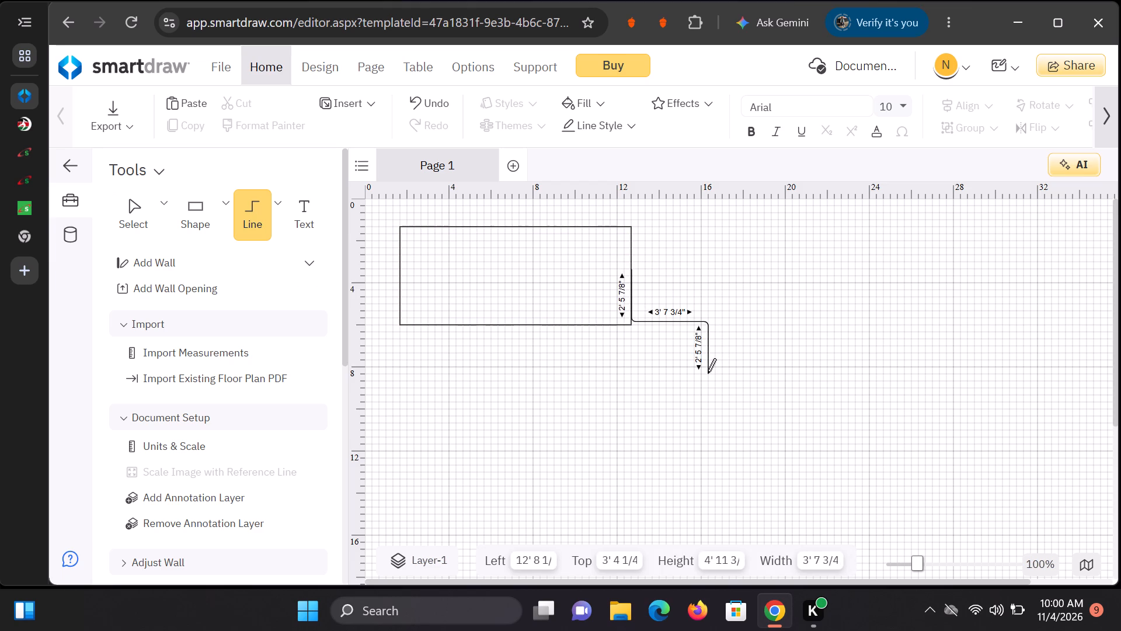
left_click_drag(708, 372, 703, 369)
scroll(721, 245, "up", 1)
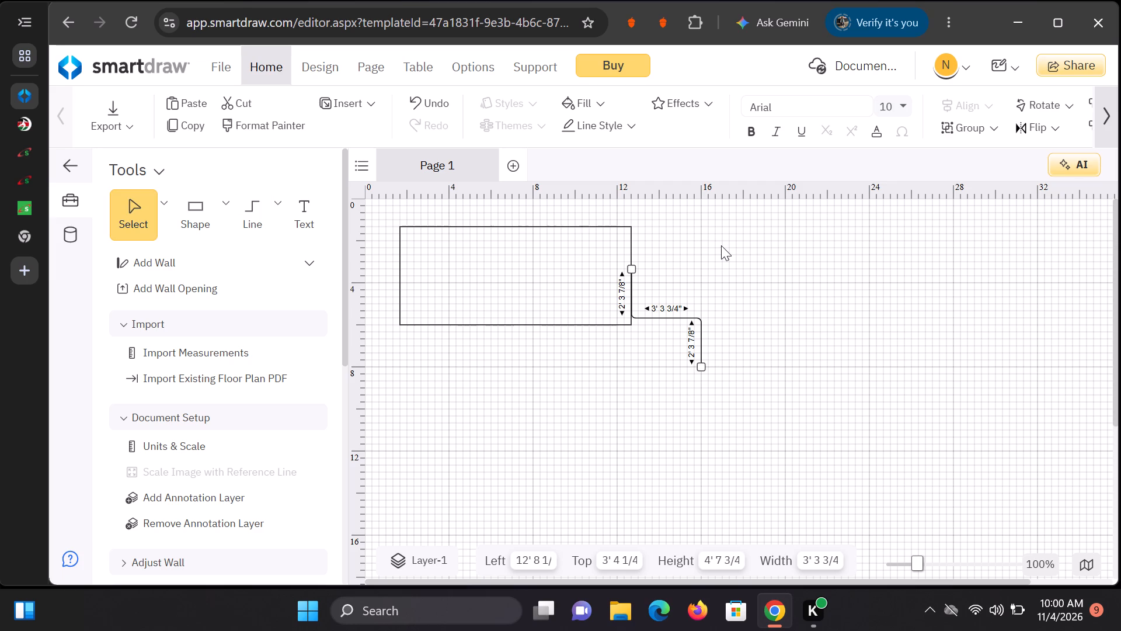
scroll(725, 251, "down", 1)
scroll(725, 251, "up", 1)
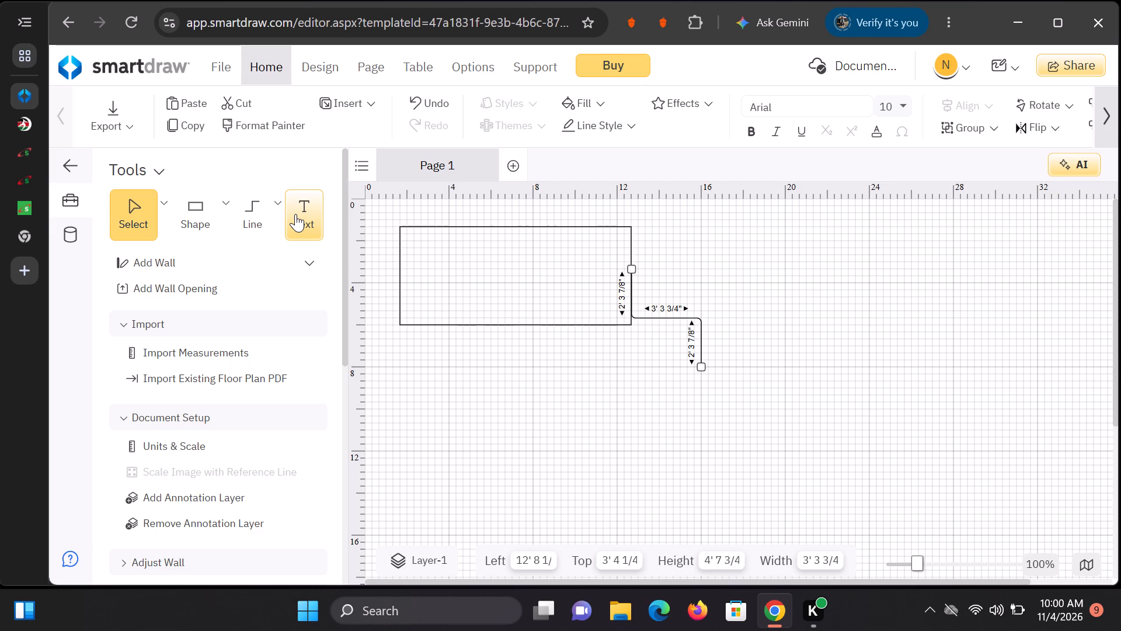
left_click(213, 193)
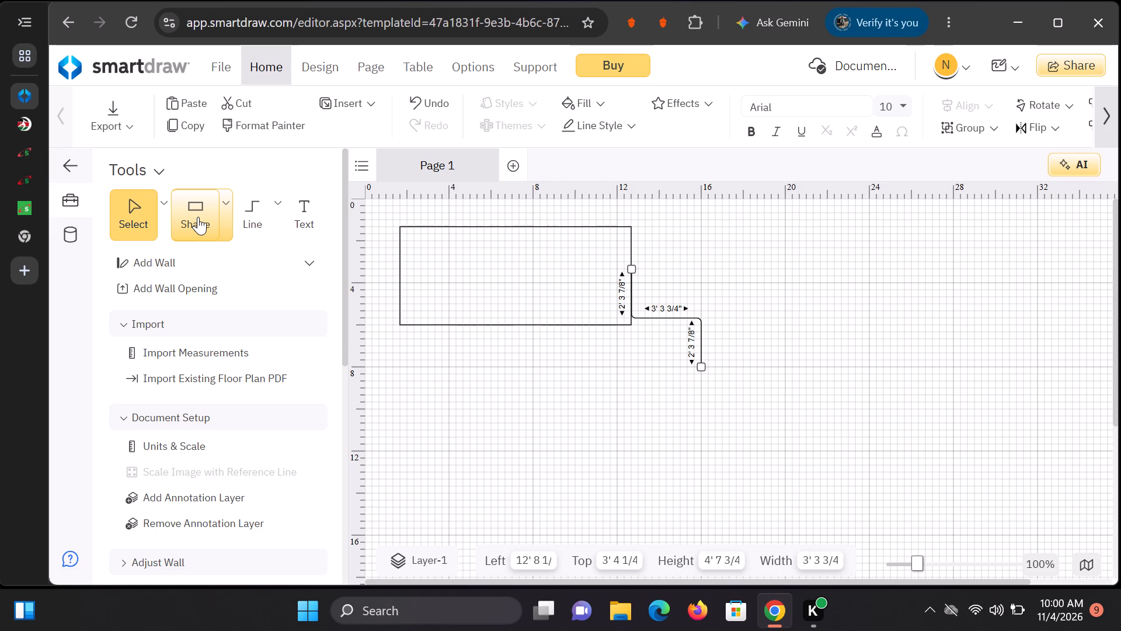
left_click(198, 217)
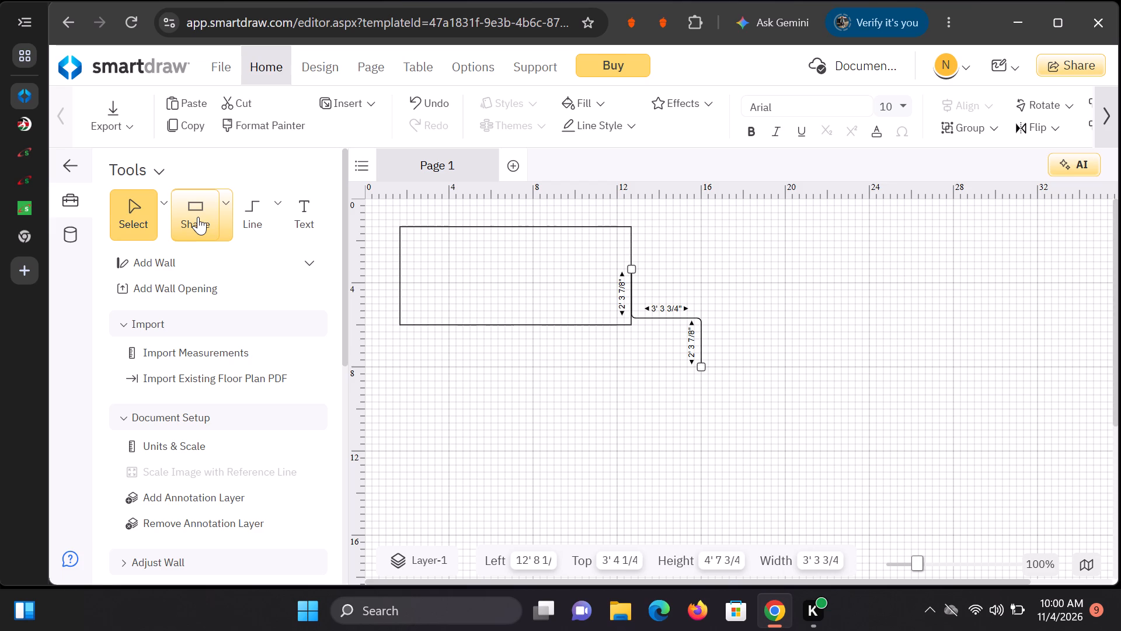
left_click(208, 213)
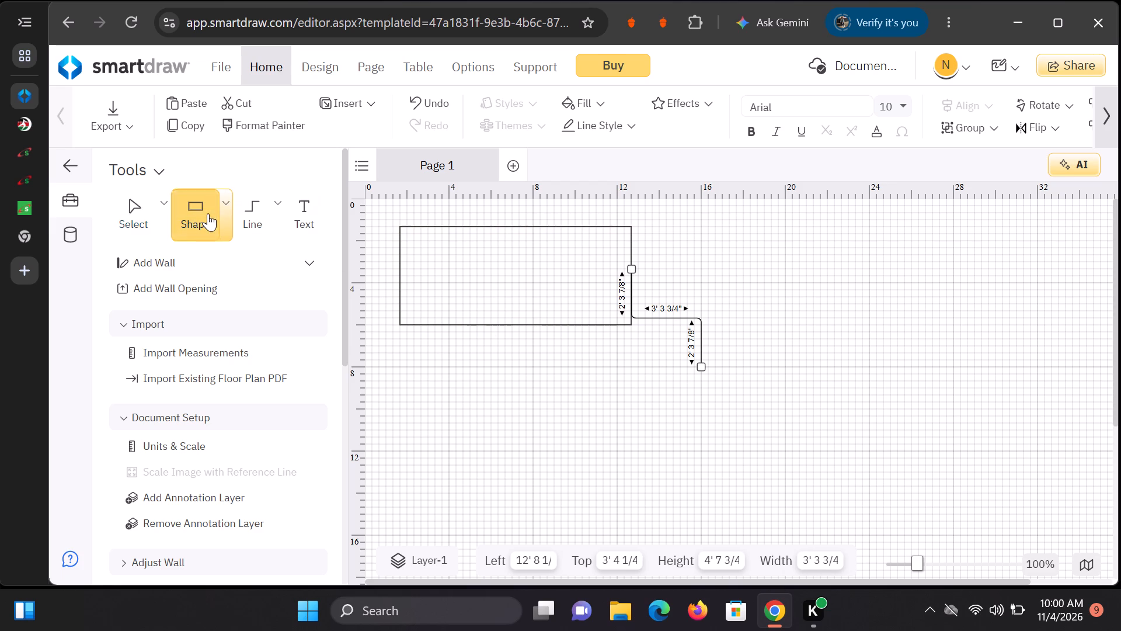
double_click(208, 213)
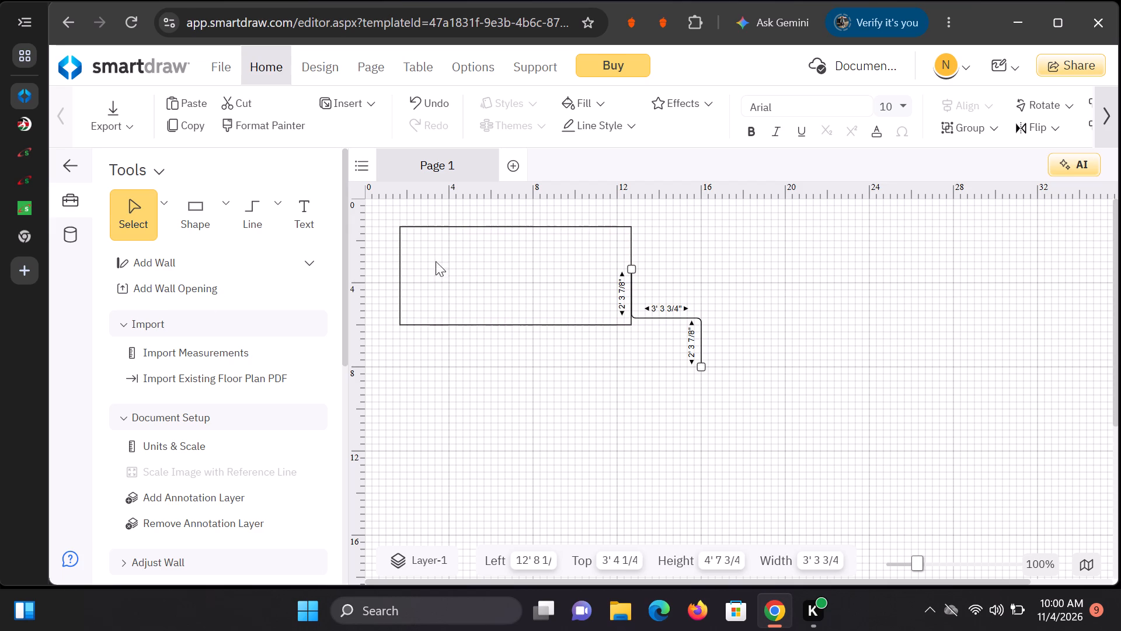
Switch to the Info | Organization Portal browser tab.
left_click(29, 157)
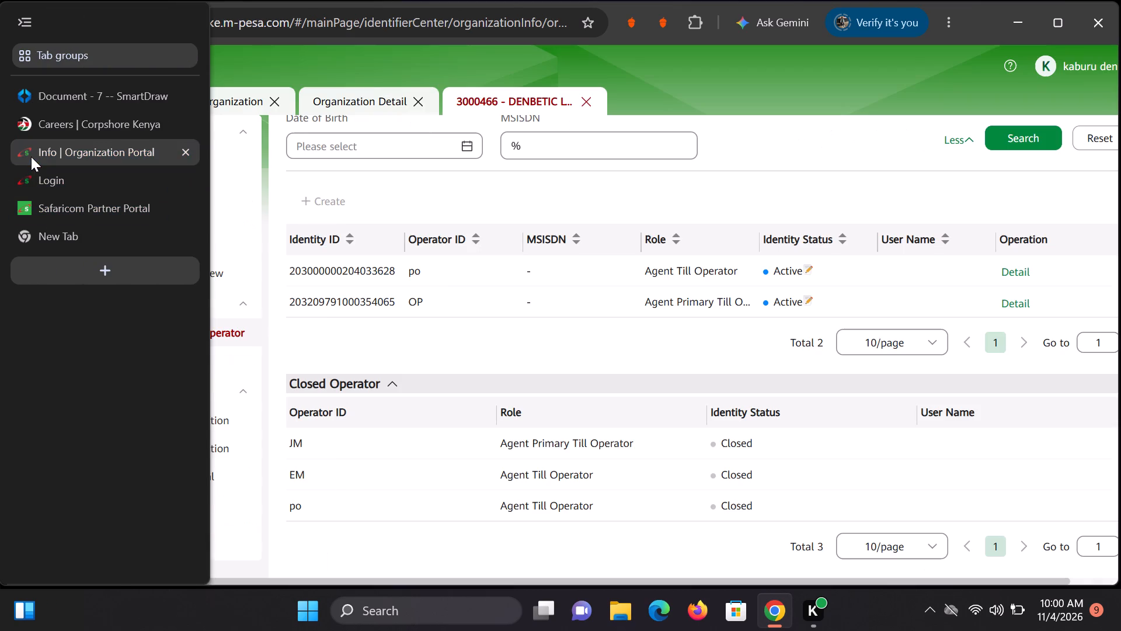
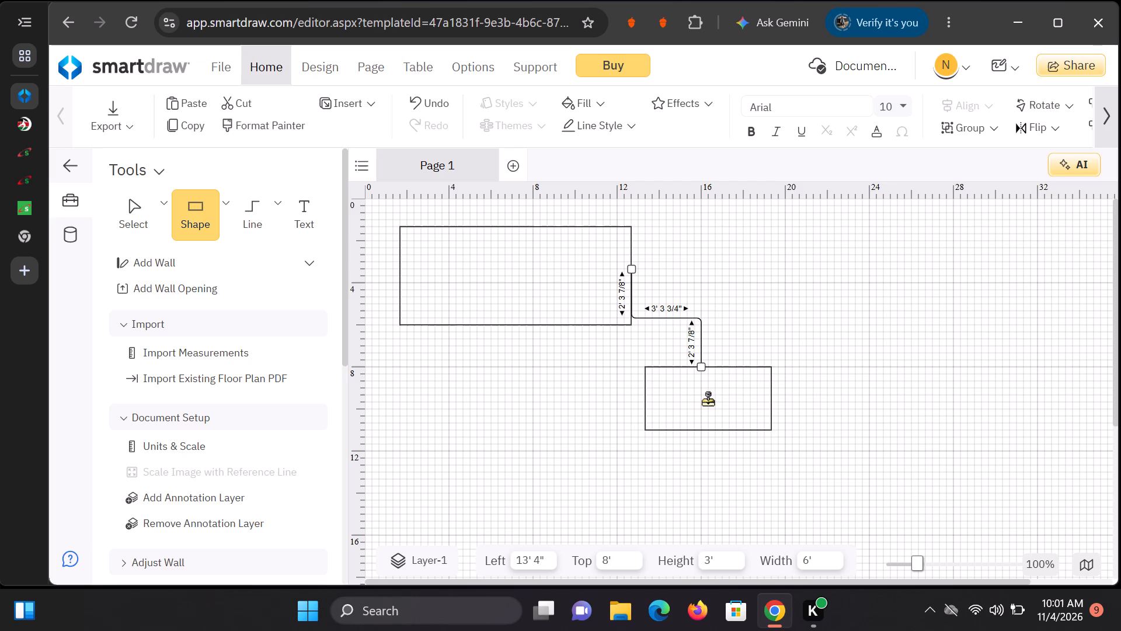
Place a 3' high rectangle at the lower end of the elbow line and widen it to about 11' 8".
left_click(708, 400)
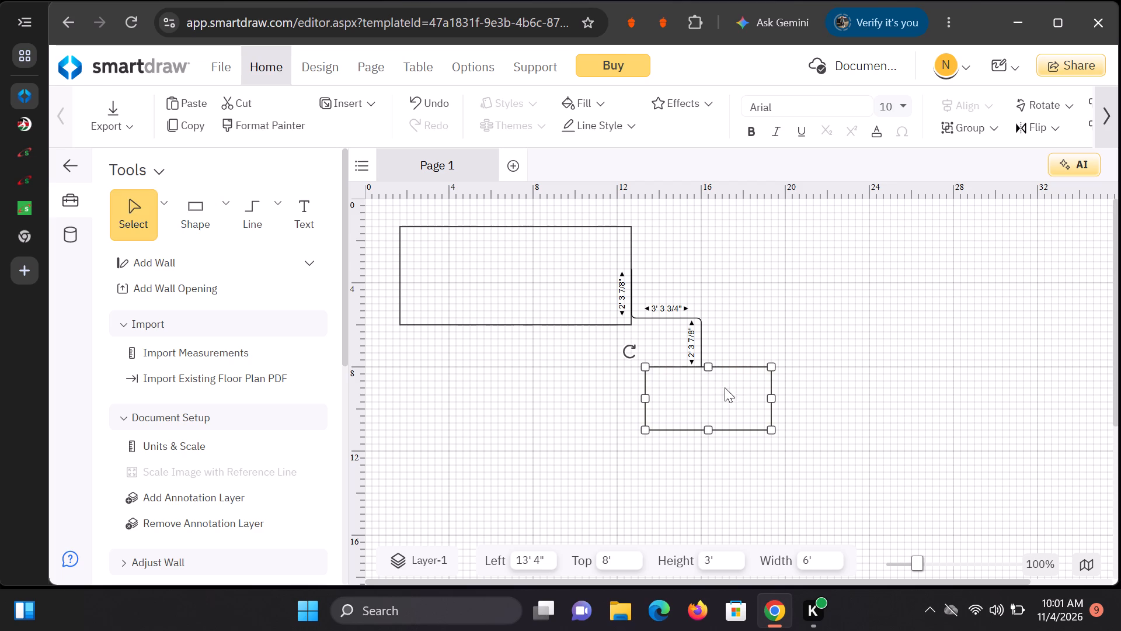
left_click_drag(771, 400, 791, 403)
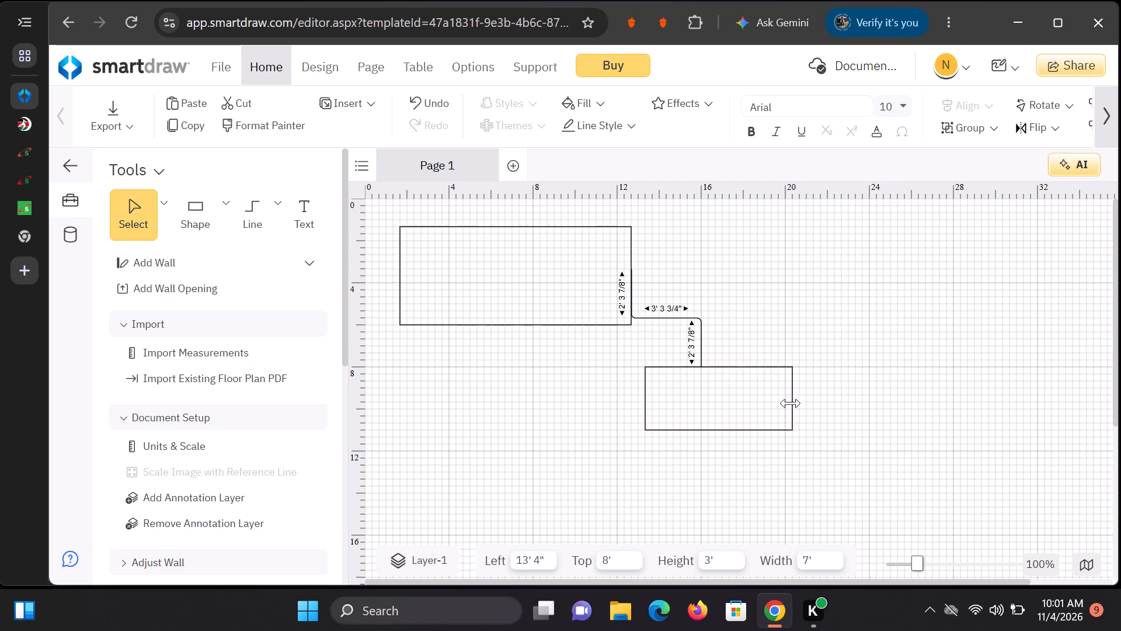
left_click_drag(791, 403, 807, 403)
left_click_drag(643, 402, 634, 402)
left_click_drag(634, 402, 566, 404)
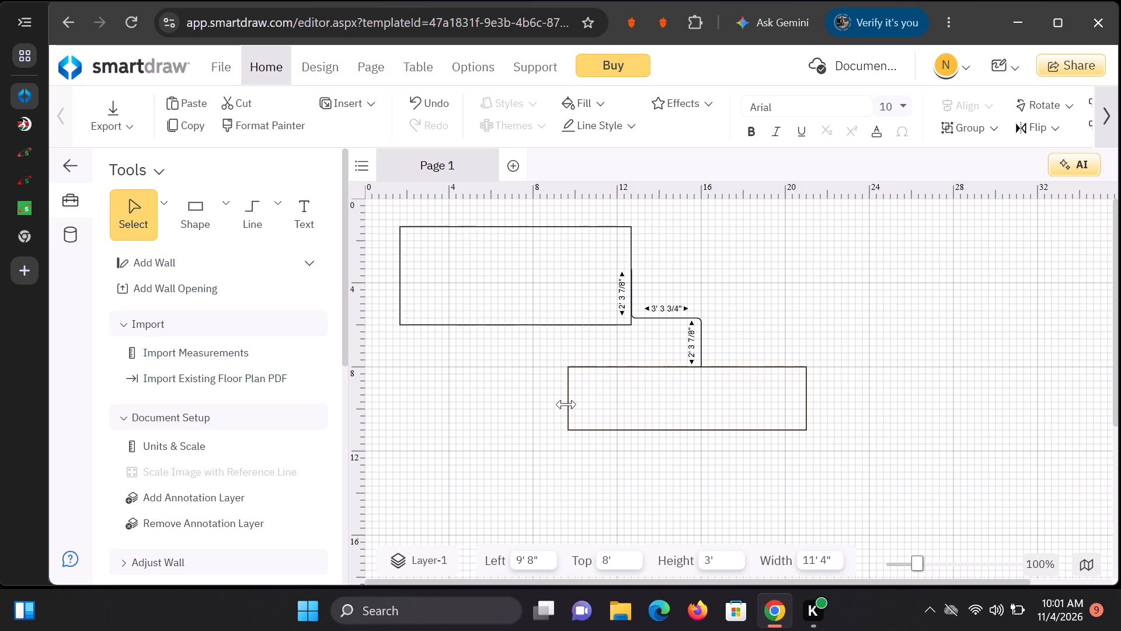
left_click_drag(566, 404, 562, 405)
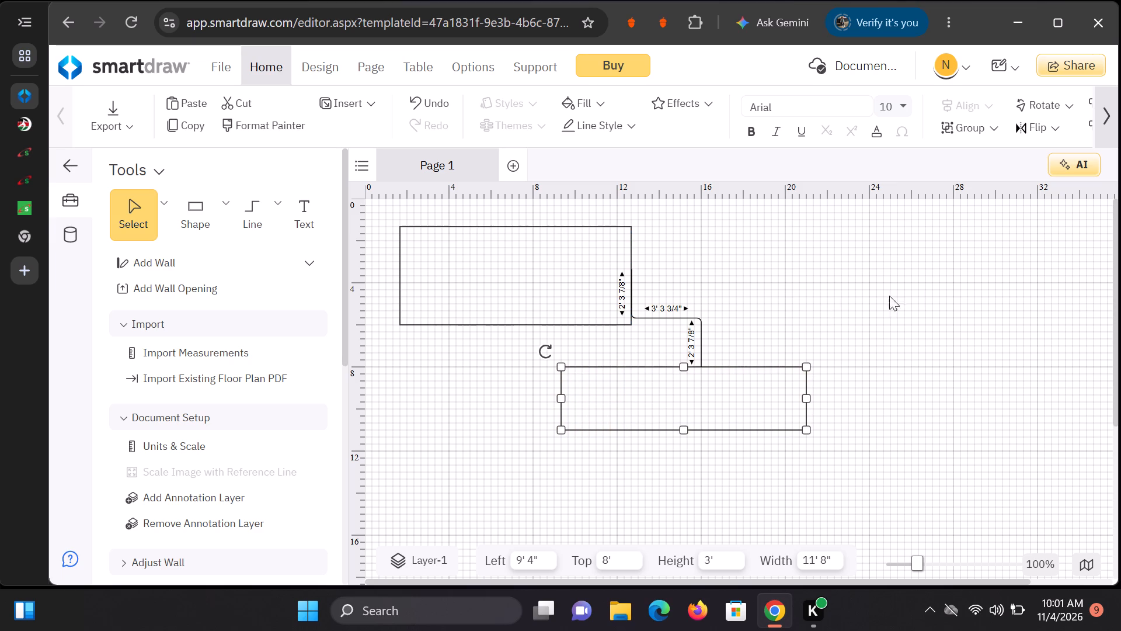
Draw a Shape Connector line down from the wide rectangle's bottom edge, about 1' 10" wide and 5' high overall.
scroll(931, 289, "up", 4)
scroll(936, 304, "down", 3)
scroll(940, 372, "up", 1)
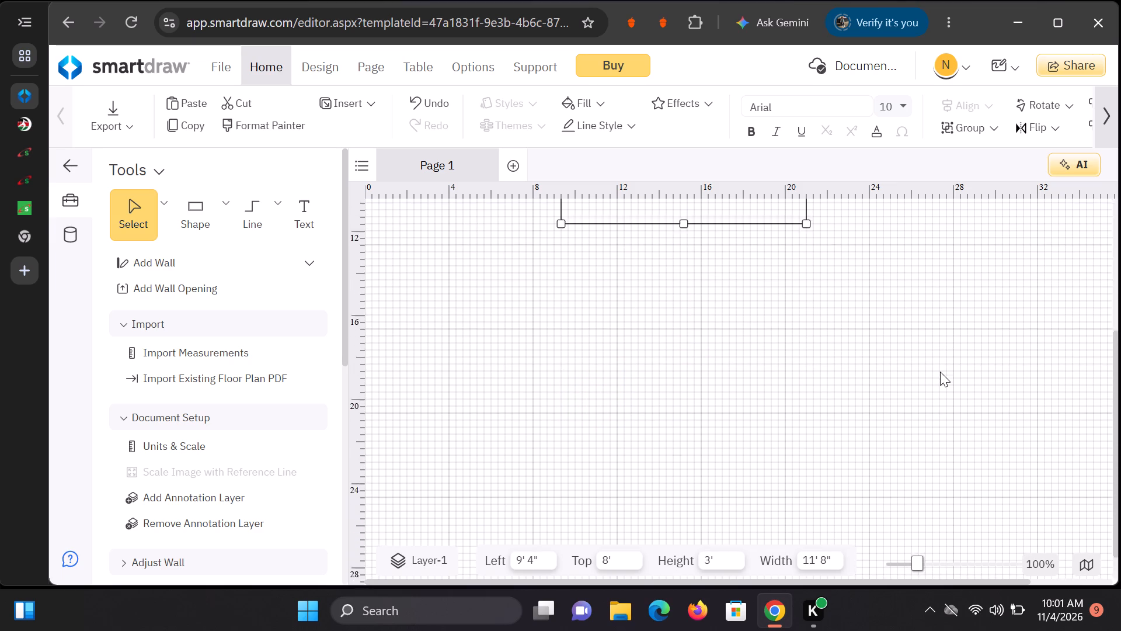
scroll(940, 372, "up", 2)
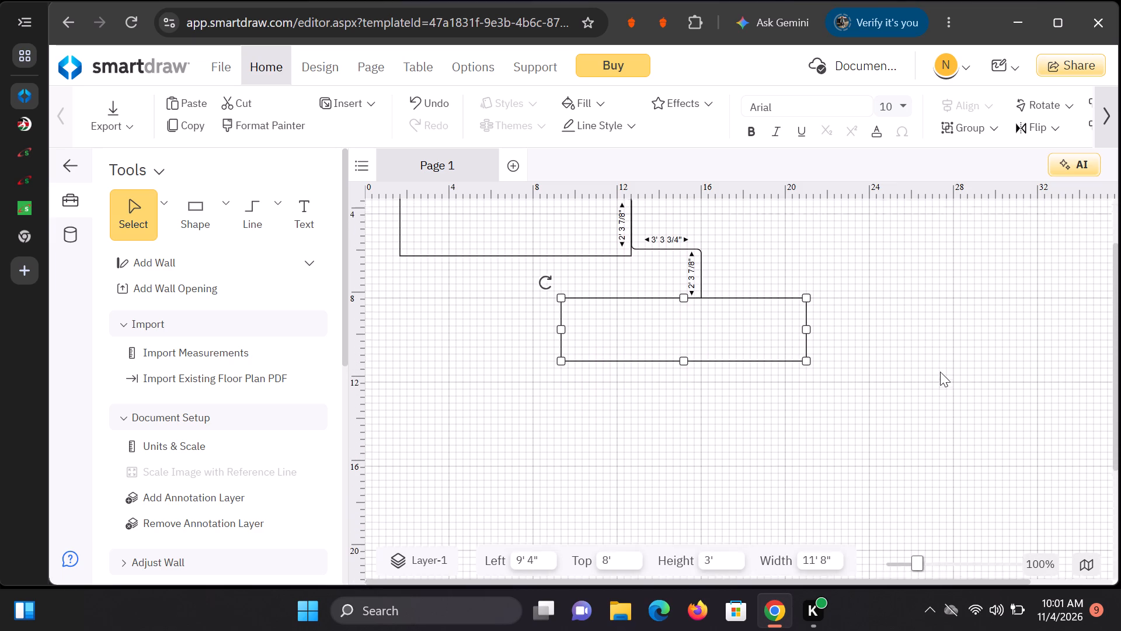
scroll(940, 372, "down", 1)
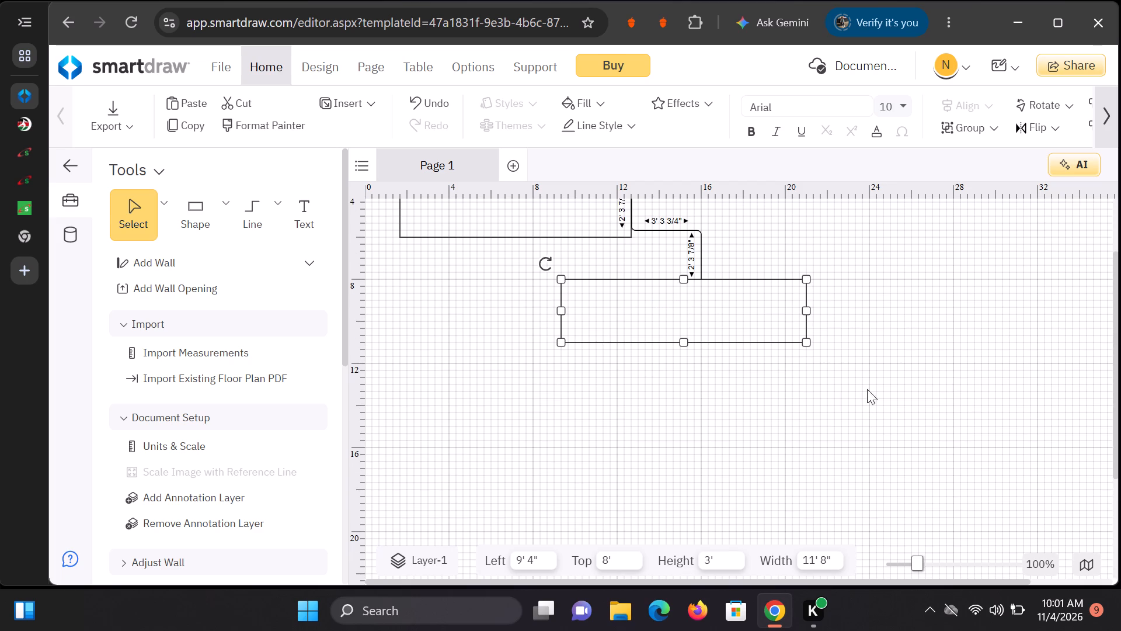
left_click(274, 203)
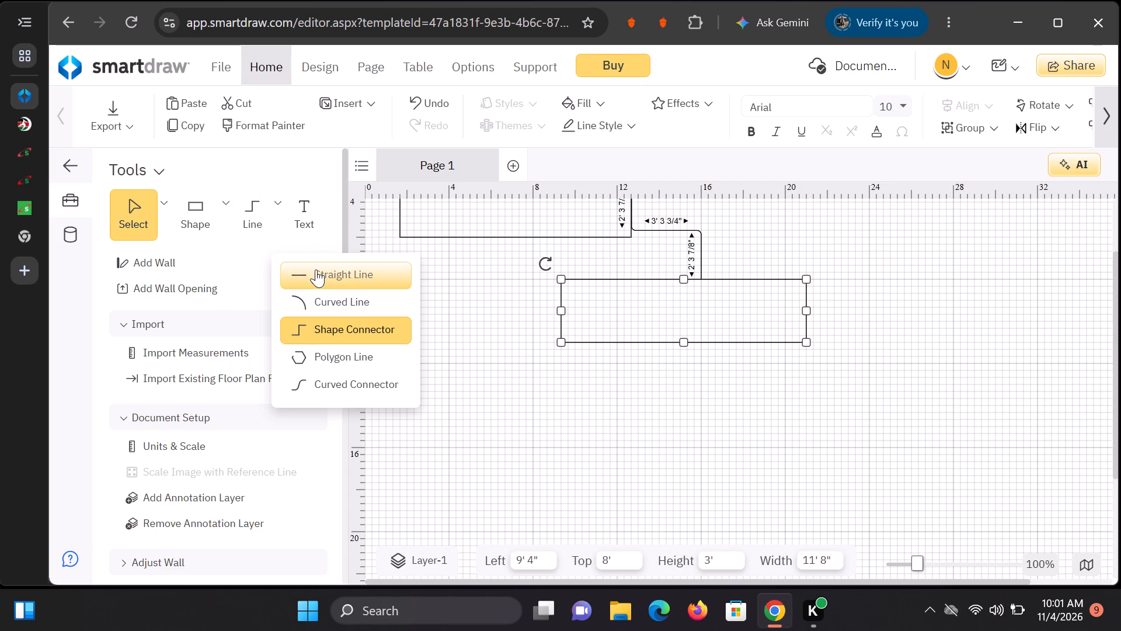
left_click(322, 327)
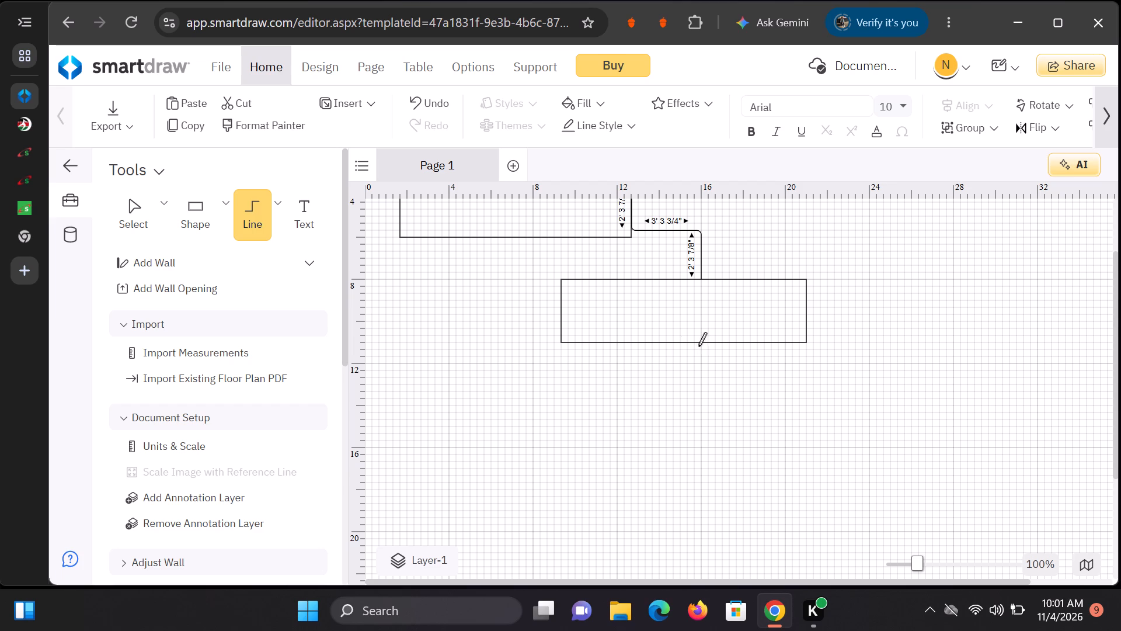
left_click_drag(698, 346, 698, 410)
left_click(698, 347)
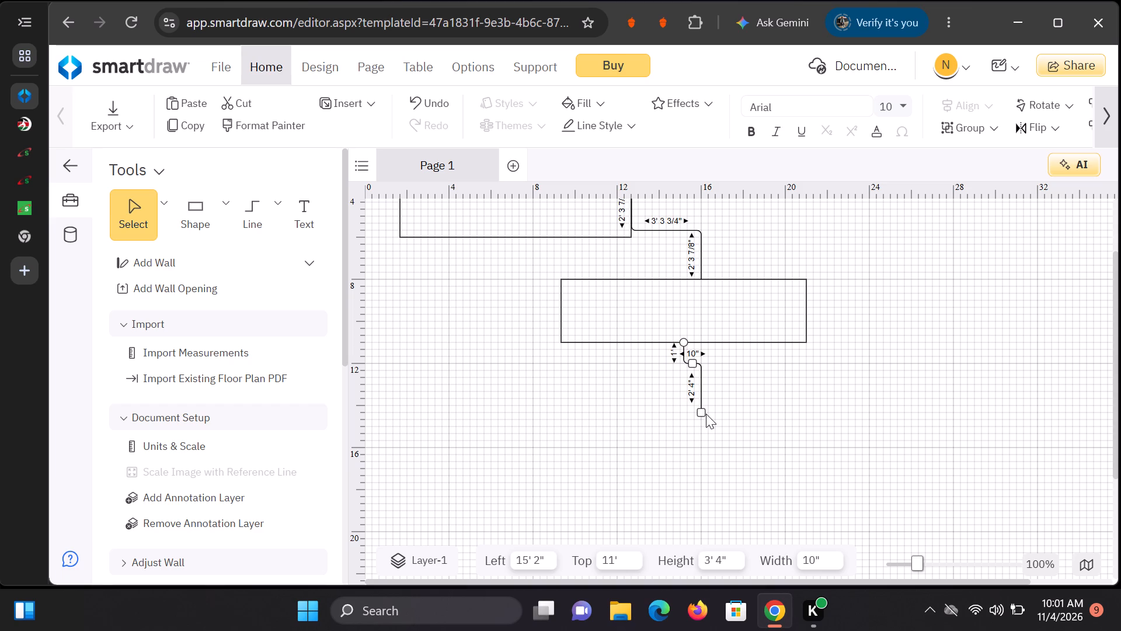
left_click_drag(702, 414, 719, 422)
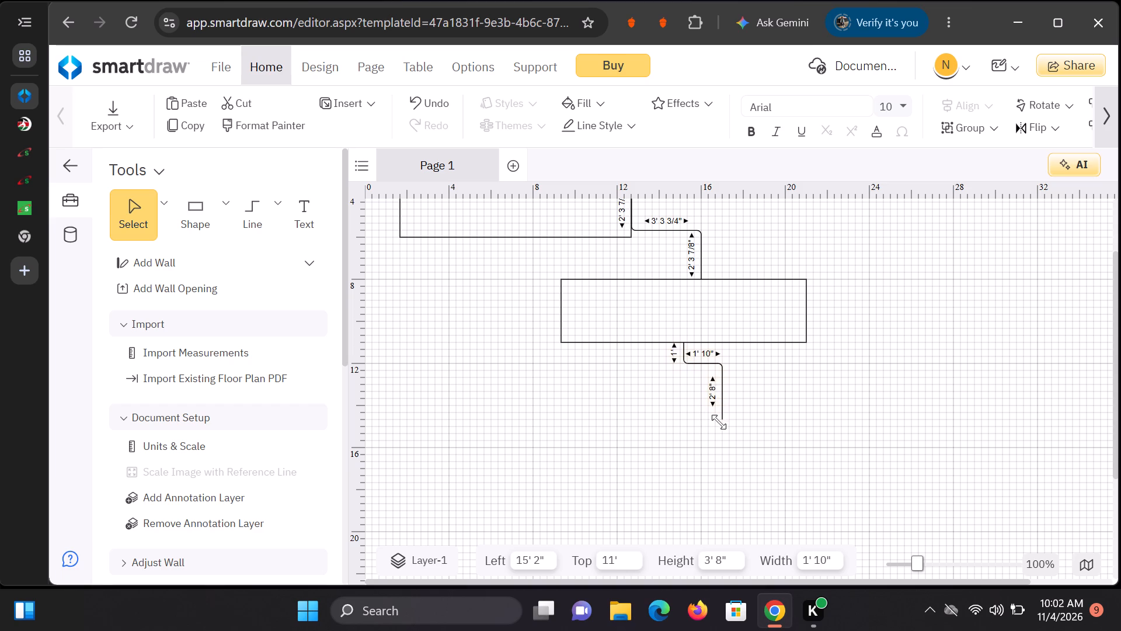
left_click_drag(719, 422, 719, 448)
Draw a straight line about 5' 4" long leftward from the lower end of the connector line.
scroll(939, 349, "up", 1)
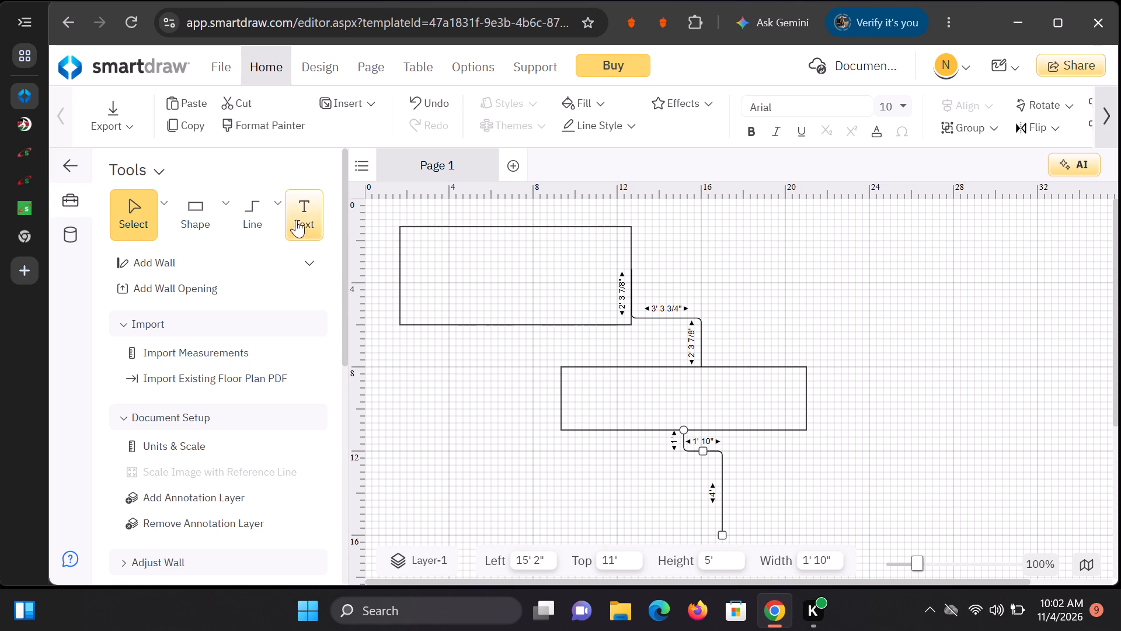
left_click(283, 221)
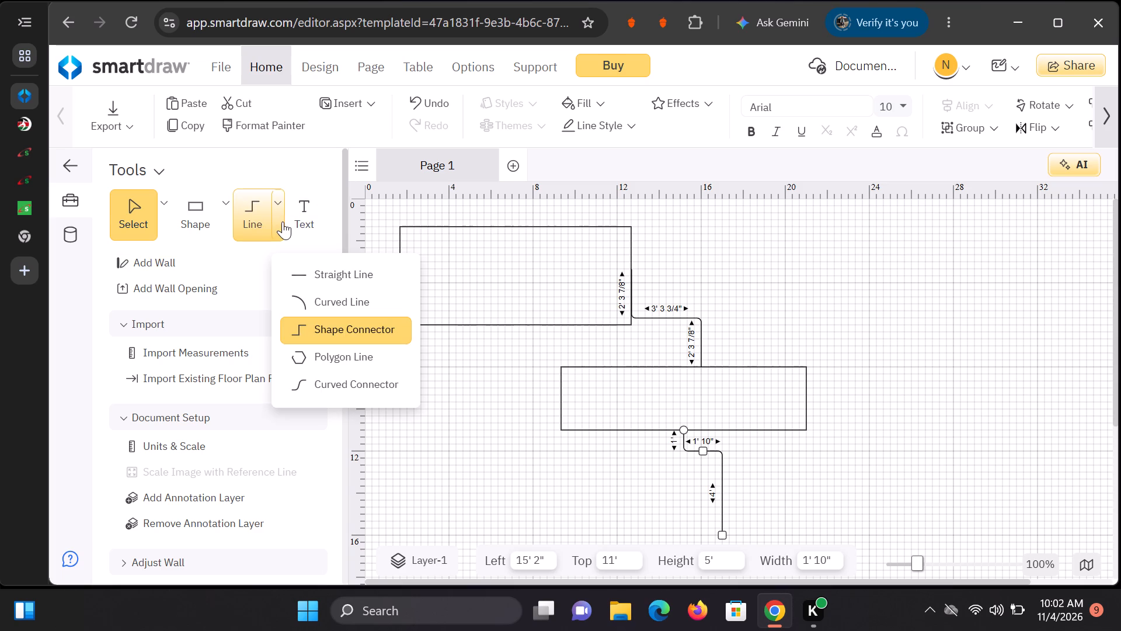
left_click(309, 273)
scroll(807, 317, "down", 1)
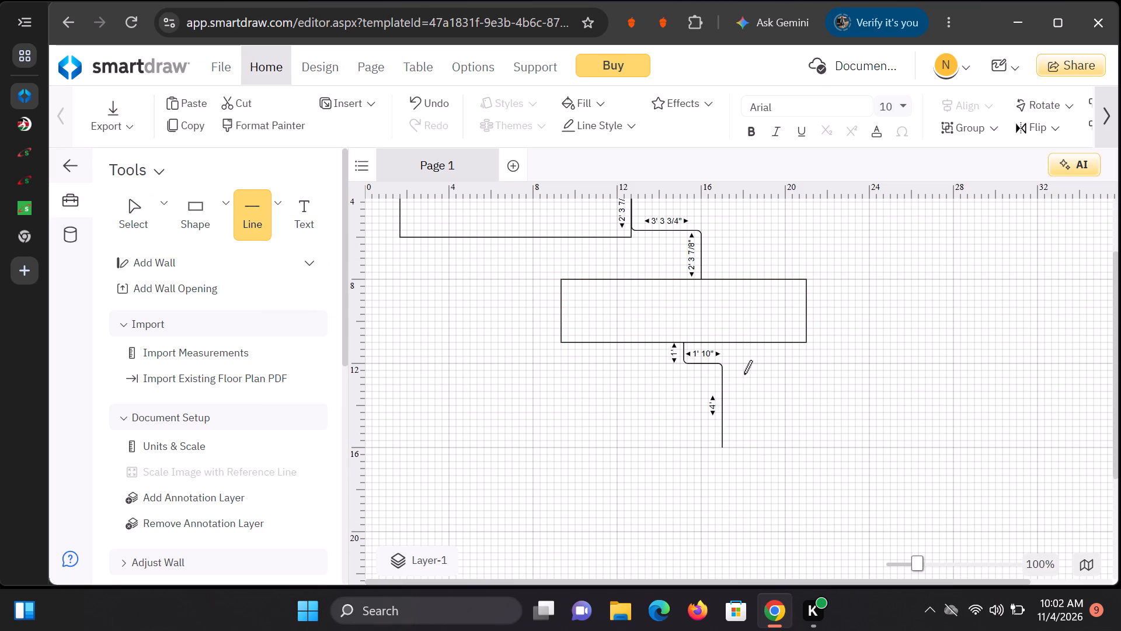
left_click_drag(720, 448, 711, 448)
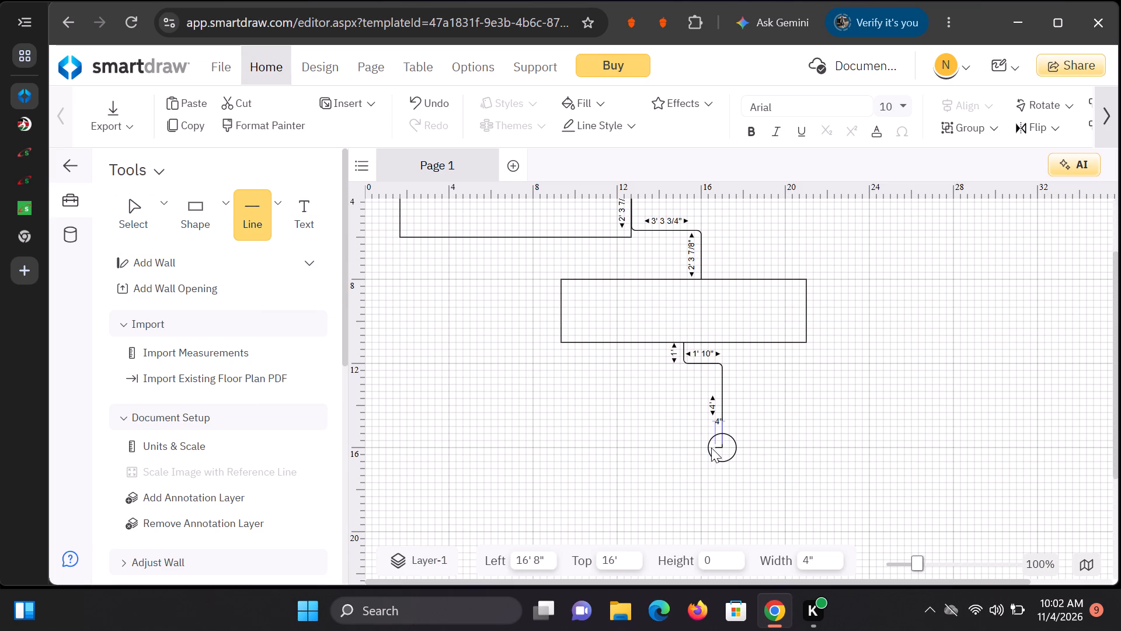
left_click_drag(711, 448, 621, 448)
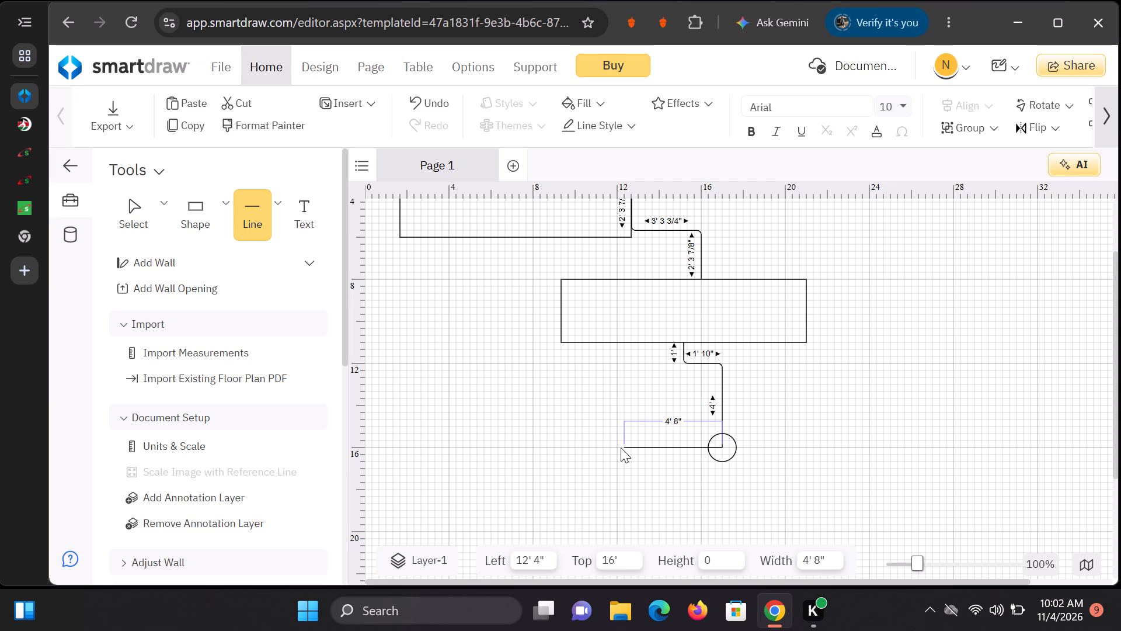
left_click_drag(621, 448, 611, 448)
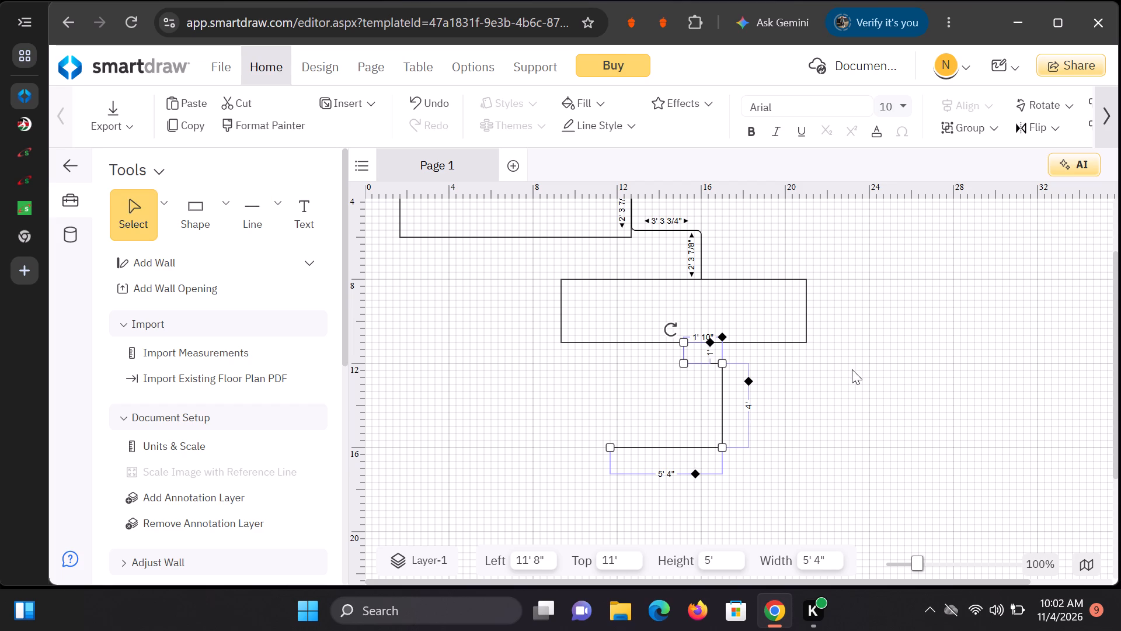
left_click(852, 373)
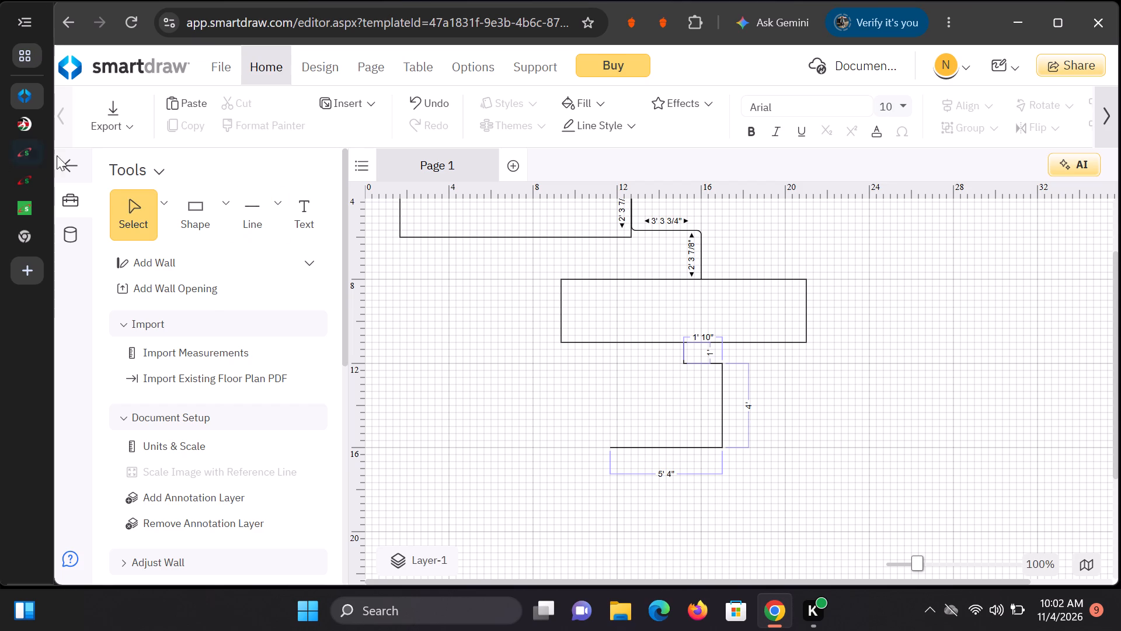
Place a 3' high rectangle at the left end of the horizontal line and widen it to about 7' 4".
left_click(228, 207)
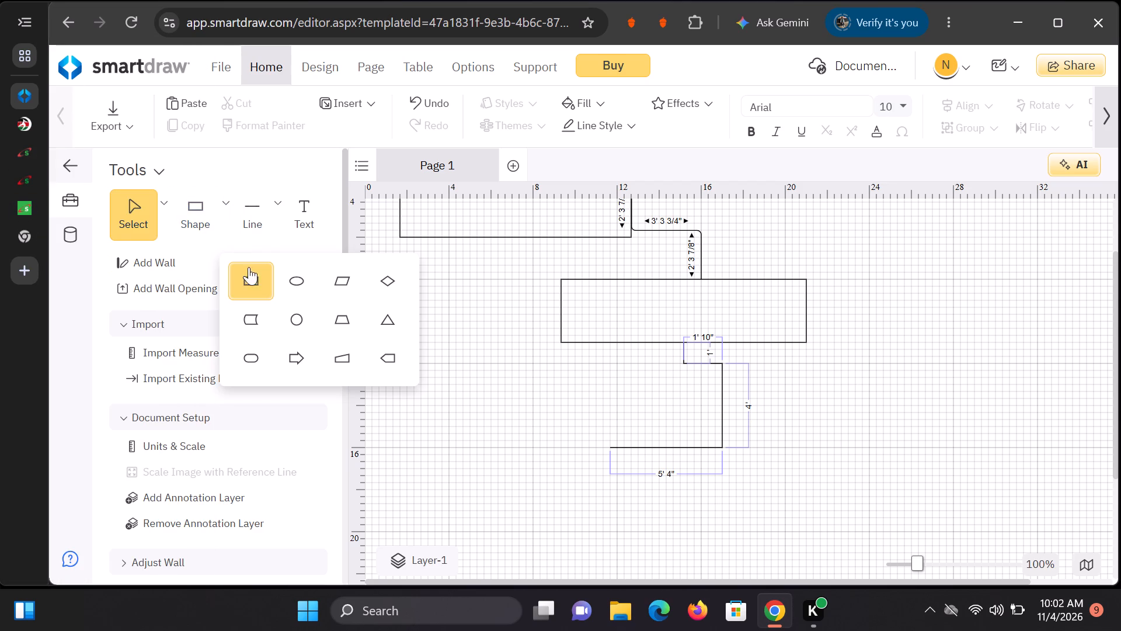
left_click(254, 279)
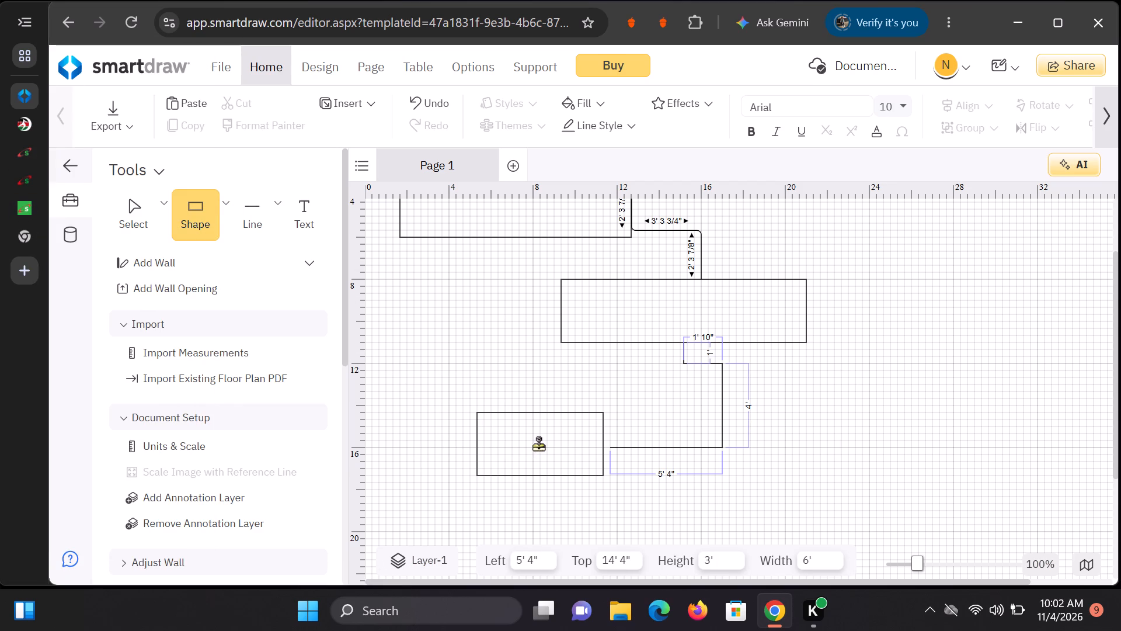
left_click(545, 445)
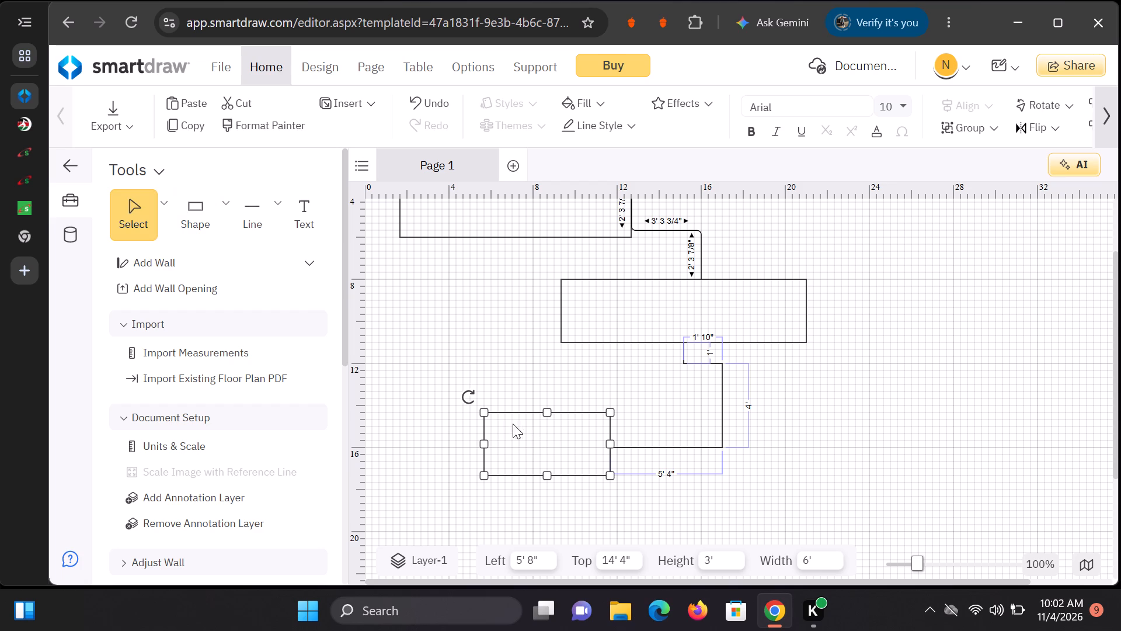
left_click_drag(483, 442, 461, 443)
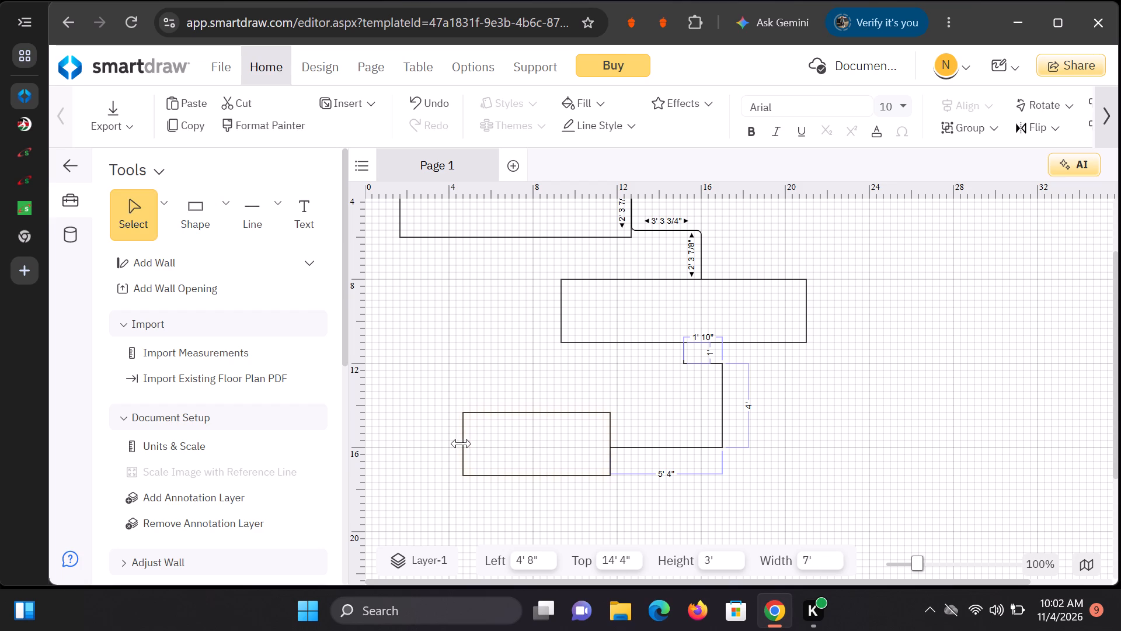
left_click_drag(461, 443, 452, 443)
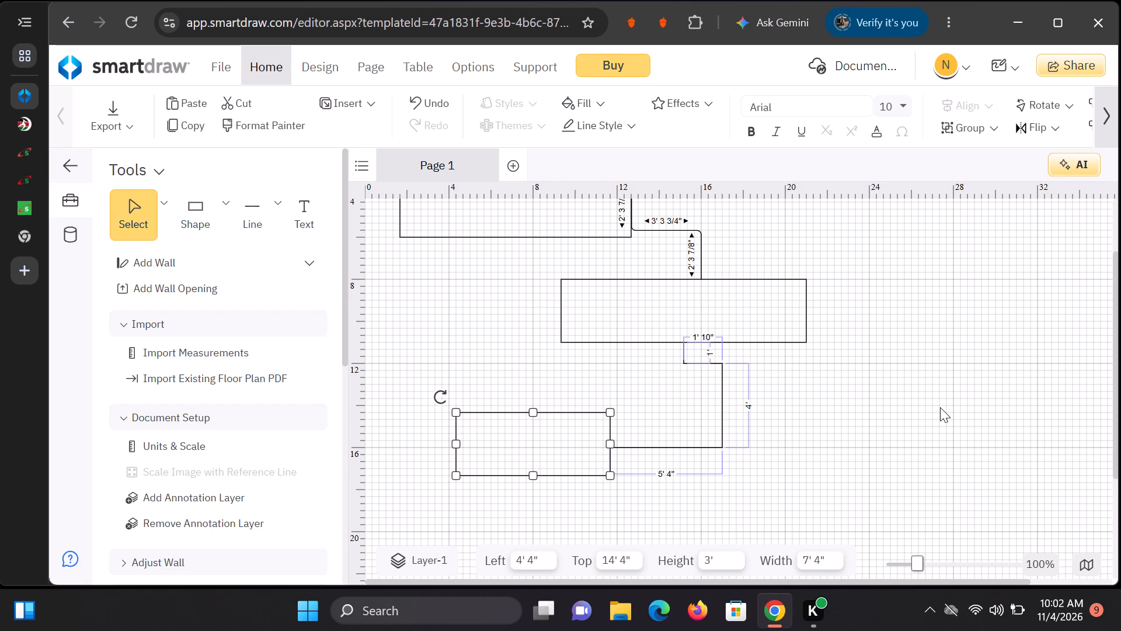
Draw a horizontal straight line about 7' 8" long outward from the right edge of the 11' 8" wide rectangle.
scroll(920, 414, "up", 2)
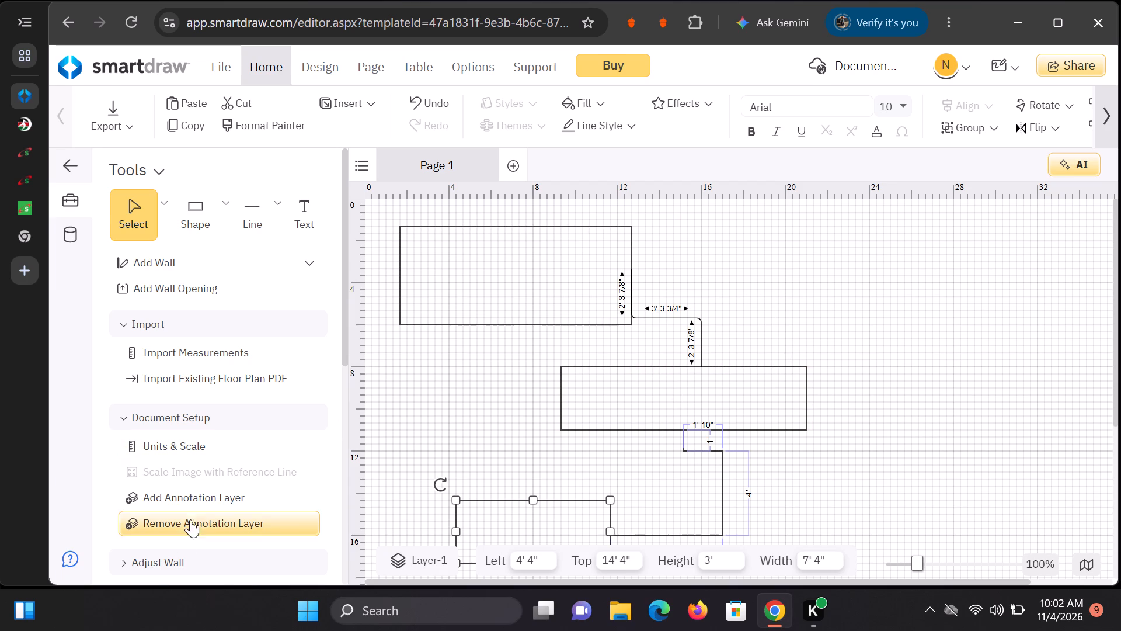
scroll(513, 226, "up", 1)
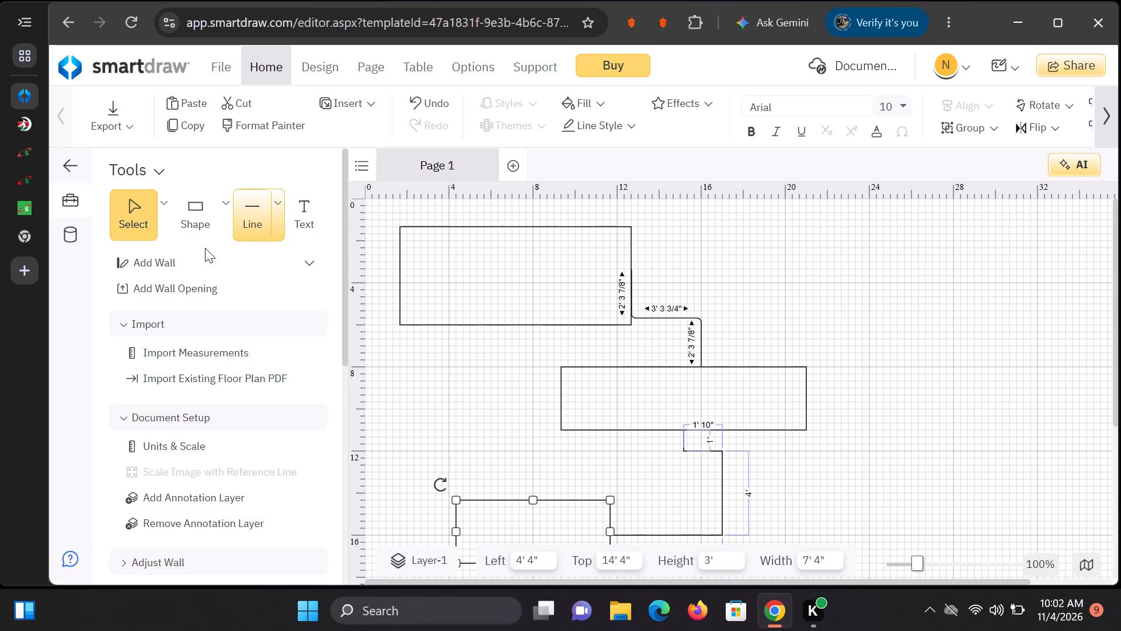
left_click(214, 229)
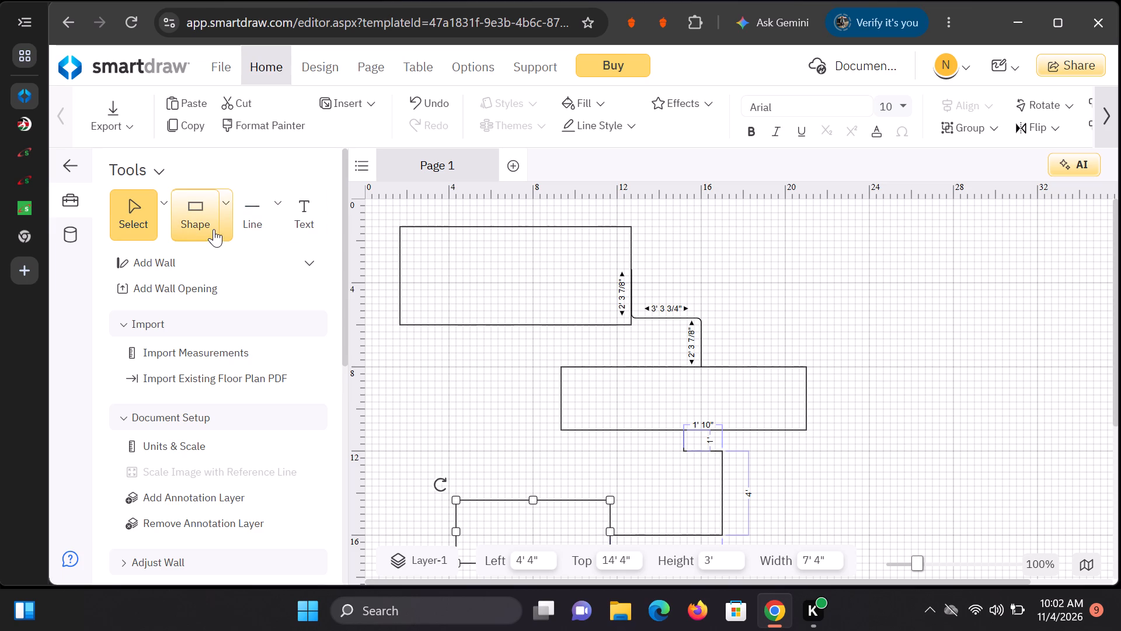
scroll(699, 407, "down", 2)
scroll(704, 414, "up", 1)
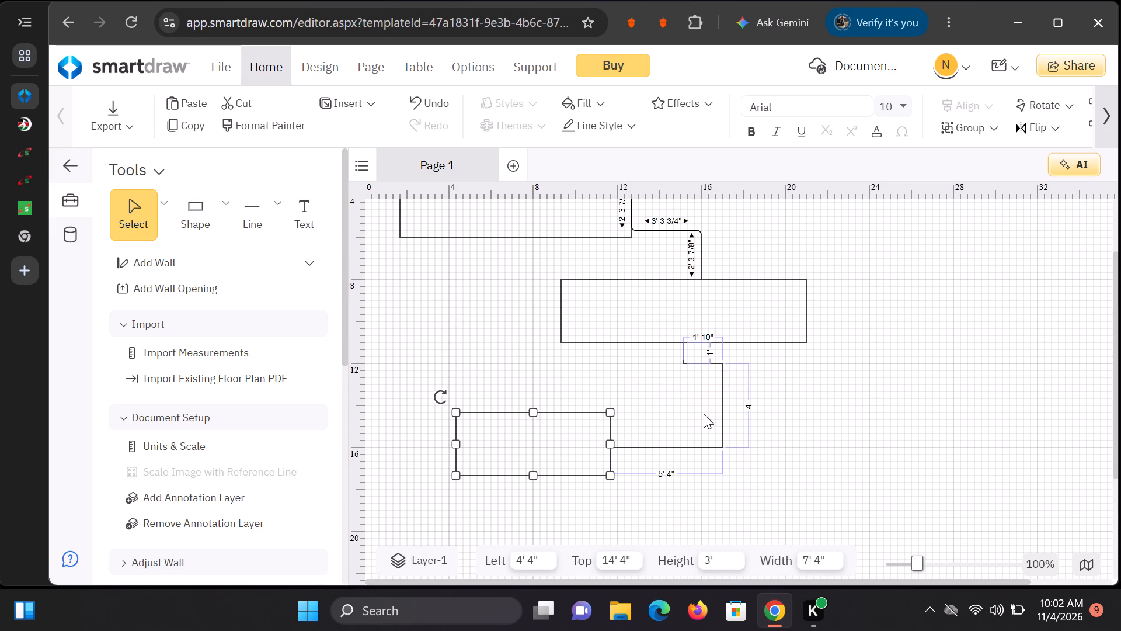
left_click(277, 219)
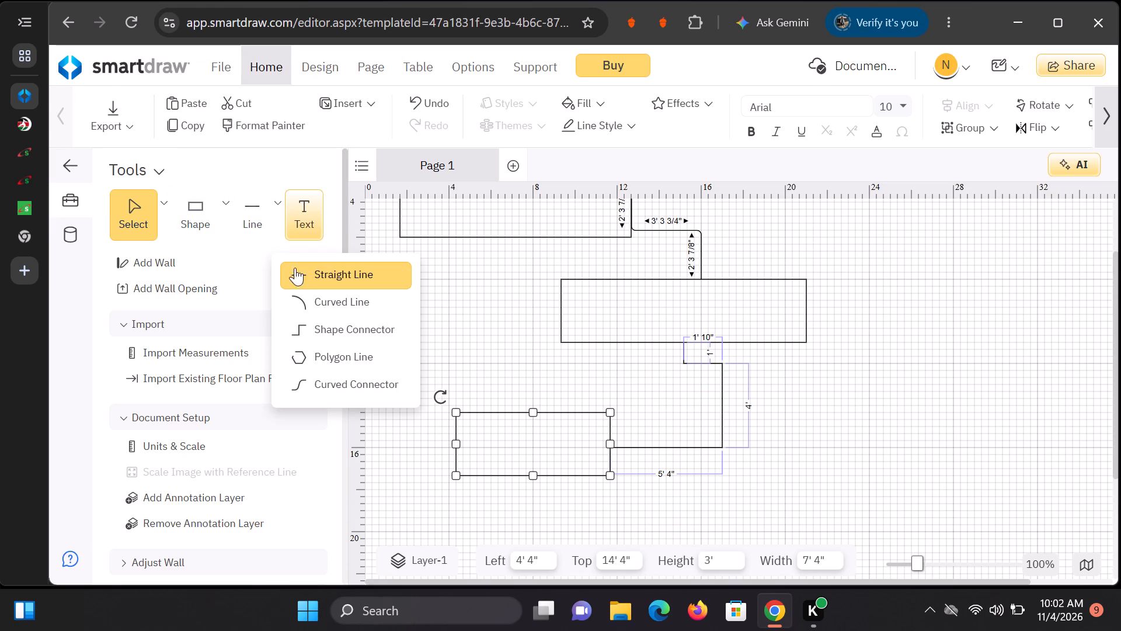
left_click(302, 278)
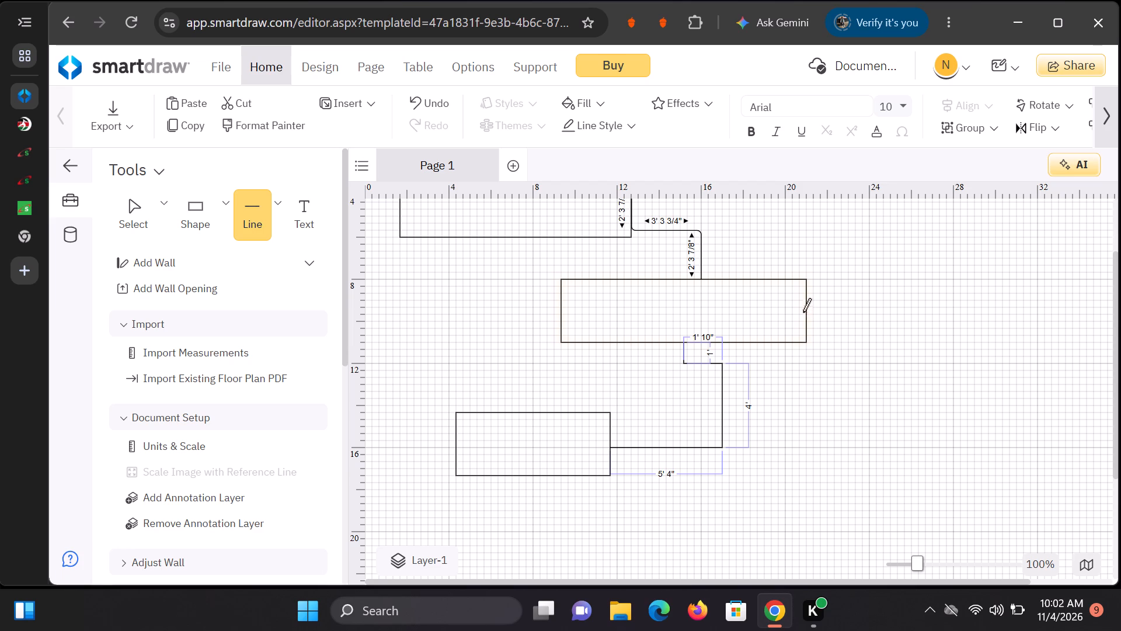
left_click_drag(808, 306, 921, 305)
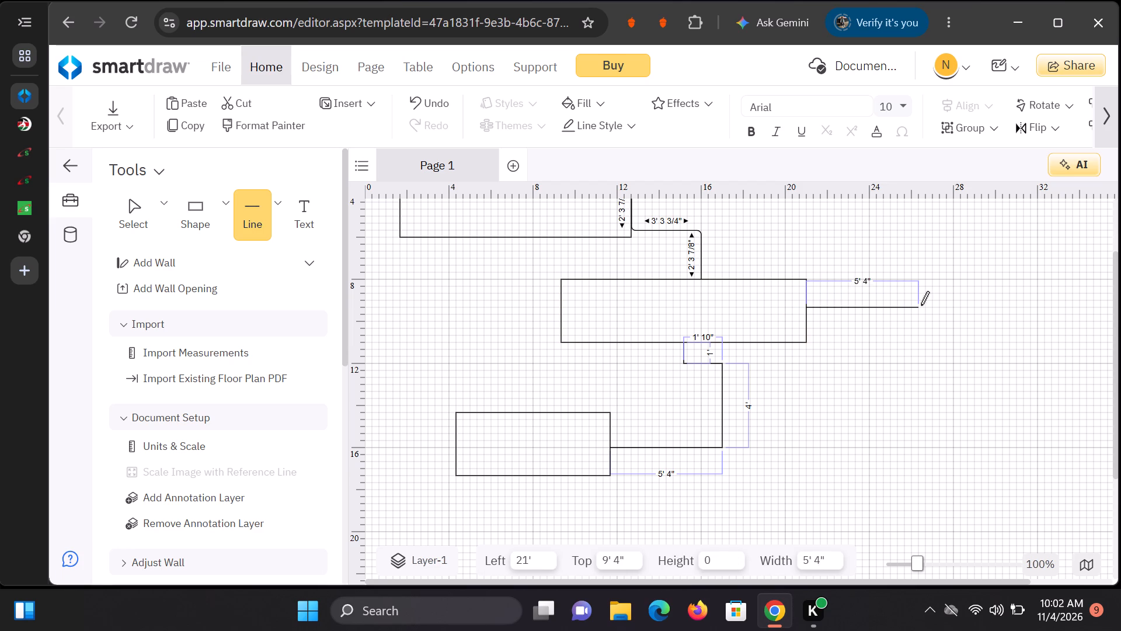
left_click_drag(921, 305, 964, 305)
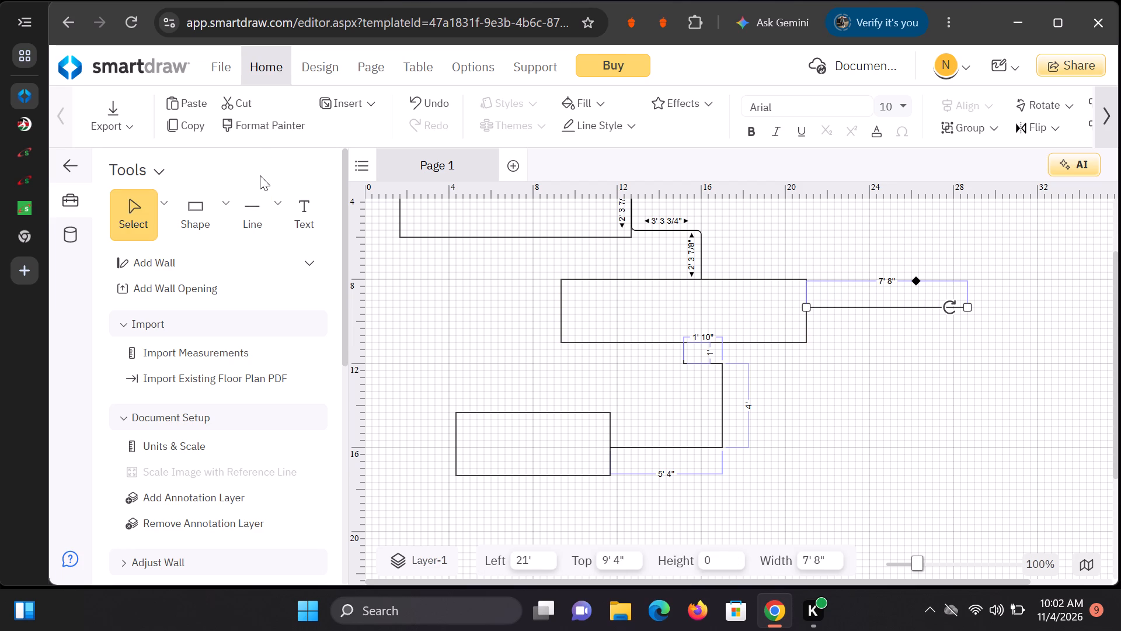
left_click(226, 209)
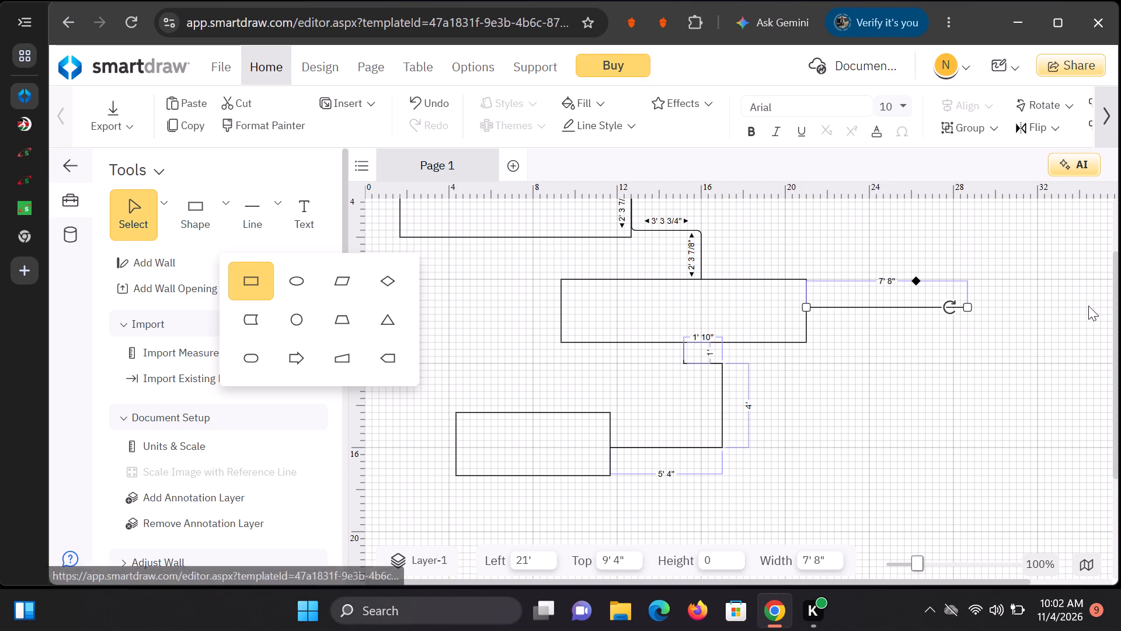
left_click(977, 301)
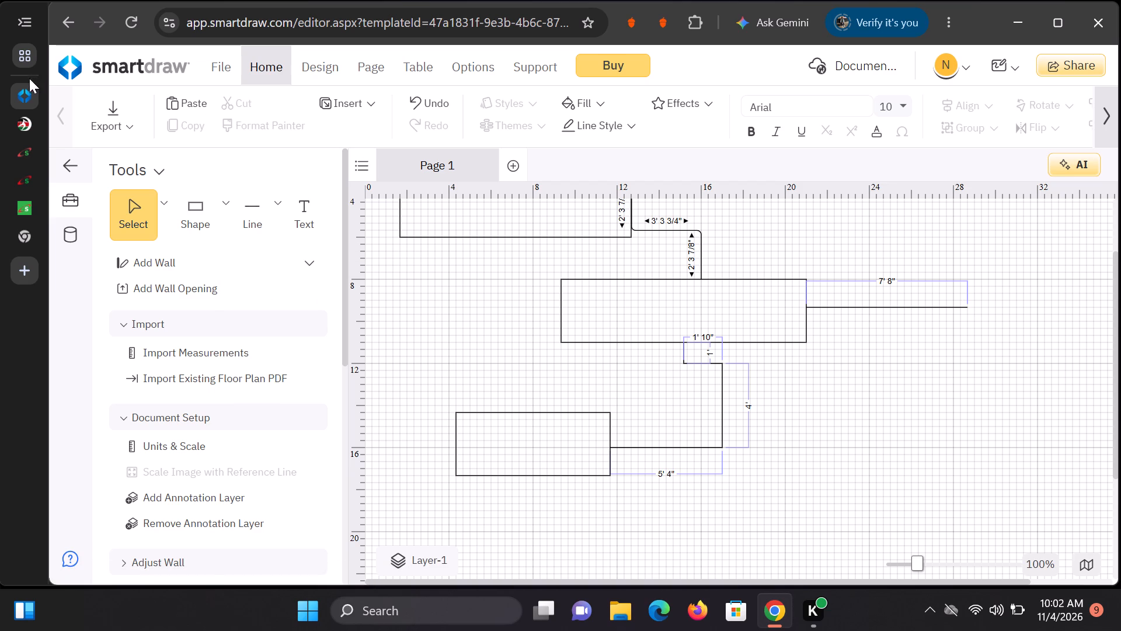
Place a 6' wide rectangle at the free end of the 7' 8" line and stretch it up and down to 6' high.
left_click(222, 208)
left_click(250, 280)
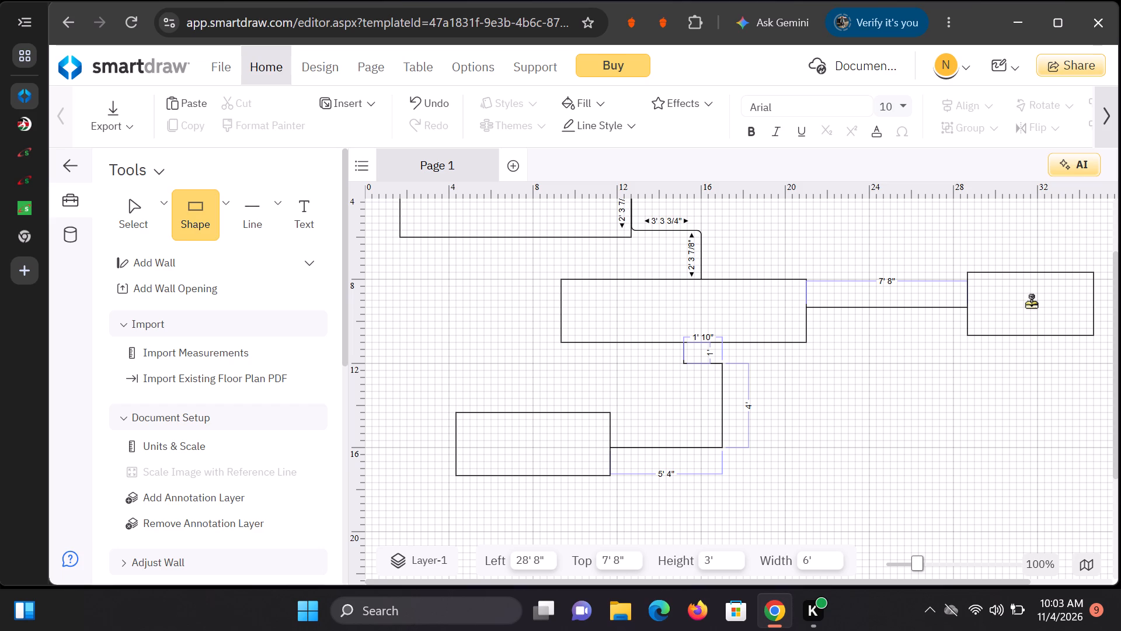
left_click(1031, 303)
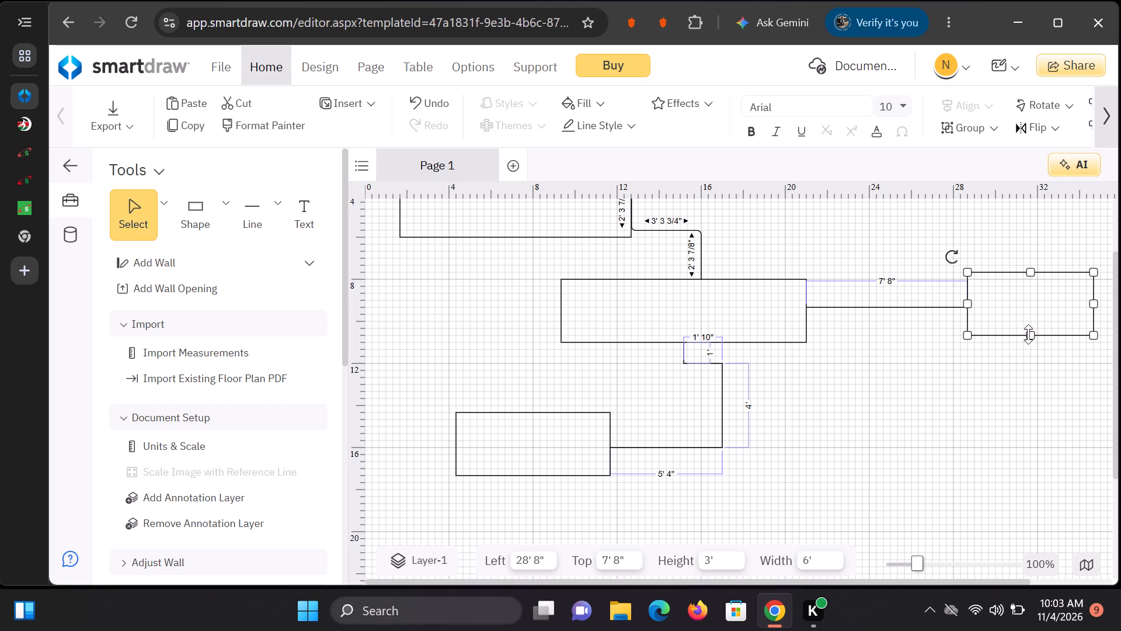
left_click_drag(1035, 266, 1032, 273)
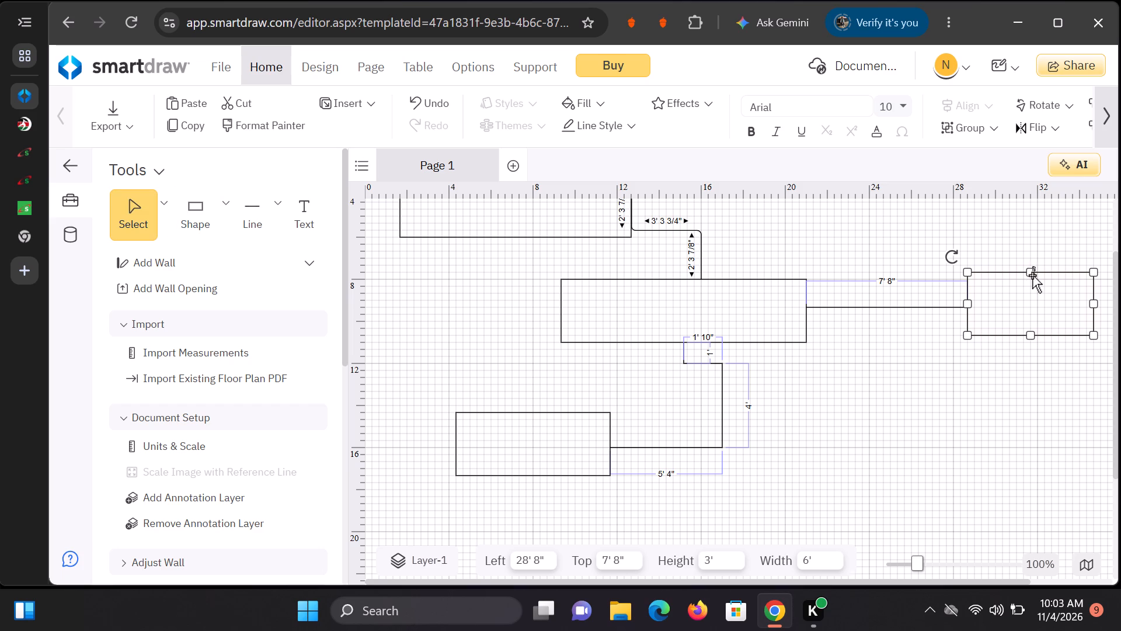
left_click(1030, 271)
left_click_drag(1029, 271, 1029, 248)
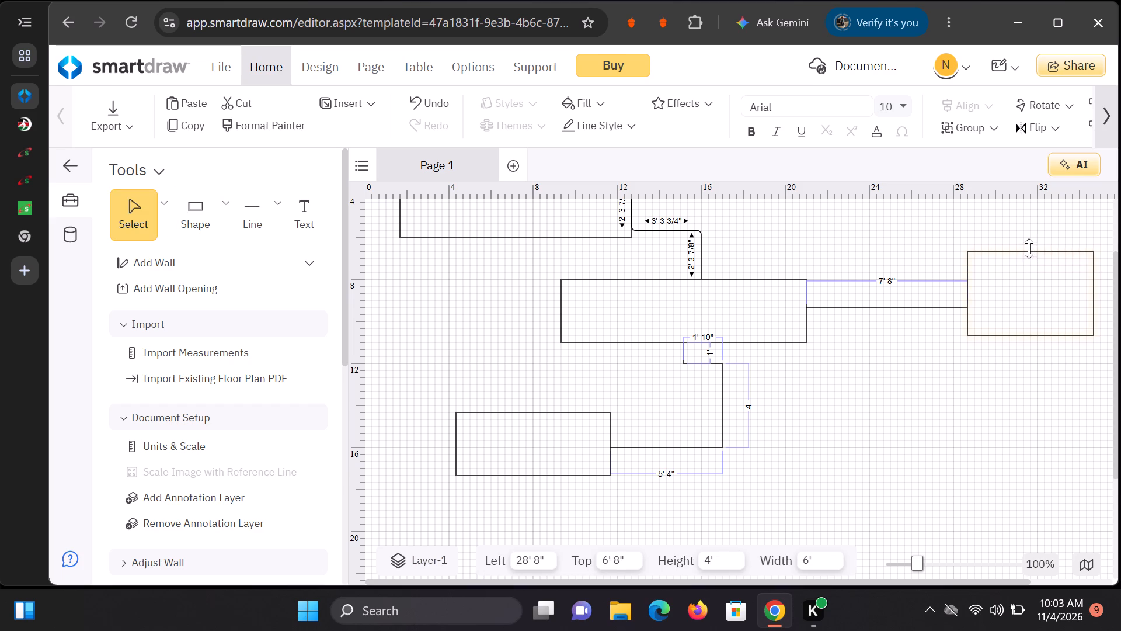
left_click_drag(1029, 248, 1028, 238)
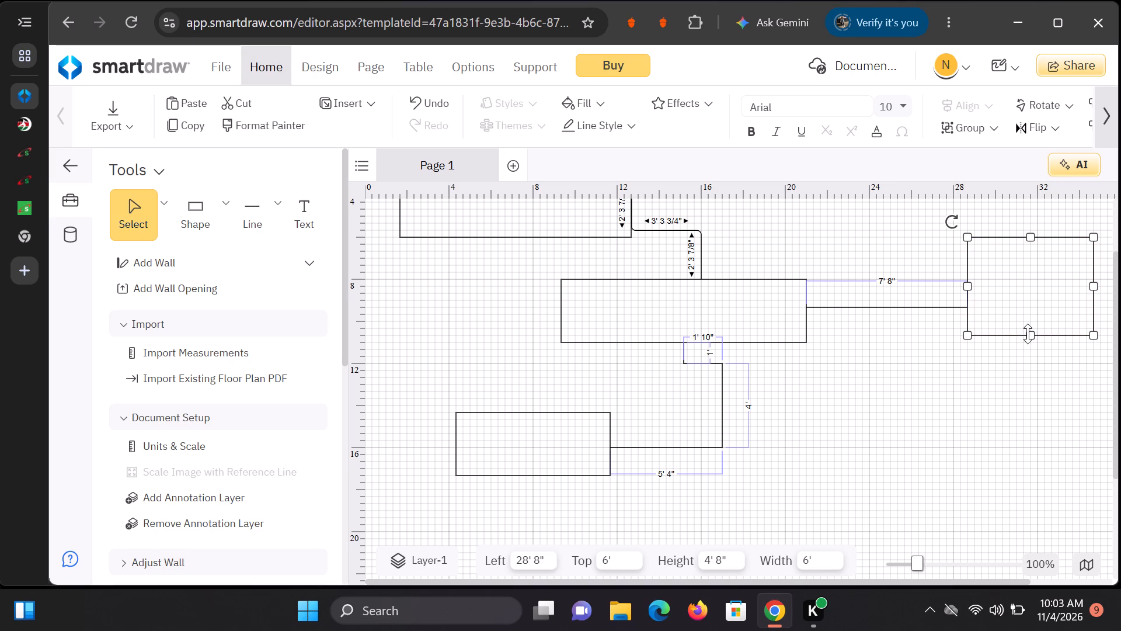
left_click_drag(1028, 334, 1020, 365)
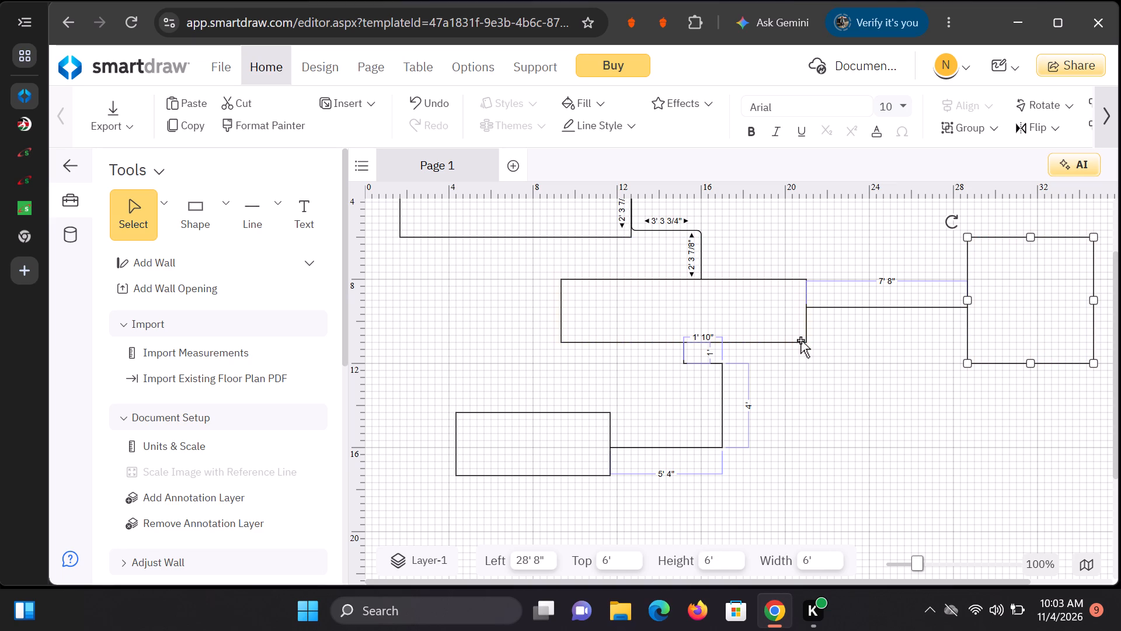
left_click_drag(874, 225, 871, 256)
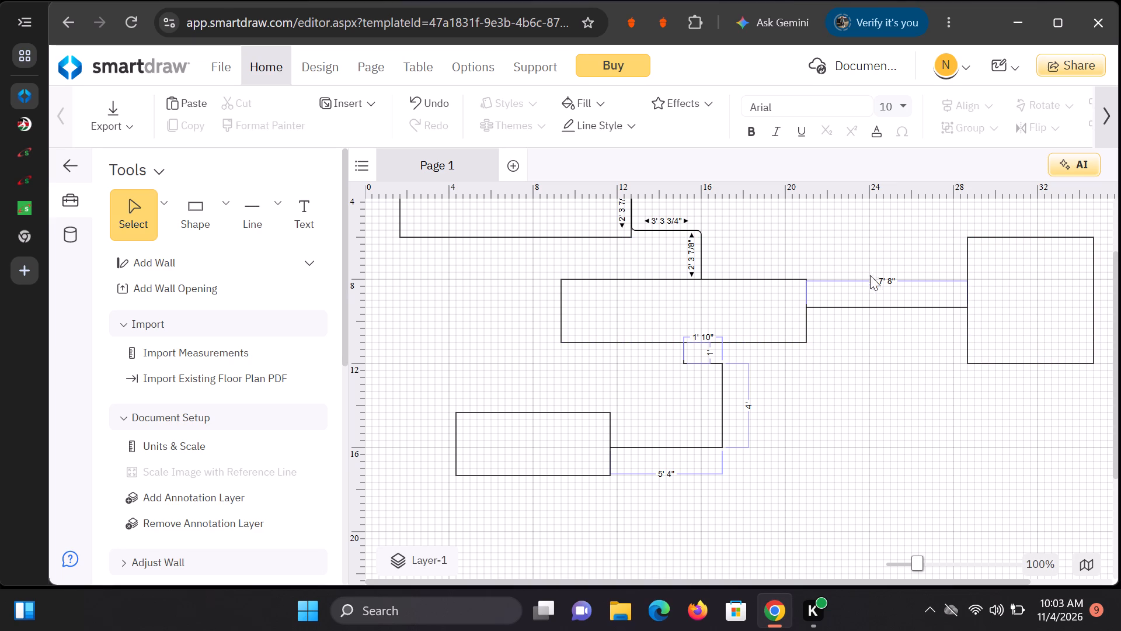
Place a 4' circle above the 7' 8" line, between the wide rectangle and the 6' square.
left_click_drag(1002, 424, 1107, 414)
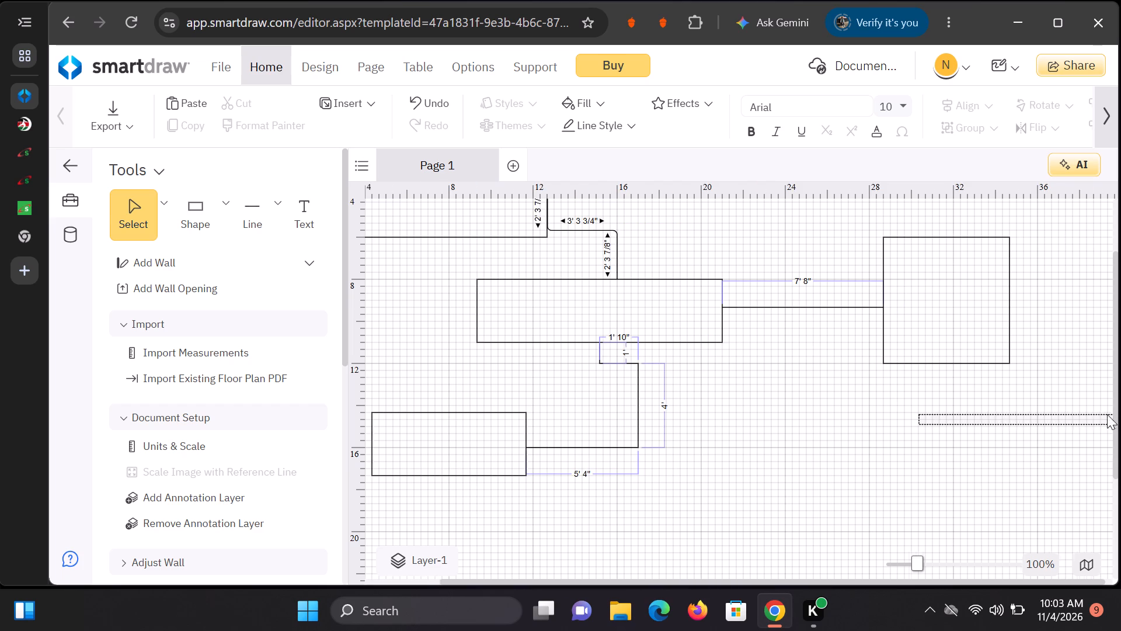
left_click_drag(1107, 414, 1096, 416)
scroll(610, 370, "up", 2)
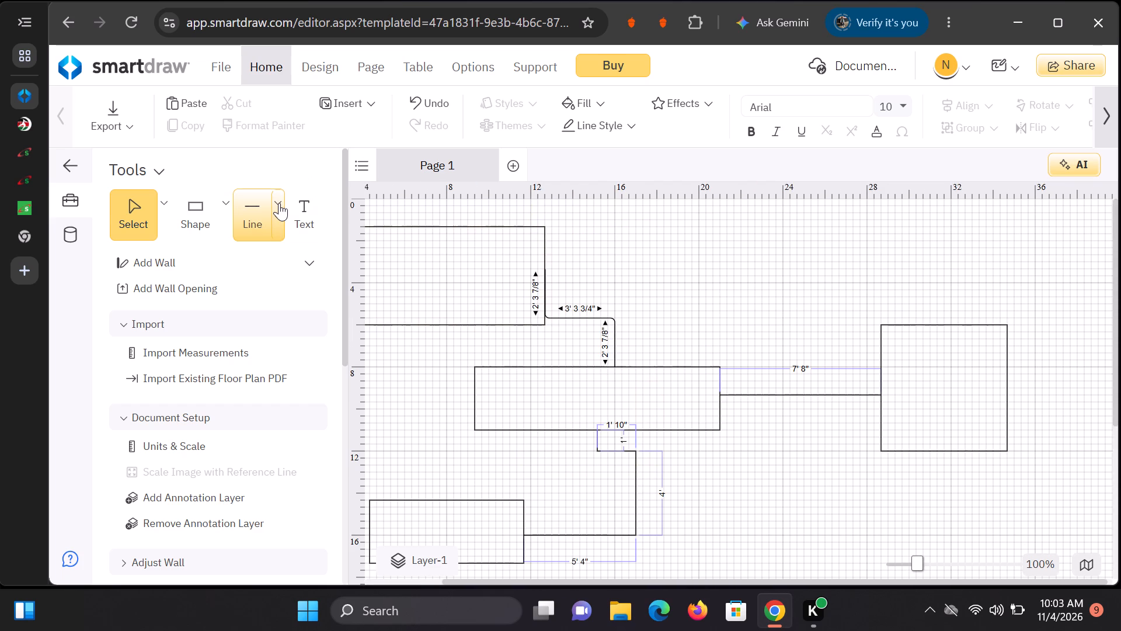
left_click(279, 203)
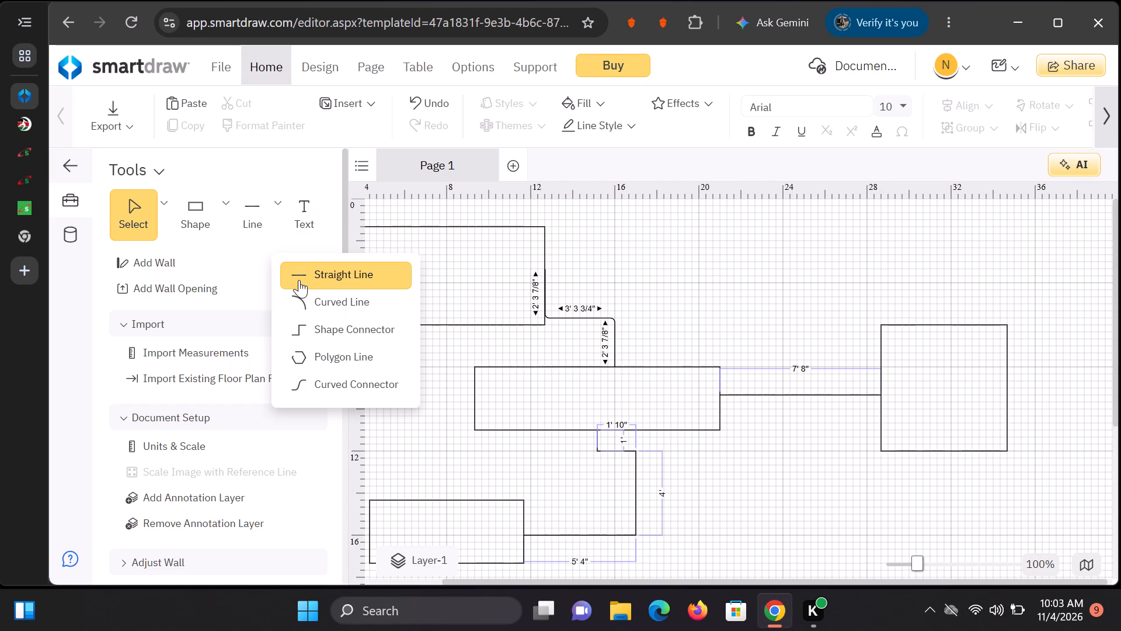
left_click(227, 215)
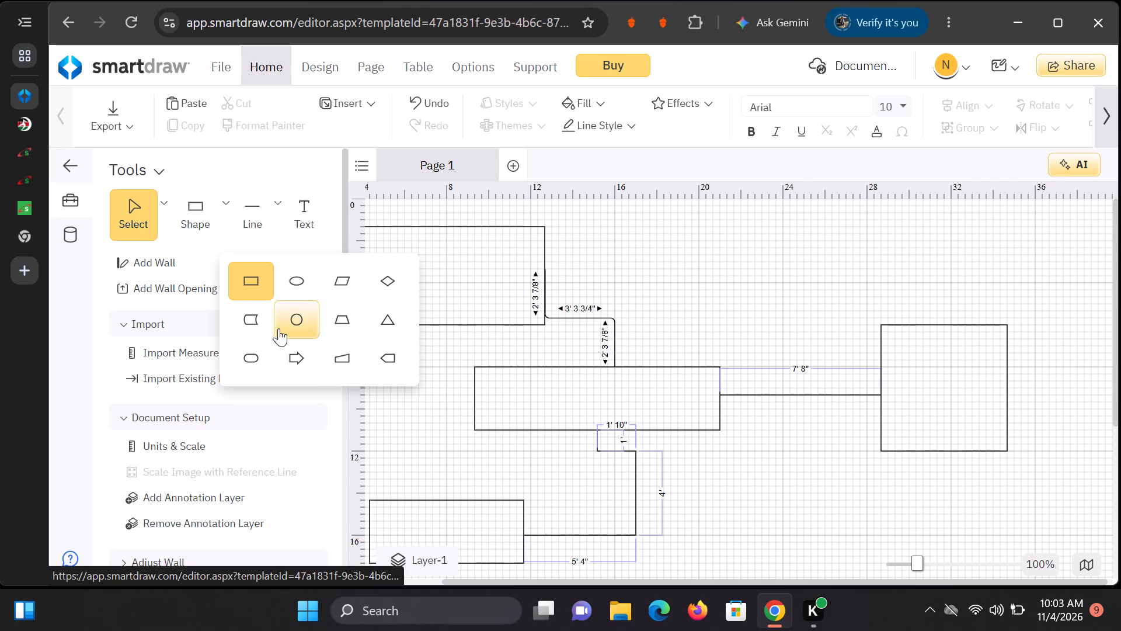
left_click(309, 316)
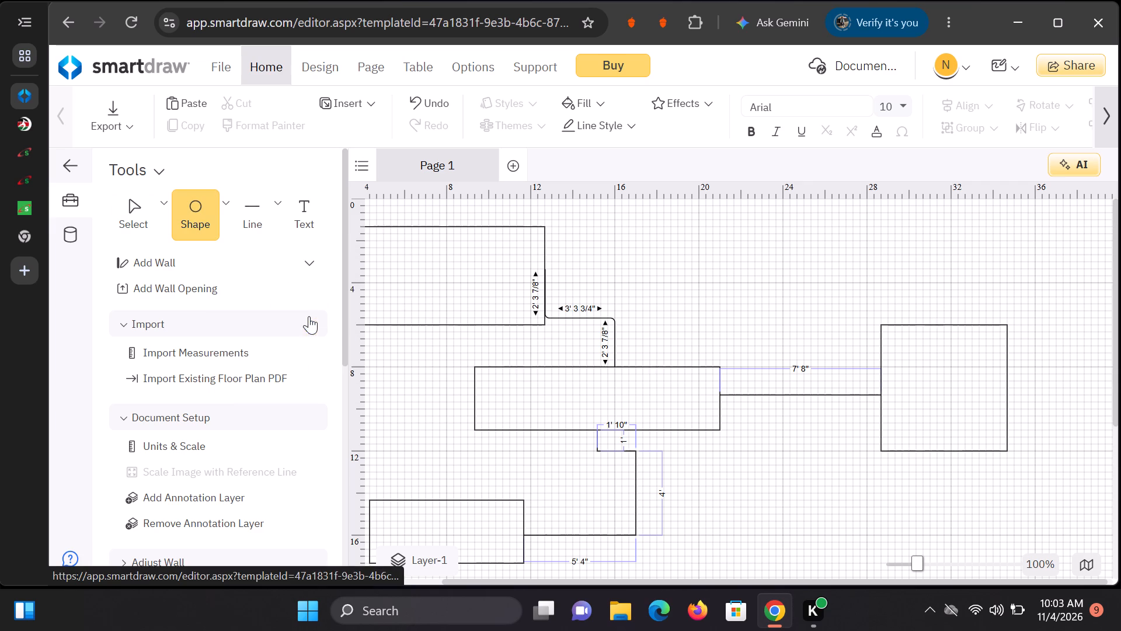
left_click(767, 248)
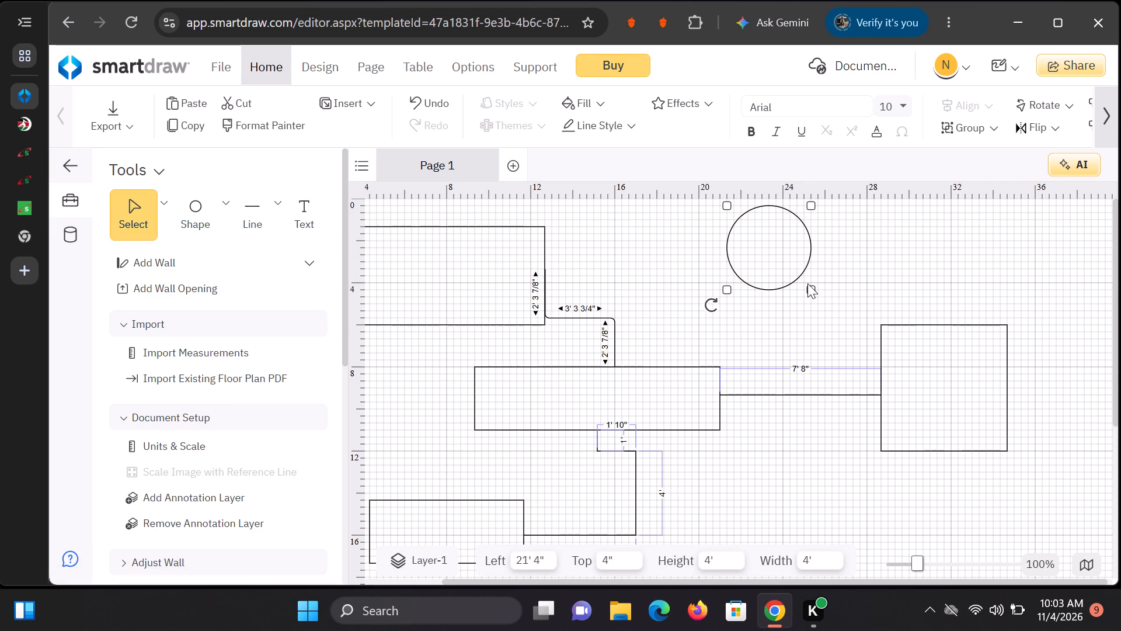
Enlarge the circle above the 7' 8" line to about 5' 8" in height and width.
left_click_drag(807, 283, 817, 288)
left_click(791, 281)
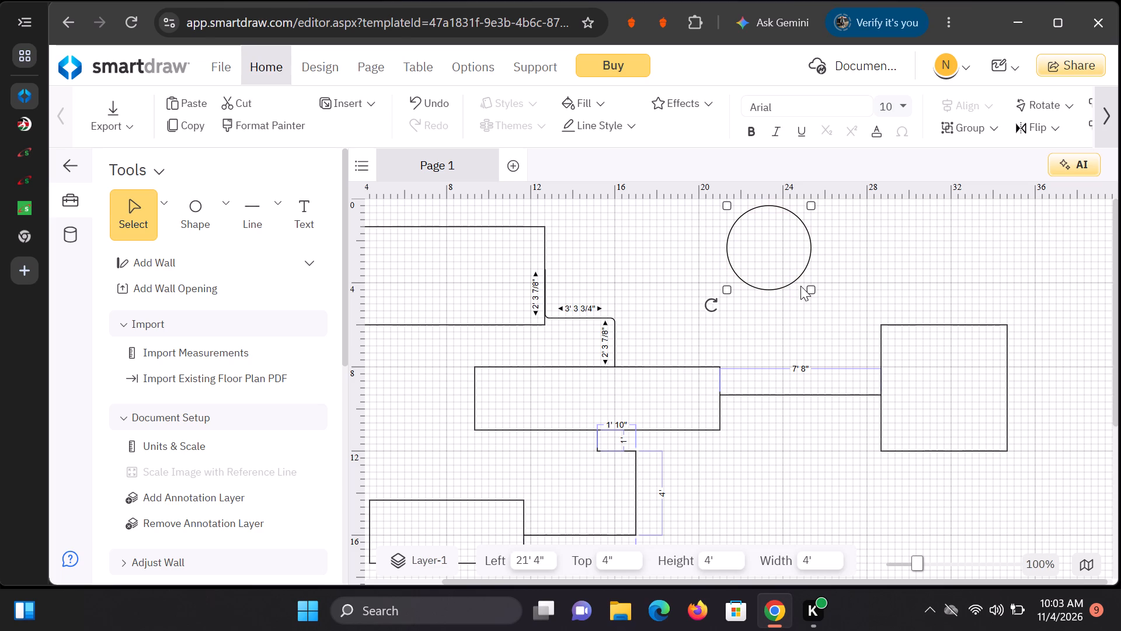
left_click_drag(802, 287, 819, 299)
left_click(808, 289)
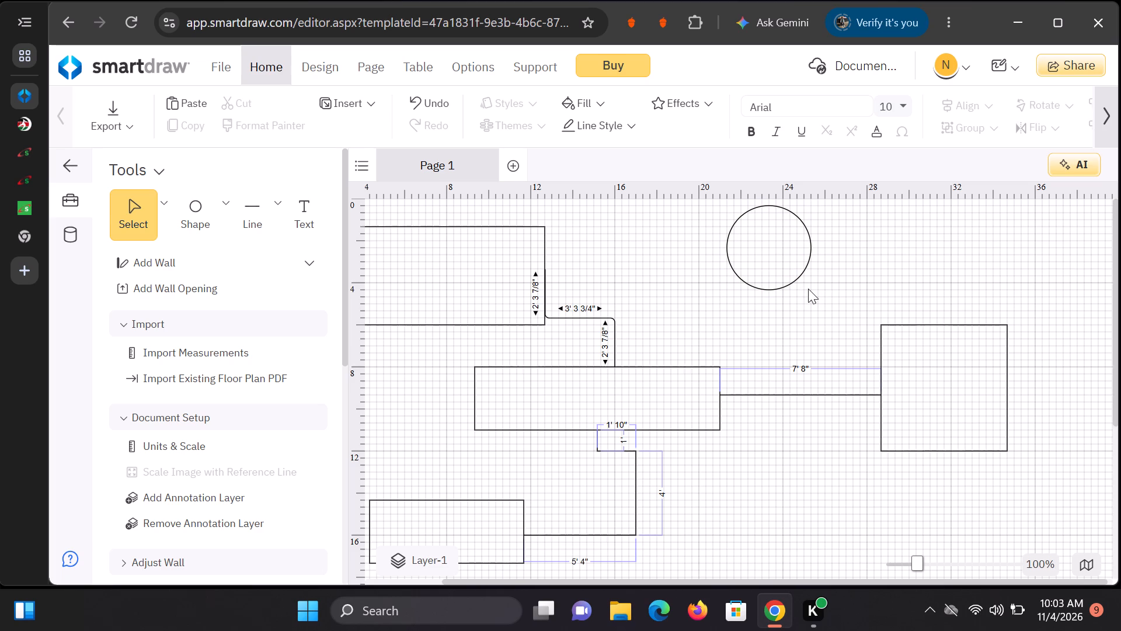
left_click(792, 270)
left_click(763, 242)
left_click(798, 228)
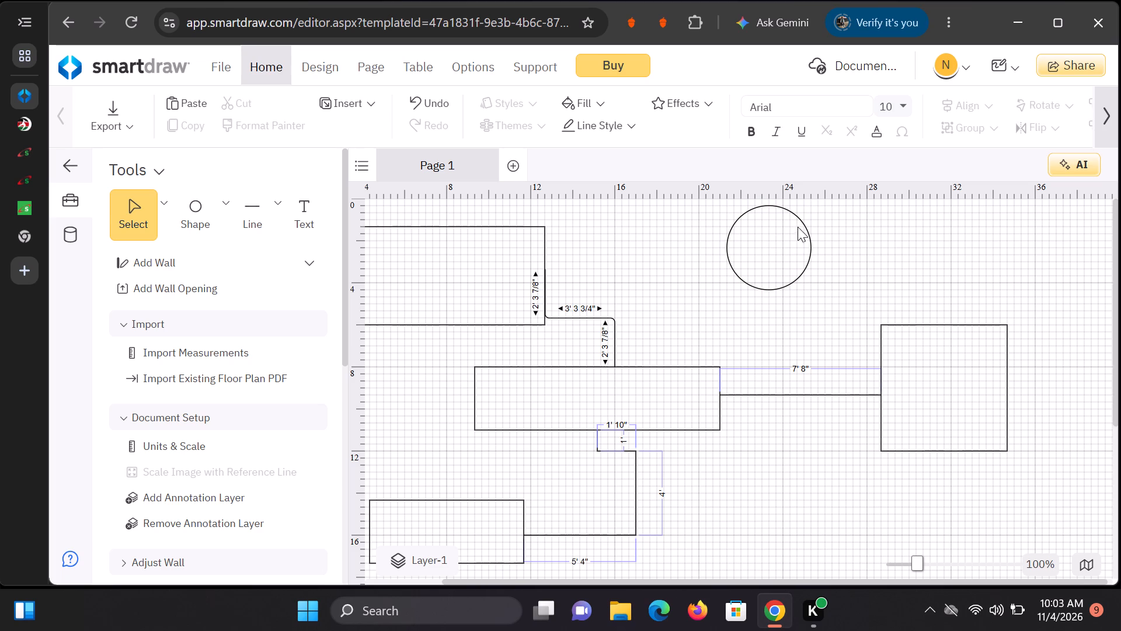
left_click(805, 234)
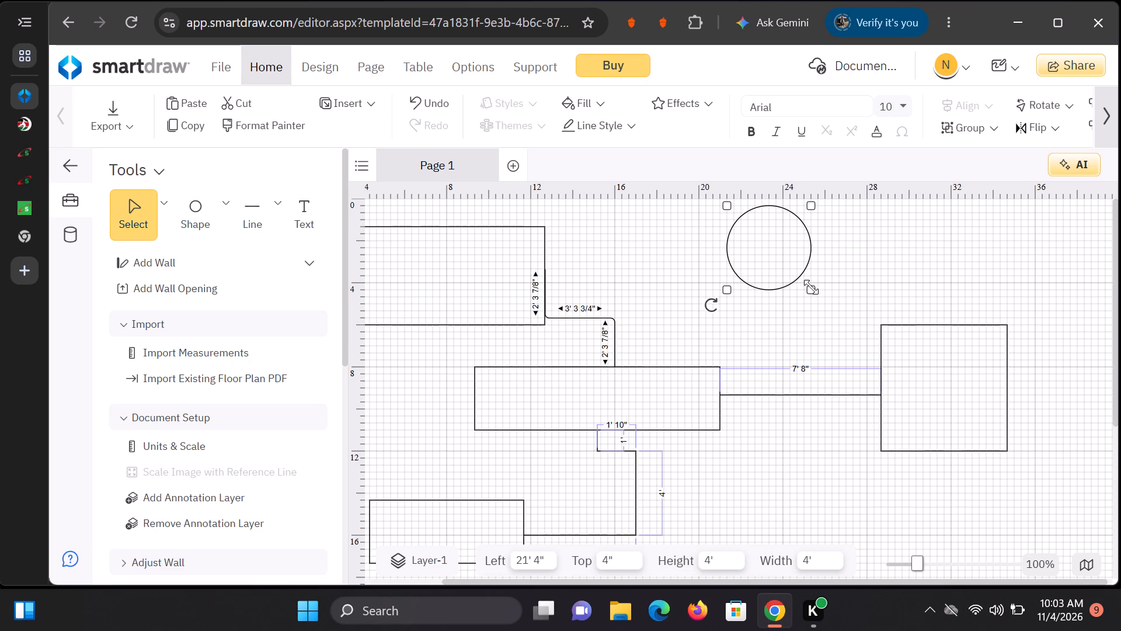
left_click_drag(811, 287, 848, 336)
Place a second circle below the 7' 8" line, enlarge it to about 5' 8" and shift it slightly left, to about 22'.
scroll(881, 275, "up", 1)
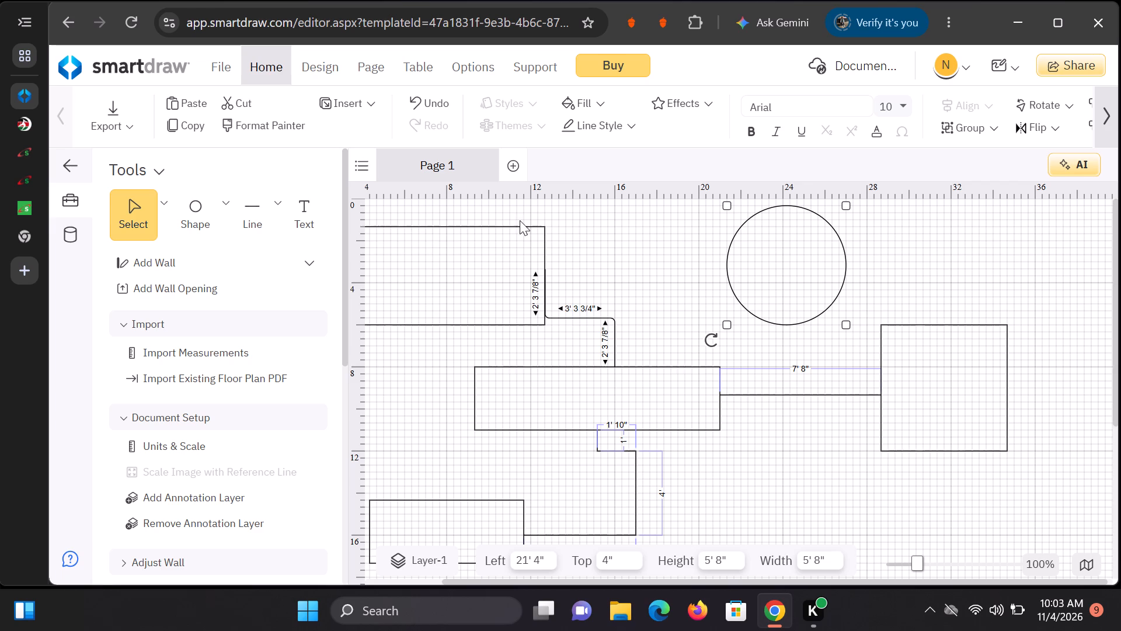
left_click(228, 204)
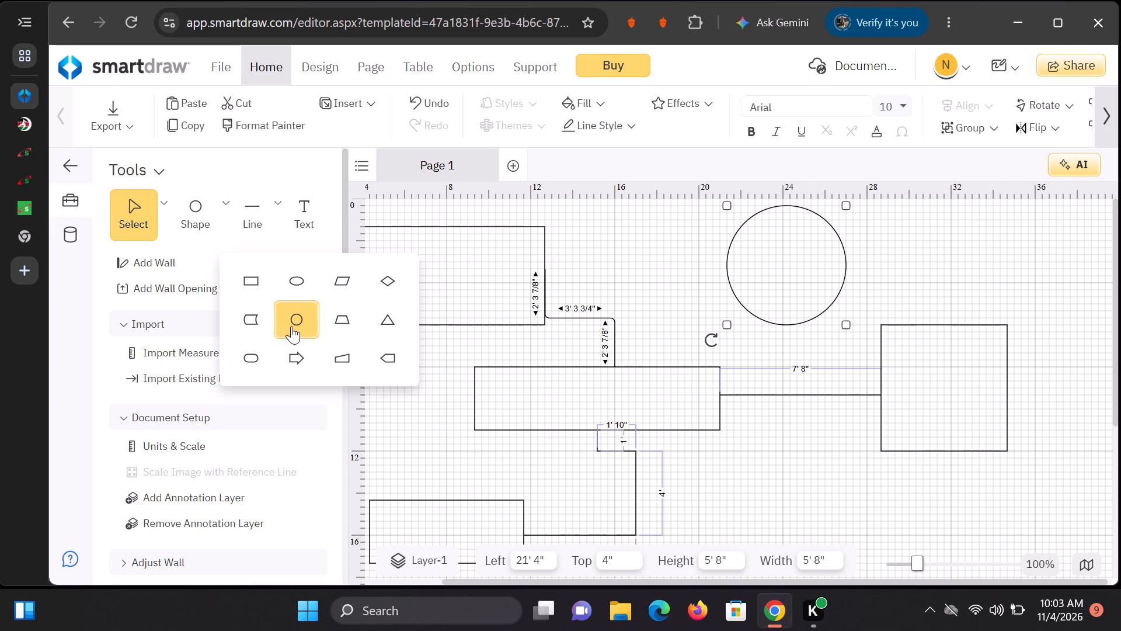
left_click(301, 319)
scroll(1016, 314, "down", 1)
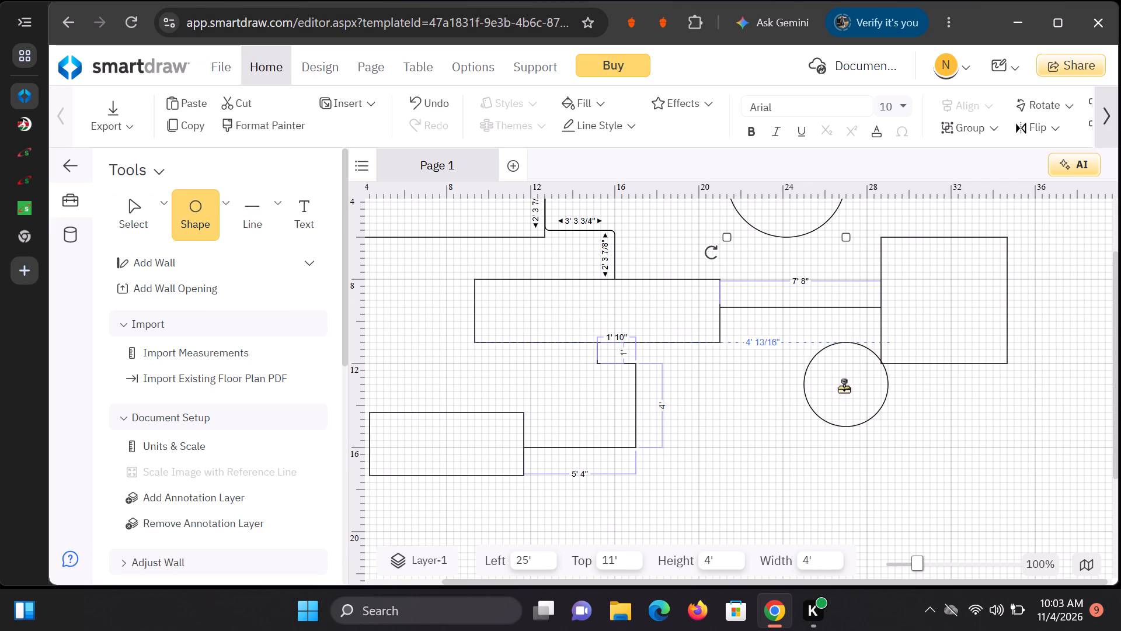
left_click(792, 398)
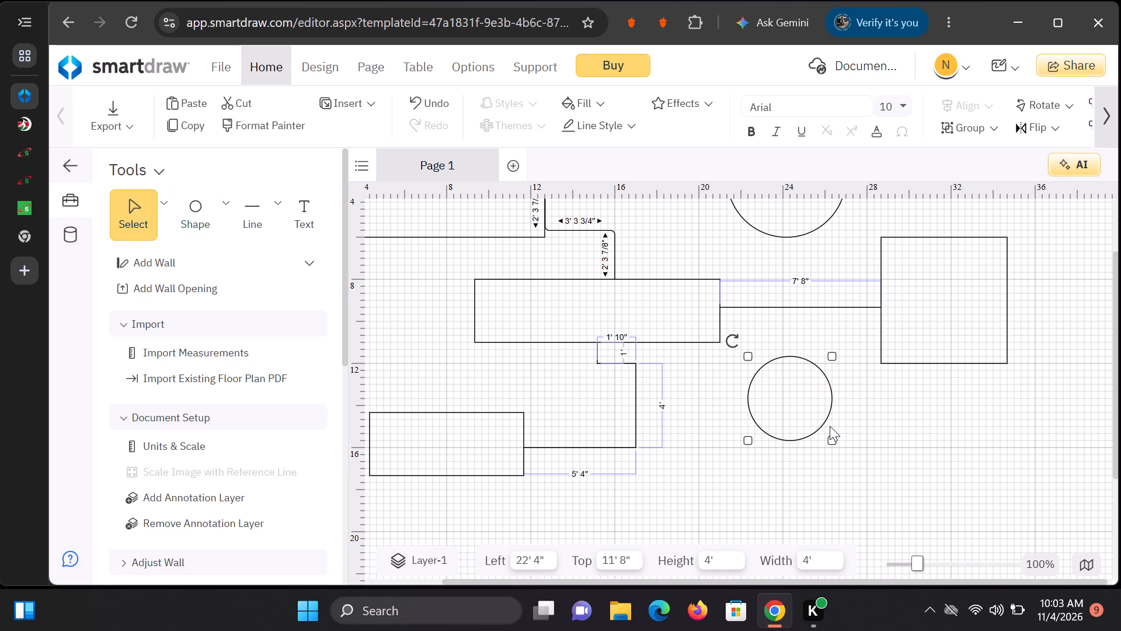
left_click_drag(830, 440, 832, 441)
left_click_drag(832, 441, 864, 467)
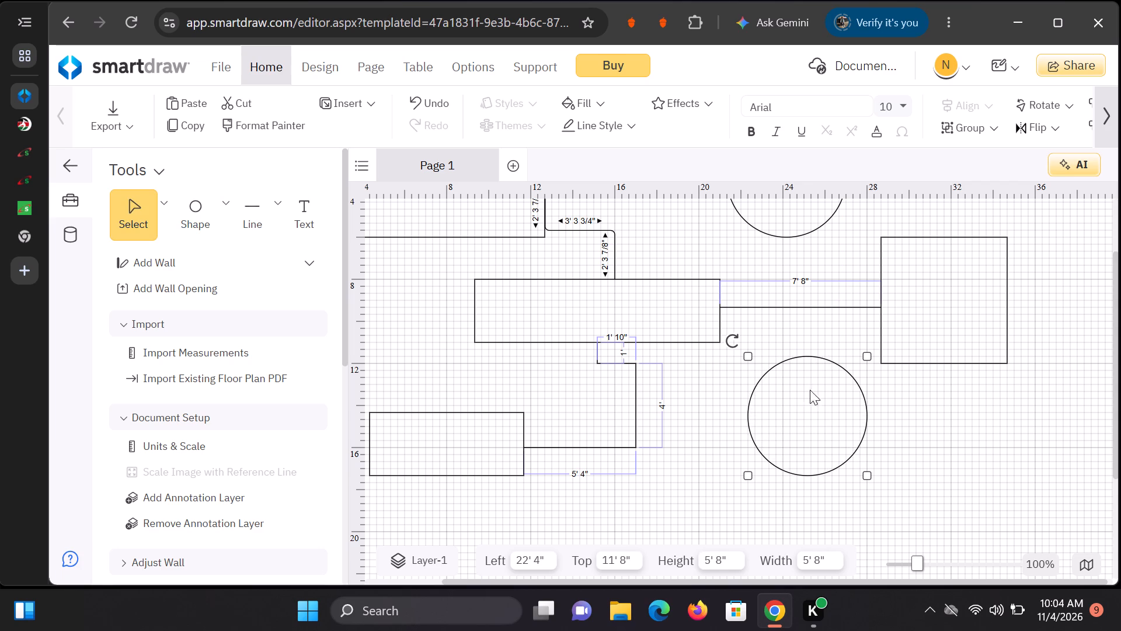
left_click_drag(806, 355, 800, 356)
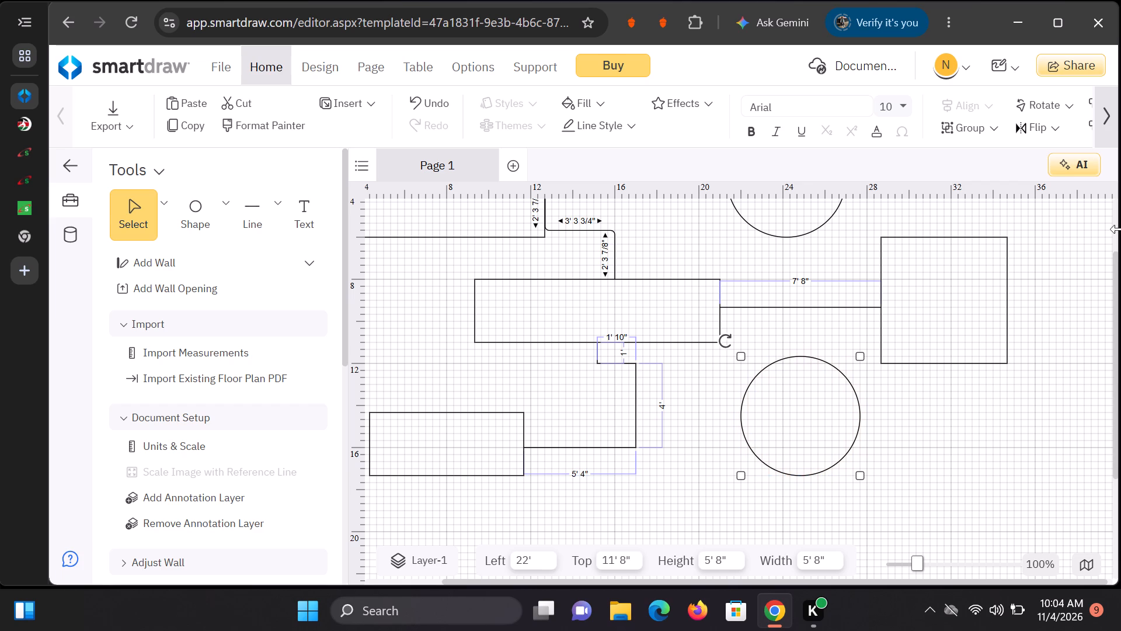
Enlarge the circle below the 7' 8" line to about 6' in height and width.
scroll(1087, 282, "up", 1)
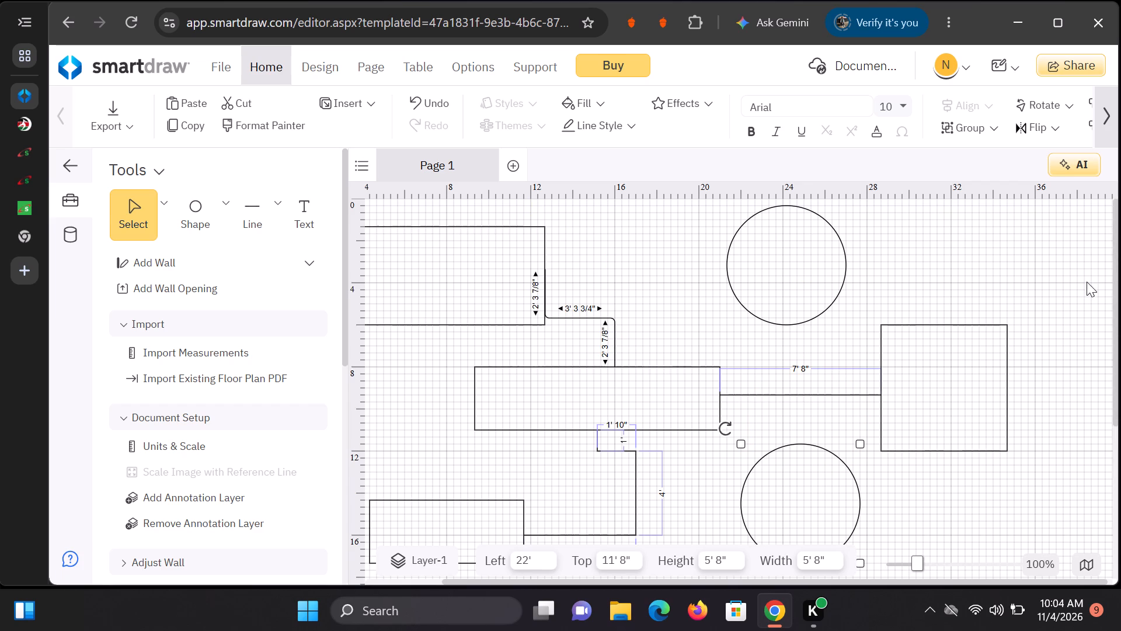
scroll(1087, 282, "down", 1)
scroll(1087, 282, "up", 1)
scroll(1087, 282, "down", 1)
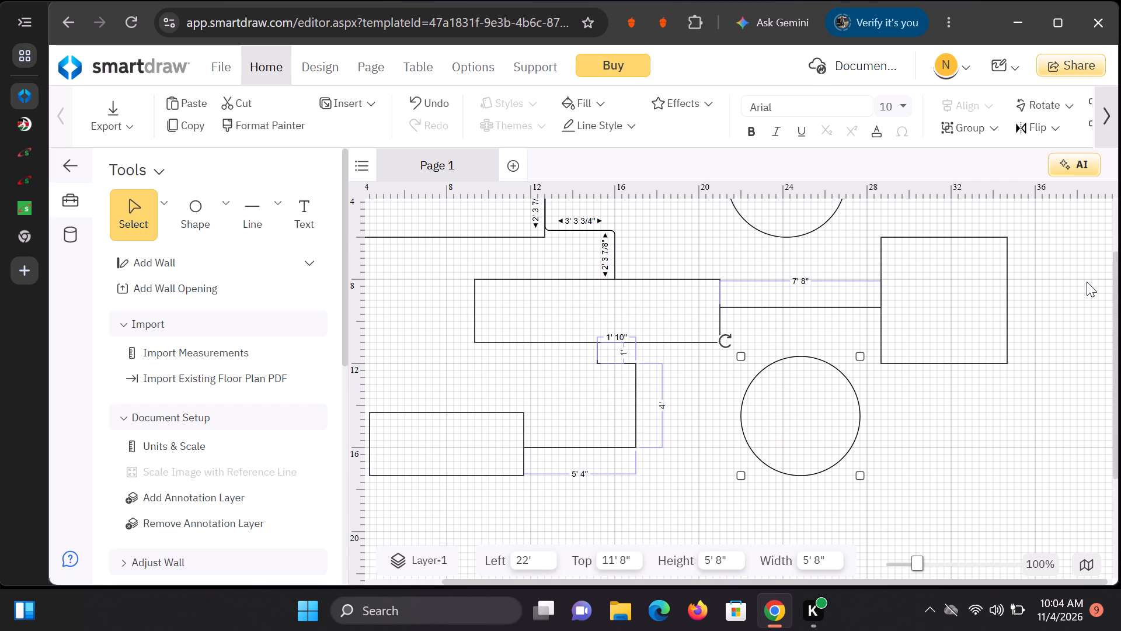
scroll(1087, 282, "up", 1)
scroll(1087, 282, "down", 1)
left_click_drag(859, 474, 860, 474)
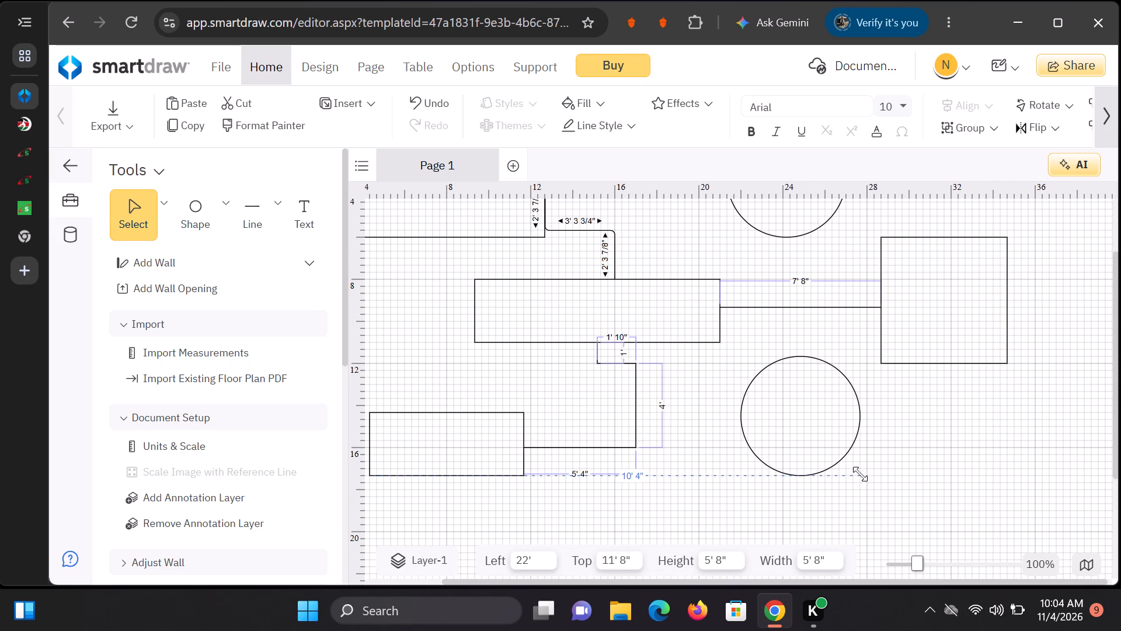
left_click_drag(860, 474, 868, 487)
Draw a straight horizontal line about 4' long outward from the midpoint of the 6' square's right edge.
scroll(1120, 287, "up", 1)
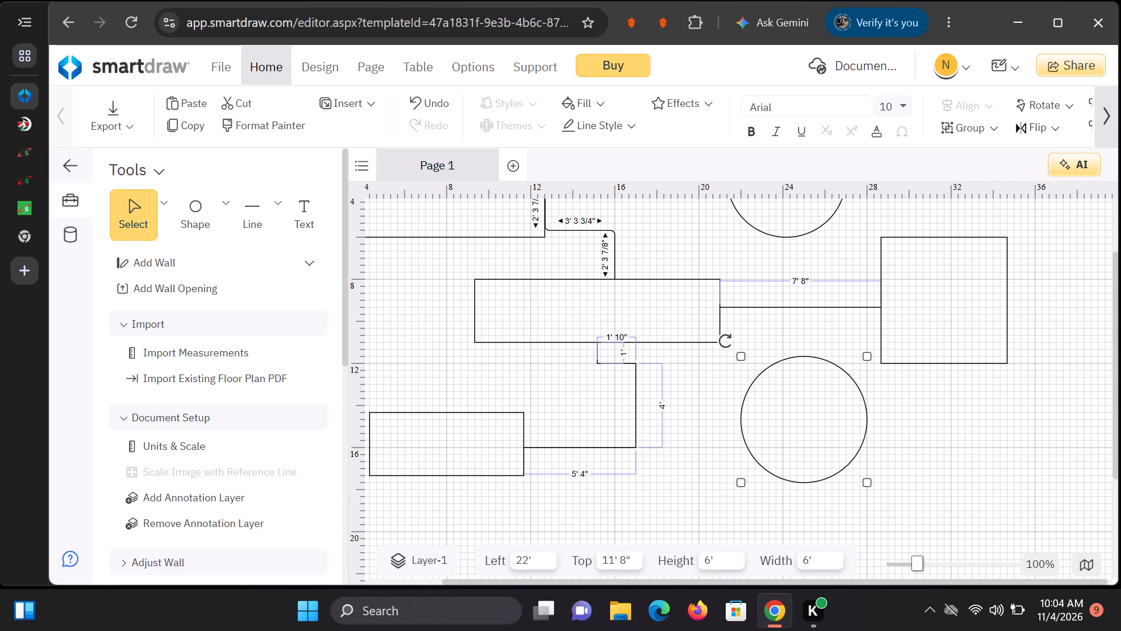
scroll(1120, 287, "up", 3)
scroll(1047, 325, "up", 1)
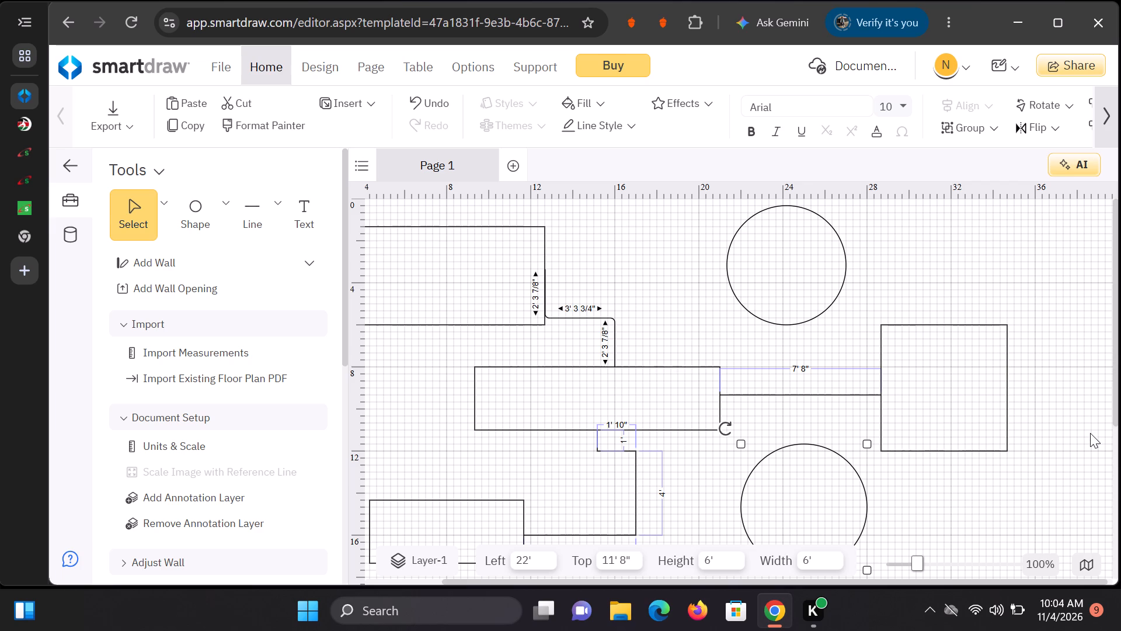
scroll(1090, 433, "down", 1)
scroll(1090, 433, "up", 1)
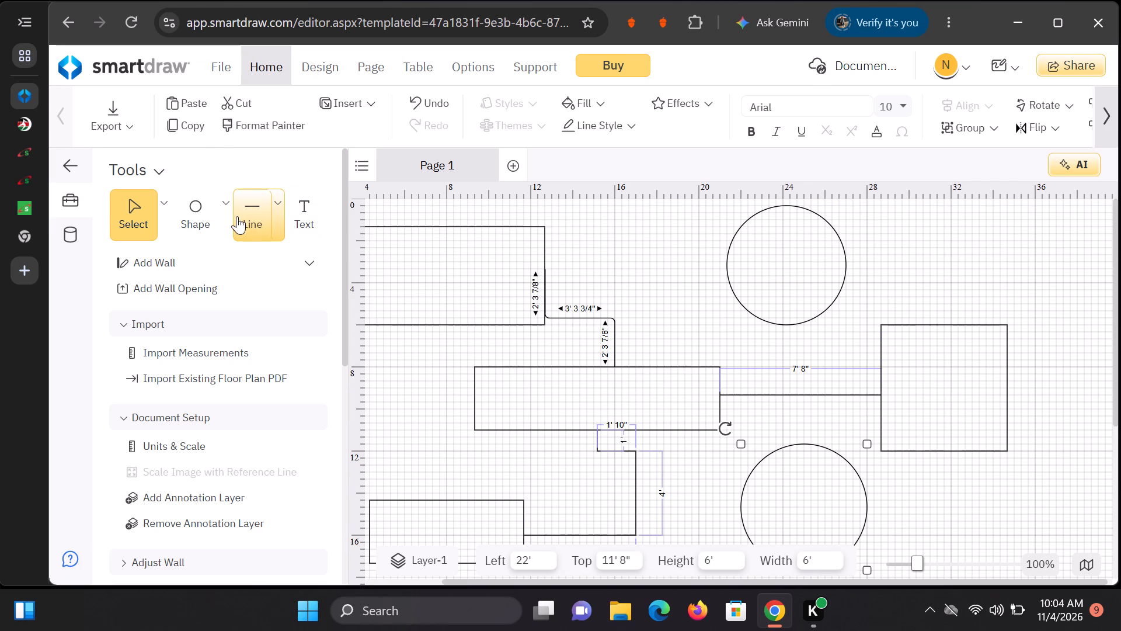
left_click(278, 214)
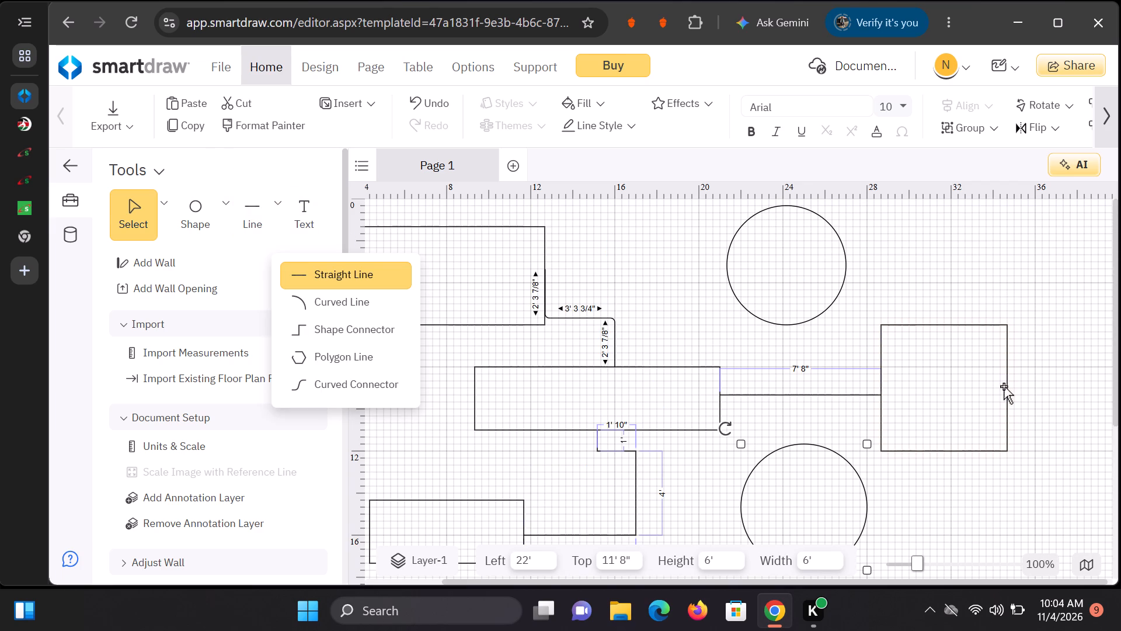
left_click(1009, 387)
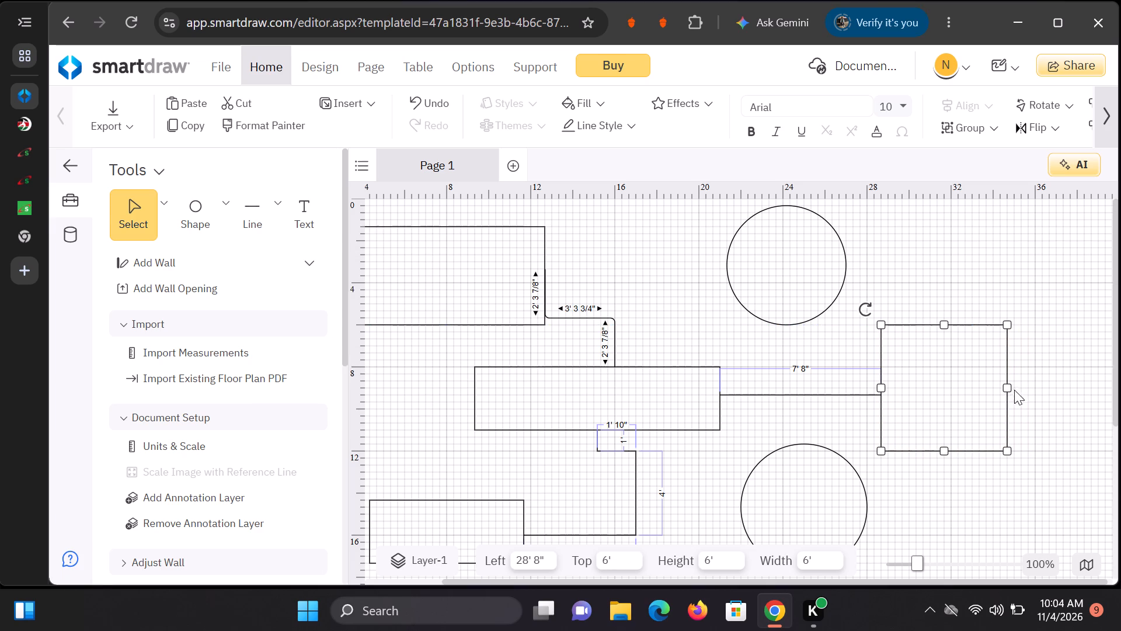
left_click(283, 206)
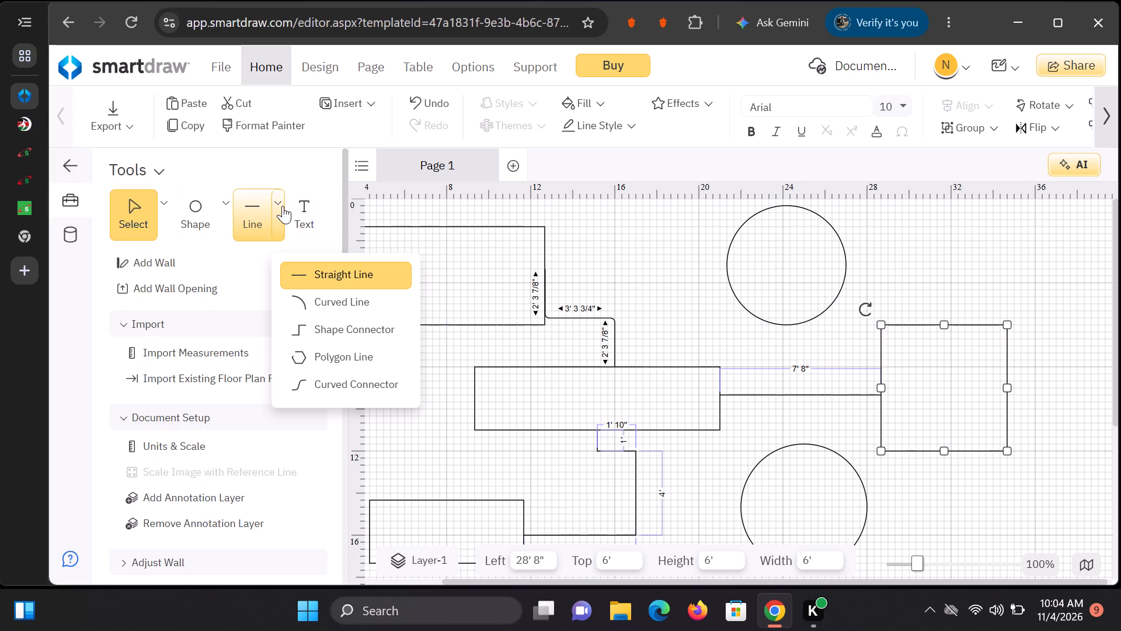
left_click(308, 271)
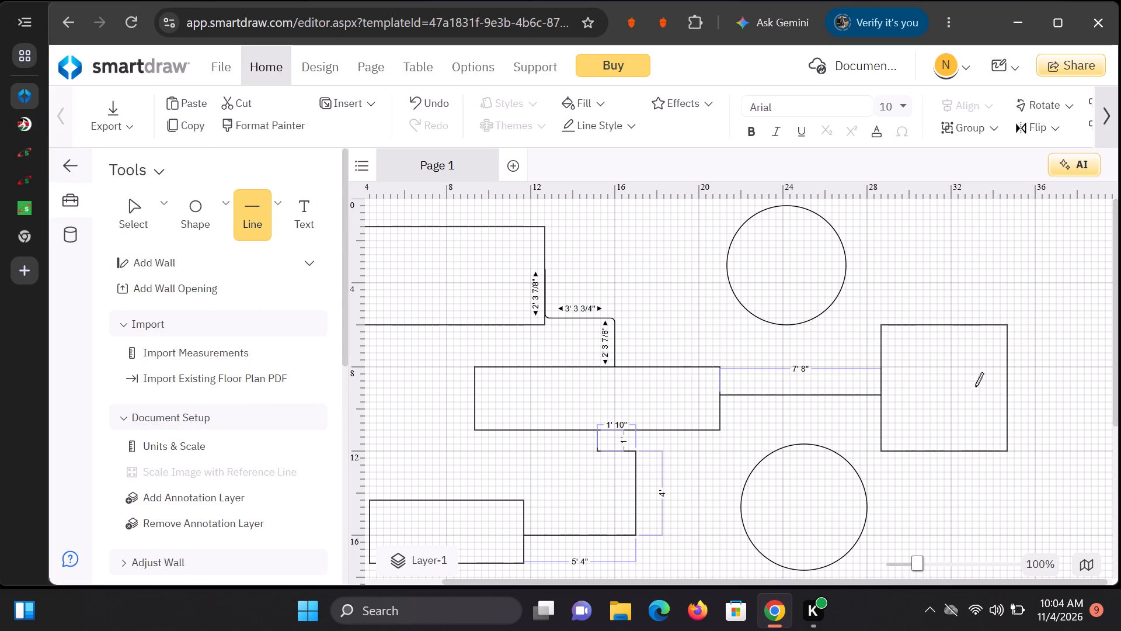
left_click_drag(1009, 387, 1046, 393)
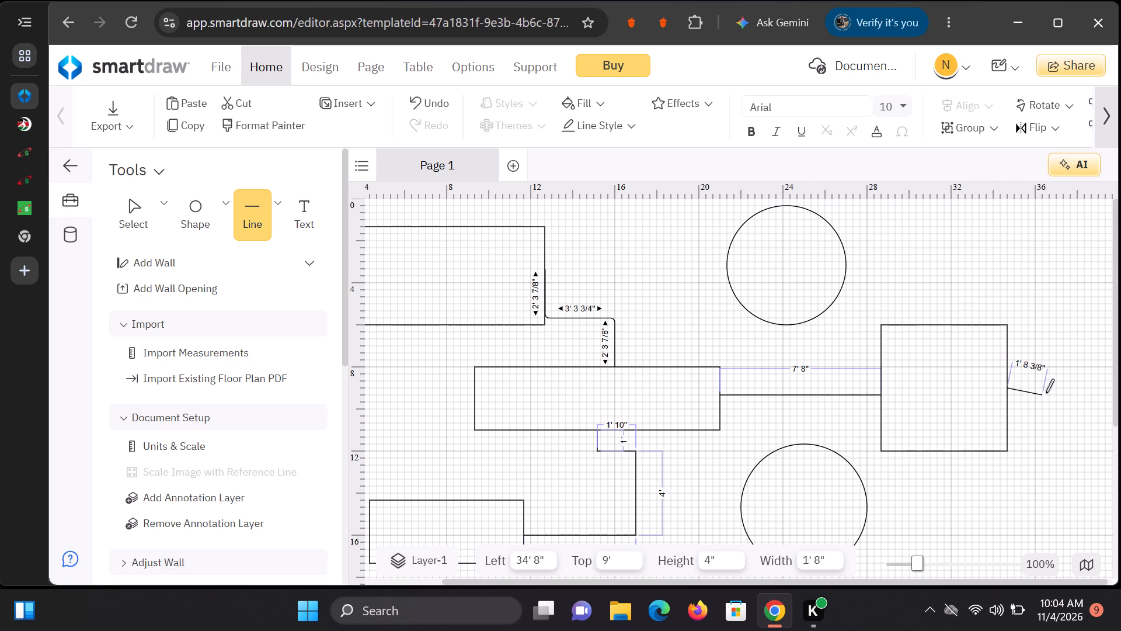
left_click_drag(1046, 393, 1094, 391)
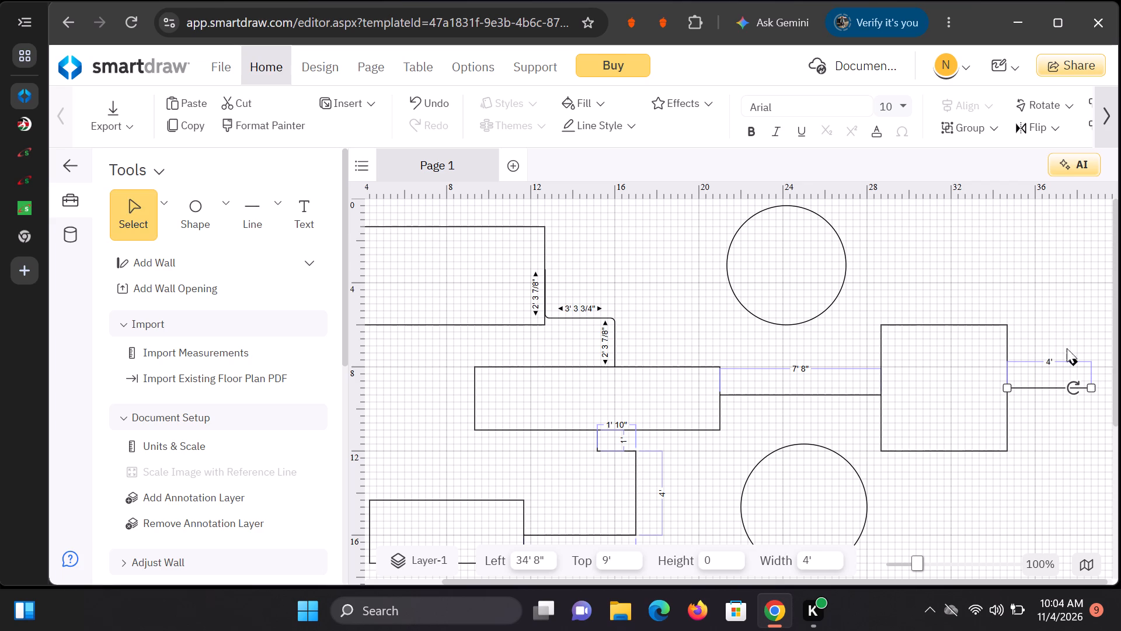
left_click(1057, 310)
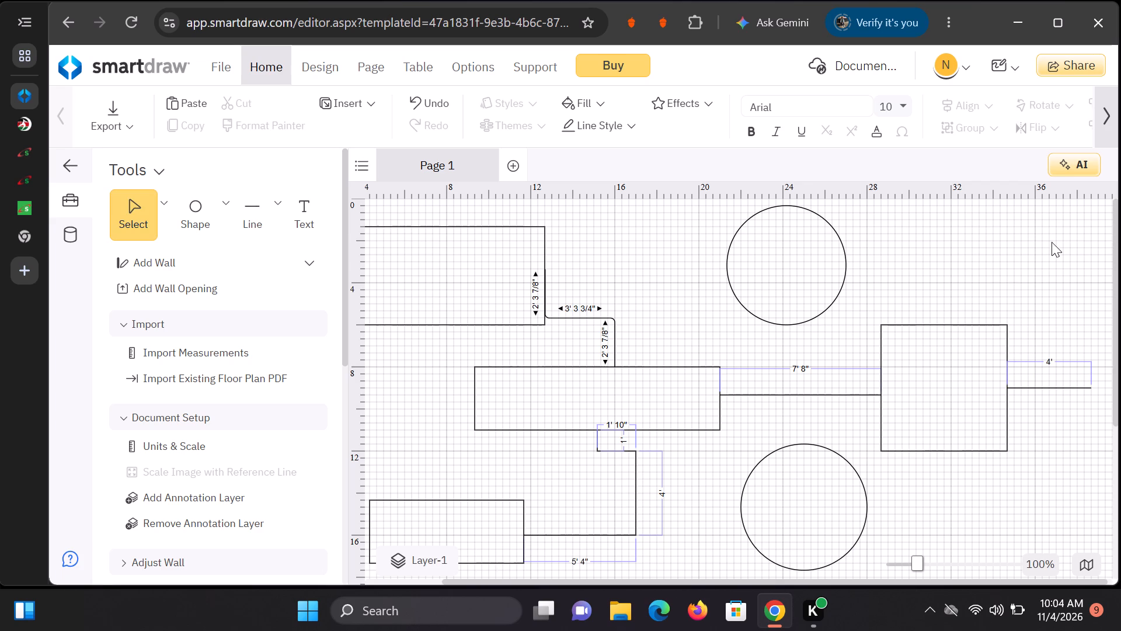
Place a parallelogram 3' high and 6' wide at the free end of the 4' line.
scroll(1040, 251, "down", 2)
scroll(1040, 251, "up", 1)
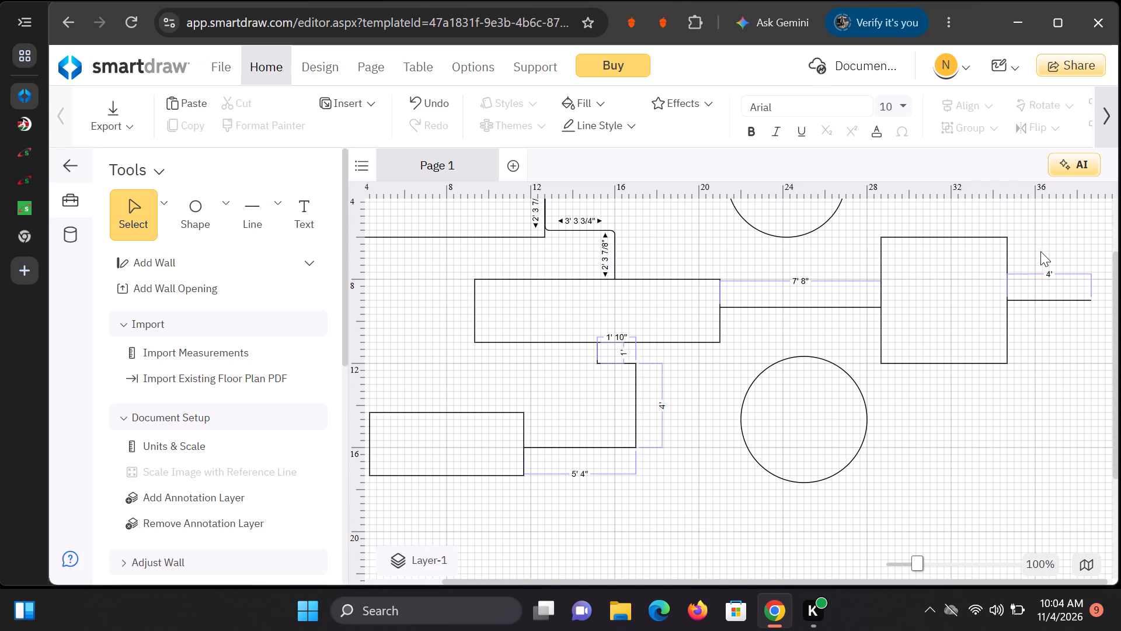
left_click(229, 204)
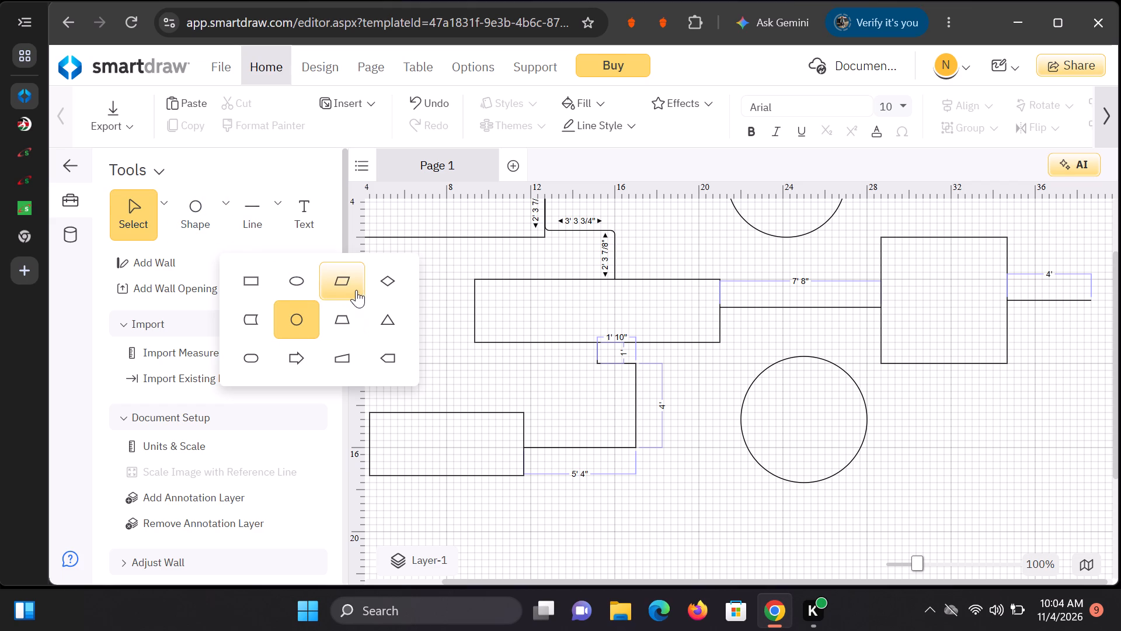
left_click(355, 289)
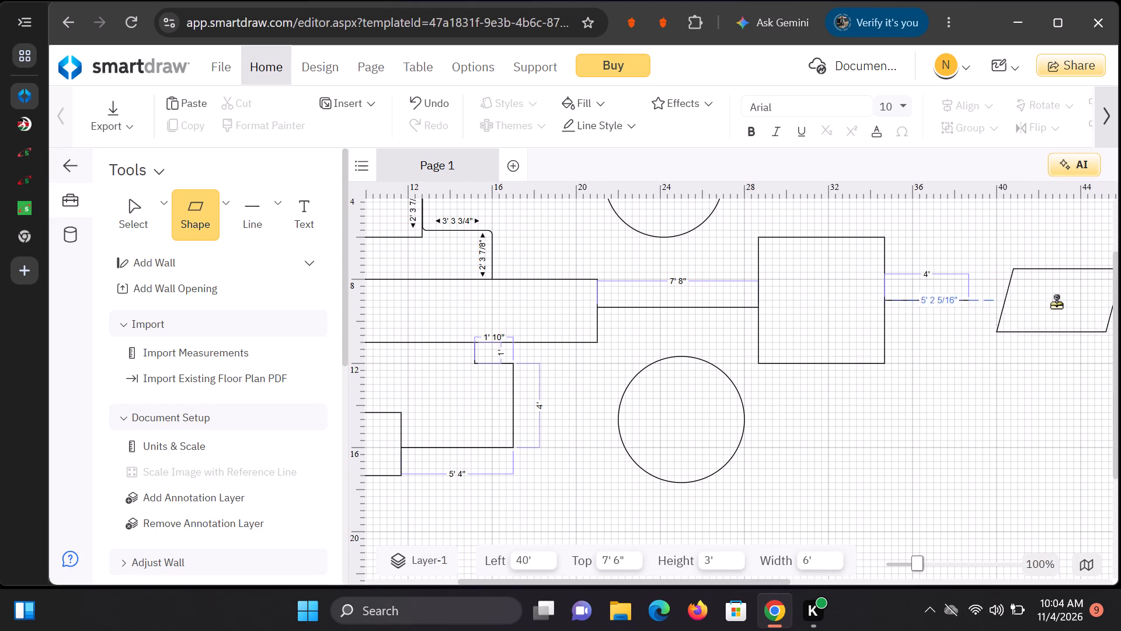
left_click(1023, 303)
Draw a shape connector from the 6' square's top midpoint, going about 2' 8" up and 8' 8" right.
scroll(958, 459, "up", 1)
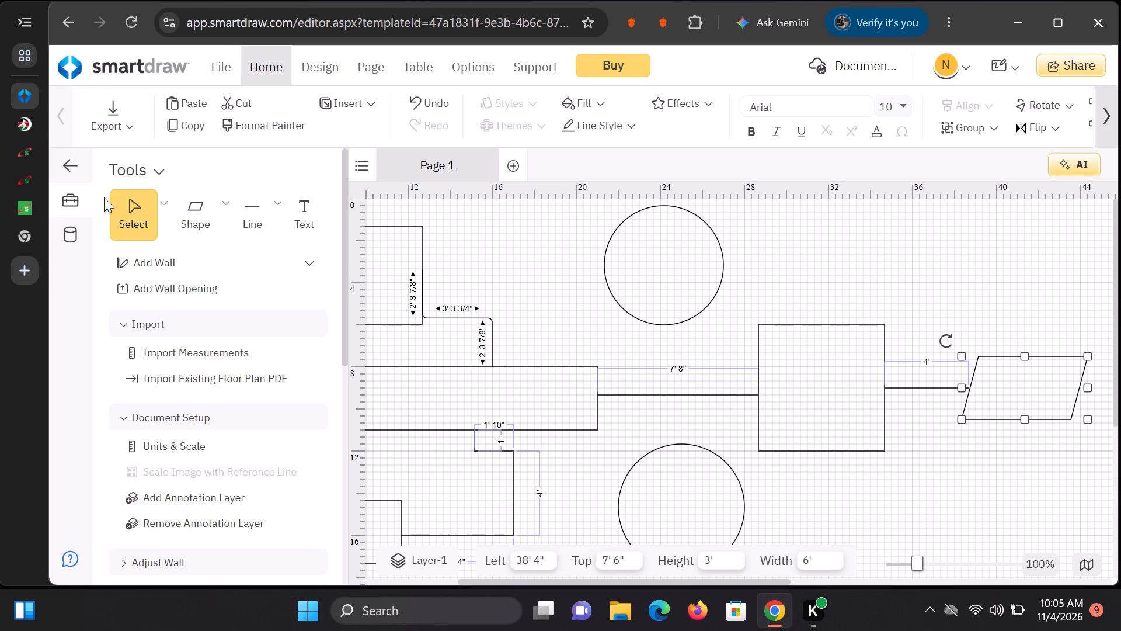
left_click(278, 215)
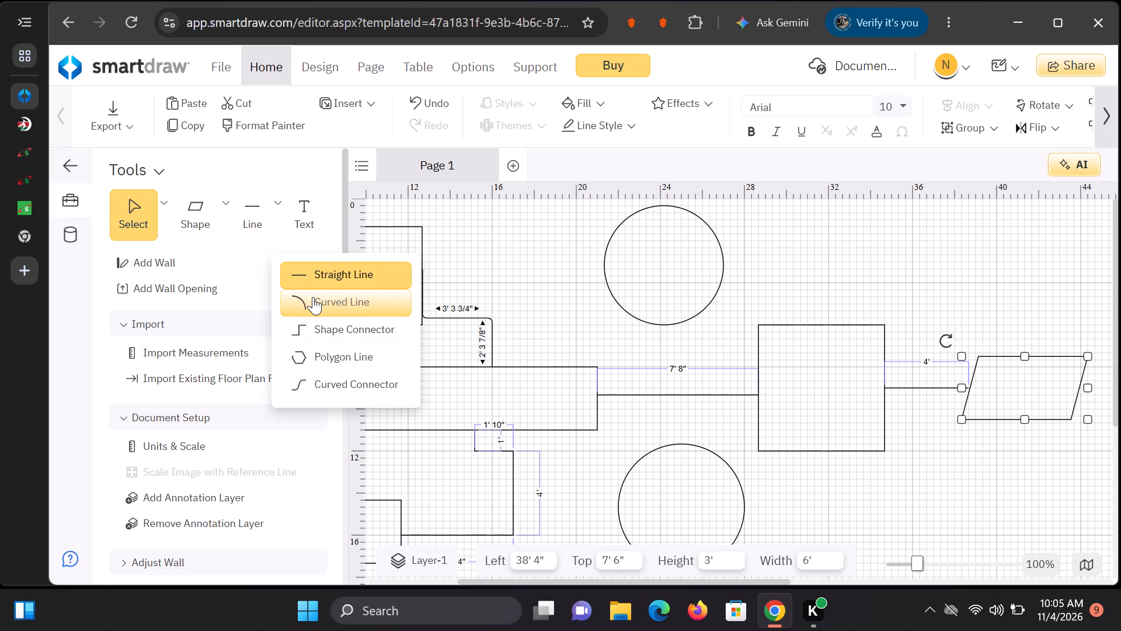
left_click(314, 326)
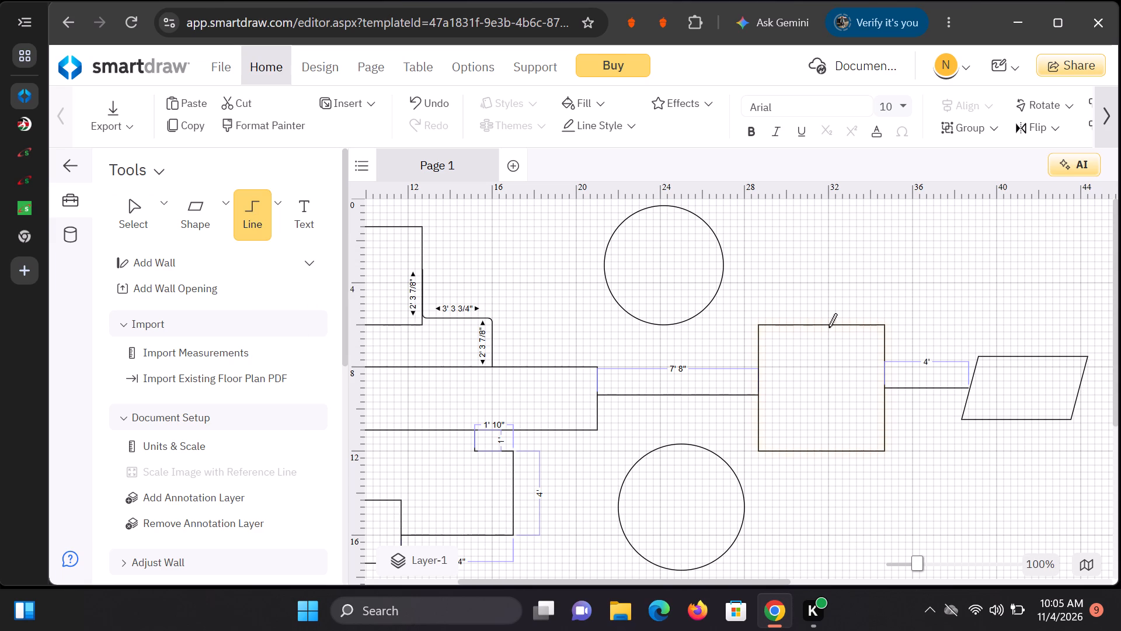
left_click_drag(827, 326, 823, 310)
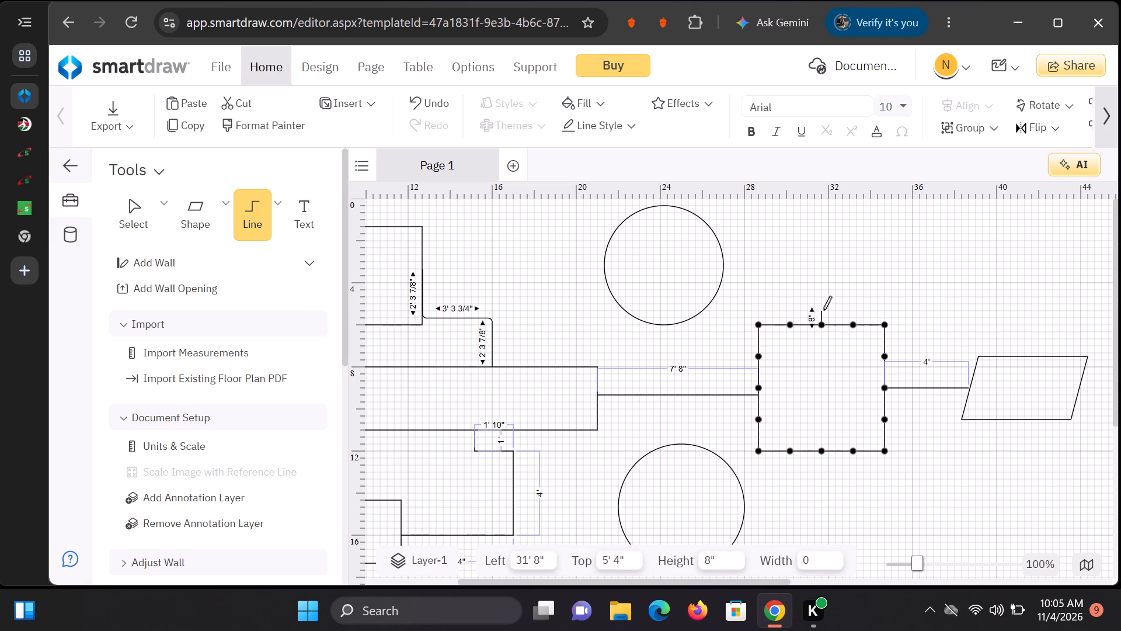
left_click_drag(823, 310, 931, 265)
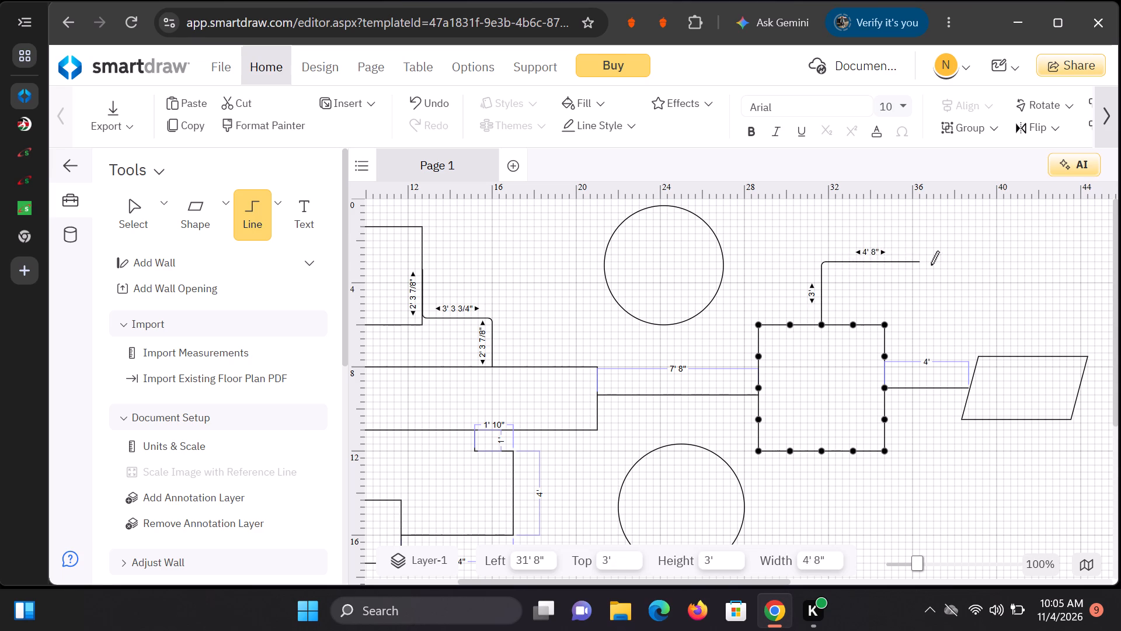
left_click_drag(931, 265, 1003, 266)
left_click(1005, 219)
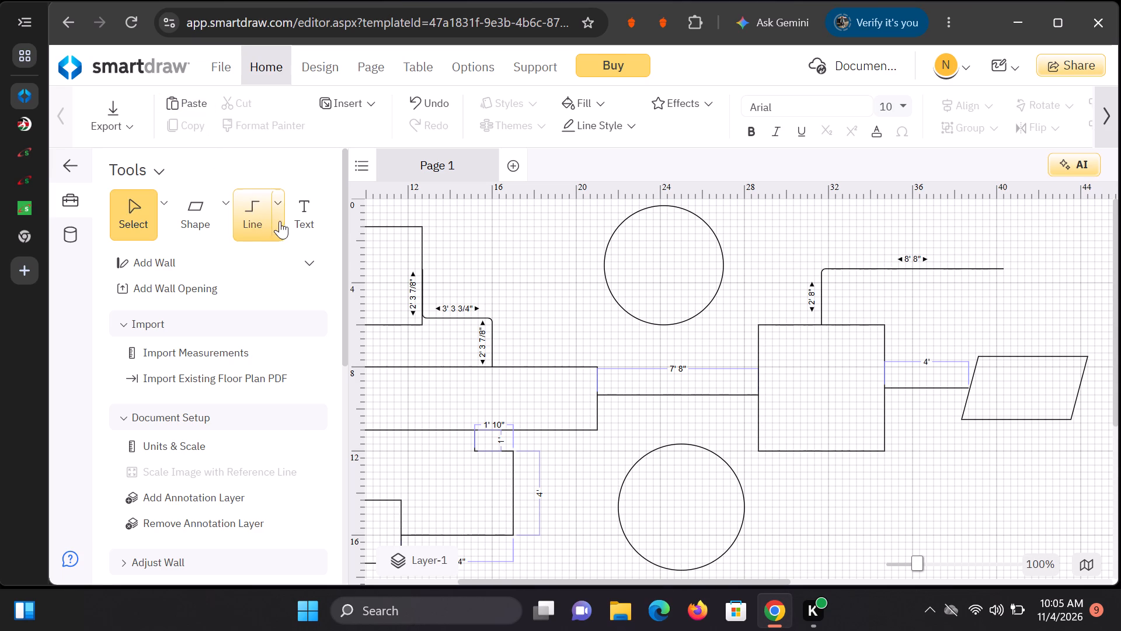
Draw a straight line about 4' 3 7/16" long from the connector's free end to the parallelogram's top midpoint.
left_click(281, 221)
left_click(343, 278)
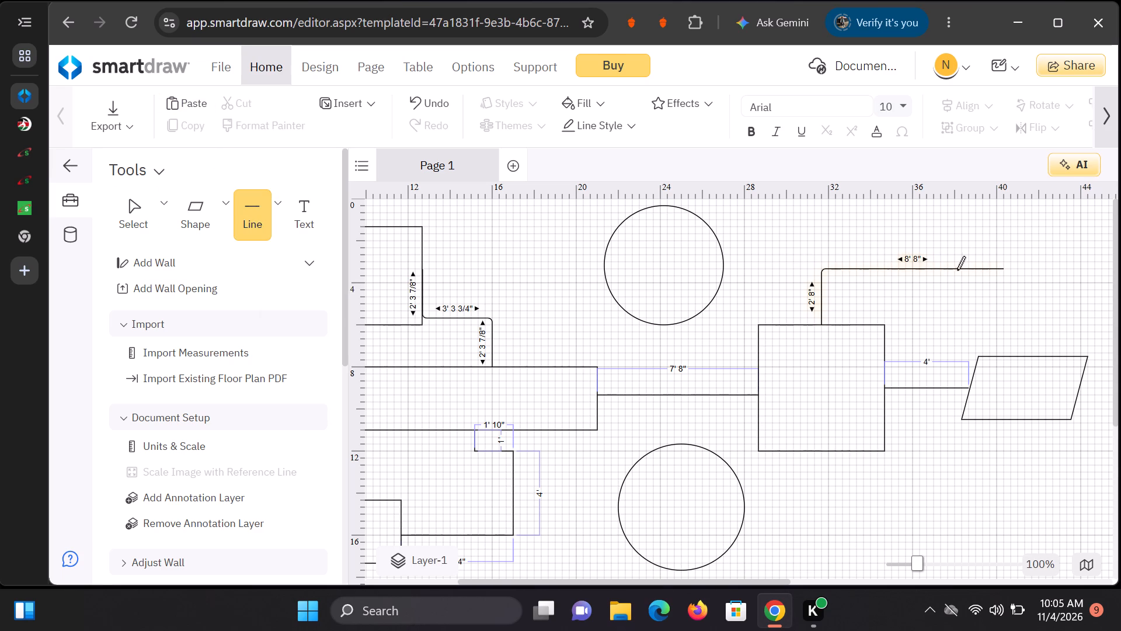
left_click_drag(1004, 270, 1007, 289)
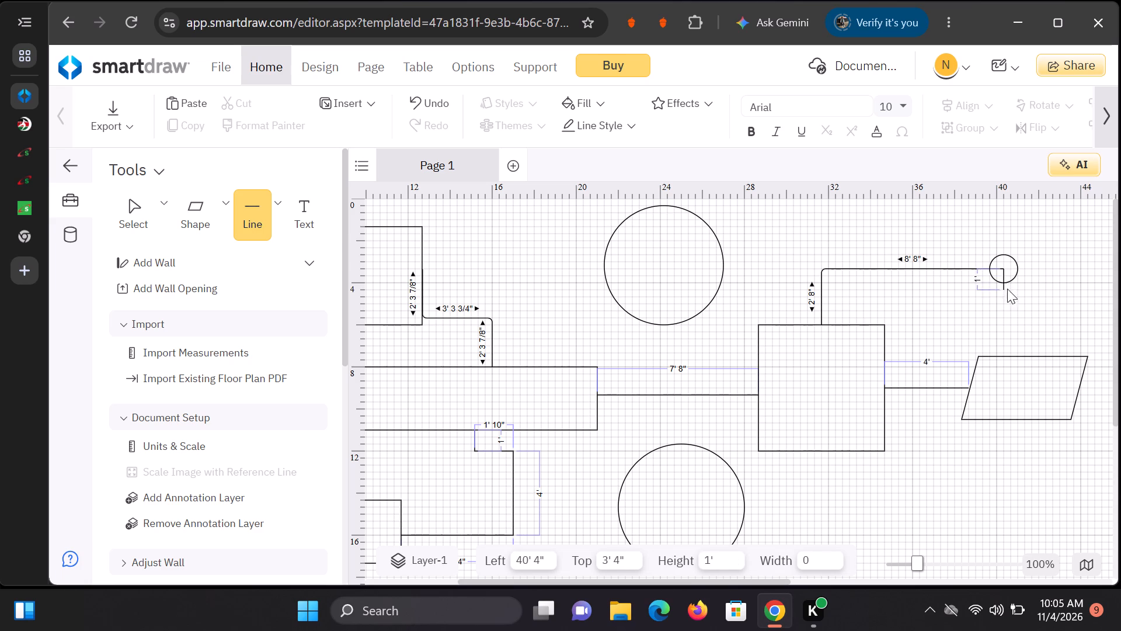
left_click_drag(1007, 289, 1006, 341)
left_click_drag(1006, 341, 1006, 352)
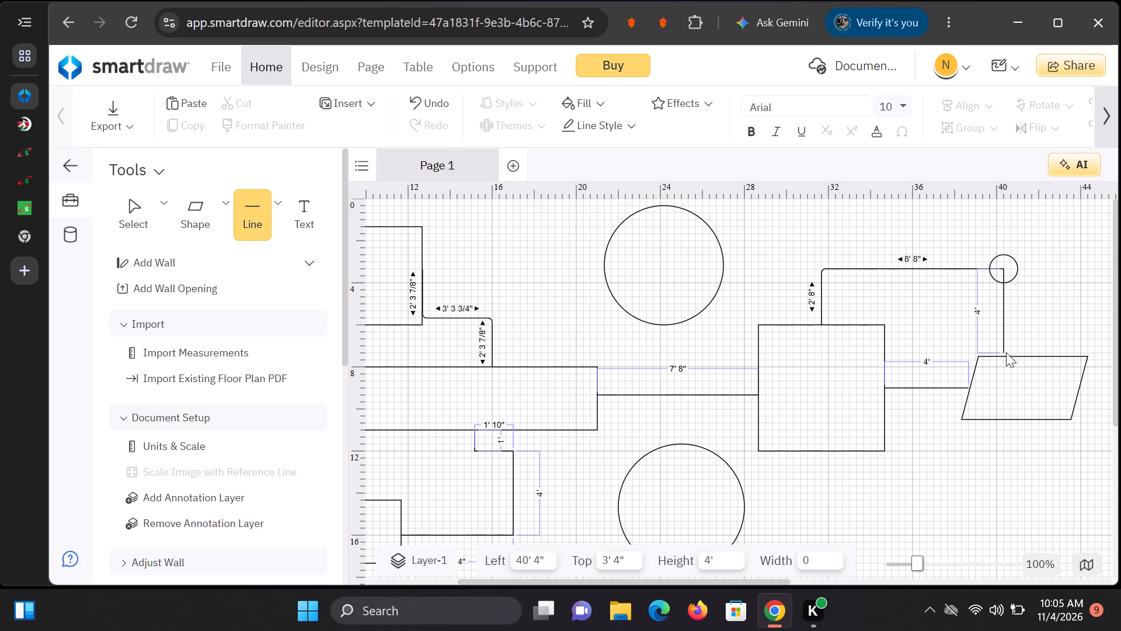
left_click_drag(1006, 352, 996, 360)
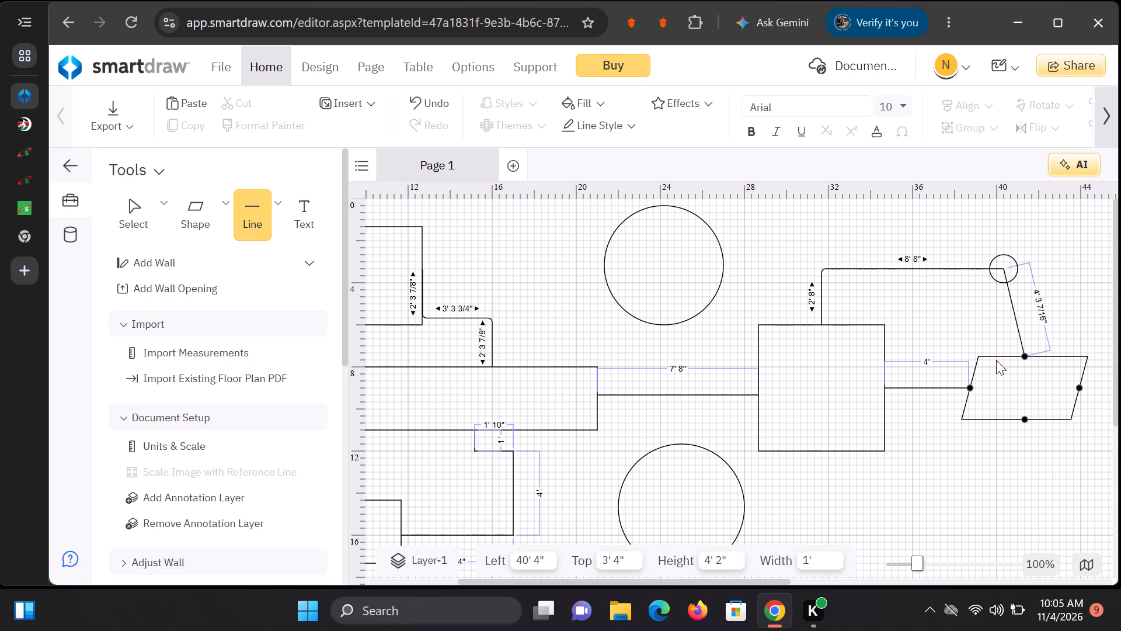
left_click_drag(996, 360, 1001, 360)
Move the connector's upper right corner directly above the parallelogram's top midpoint, making the segments 9' 8" and 4' 2".
left_click_drag(1004, 264, 1011, 266)
left_click(999, 272)
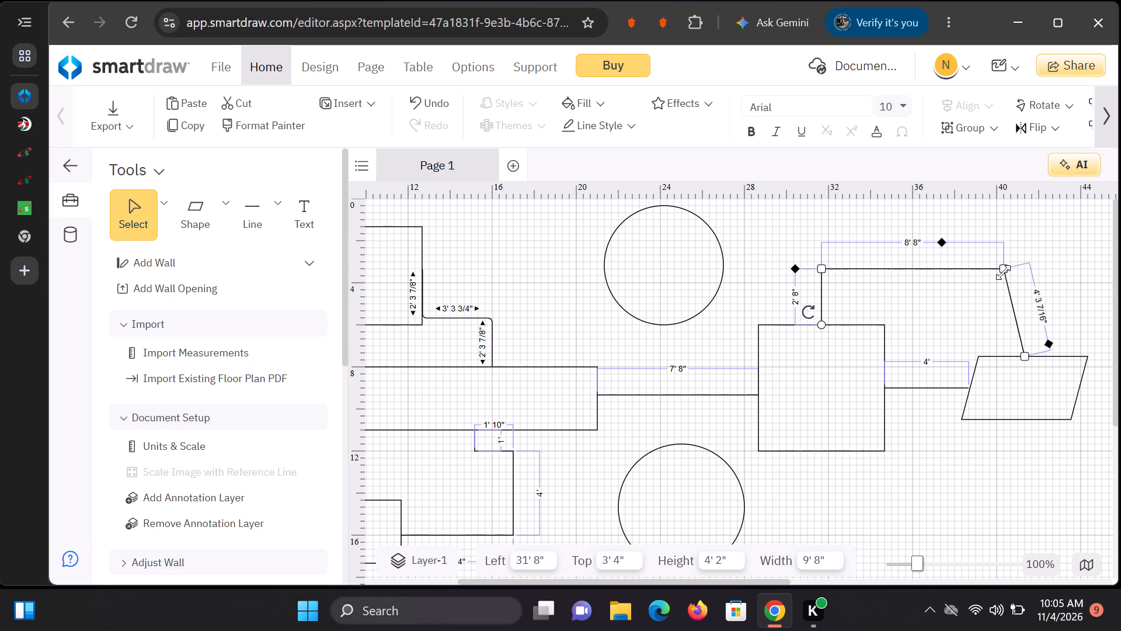
left_click_drag(1005, 268, 1025, 269)
left_click(1117, 234)
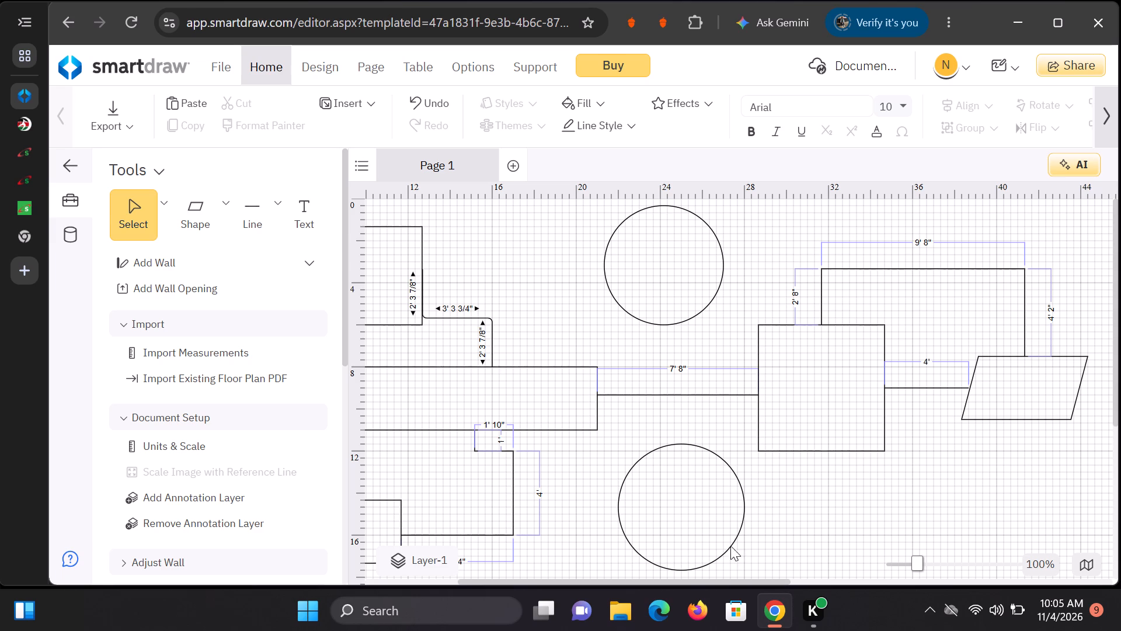
Place a right-pointing block arrow 3' high and 6' wide below the 6' square, at about 34' 8" left and 13' 2" top.
scroll(610, 385, "up", 1)
scroll(707, 353, "down", 1)
scroll(720, 369, "up", 1)
scroll(723, 370, "down", 1)
scroll(723, 371, "up", 1)
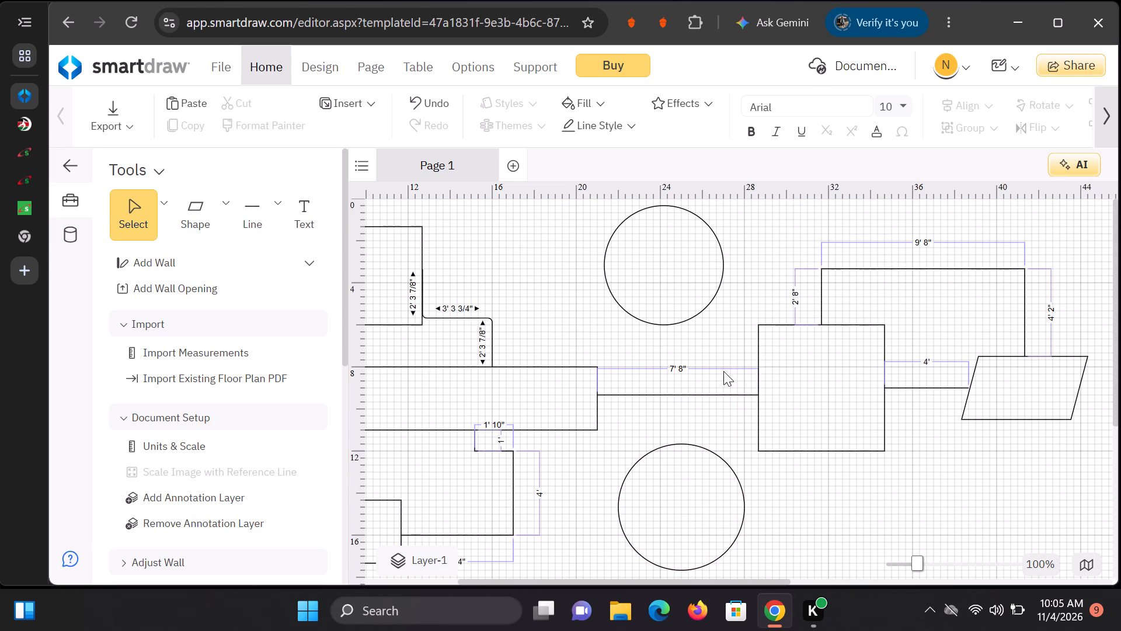
left_click(280, 199)
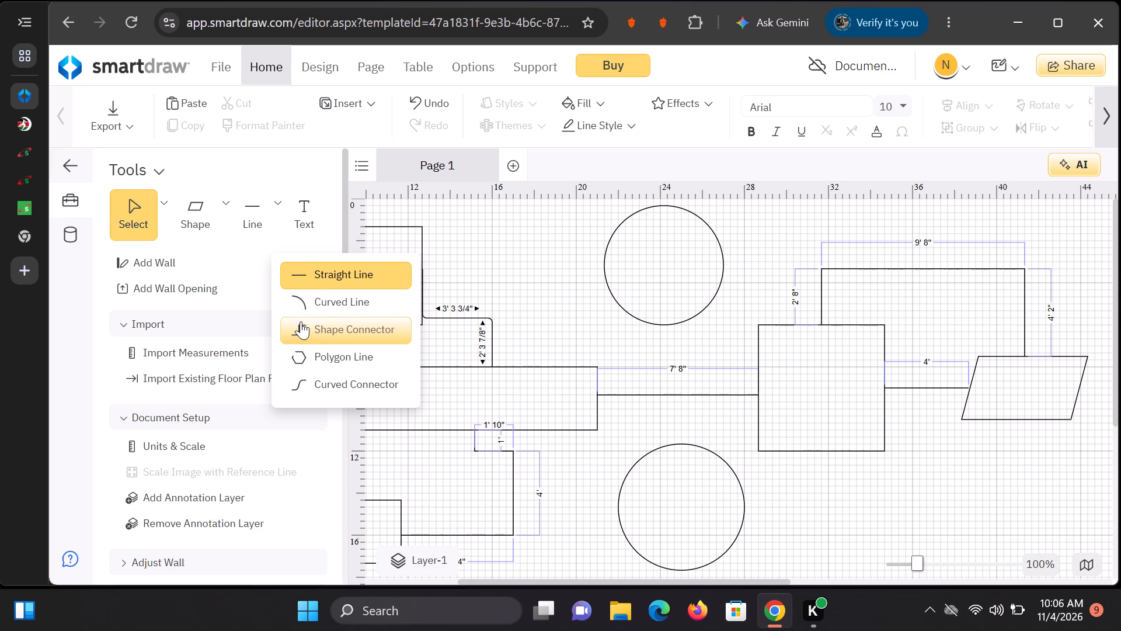
left_click(216, 212)
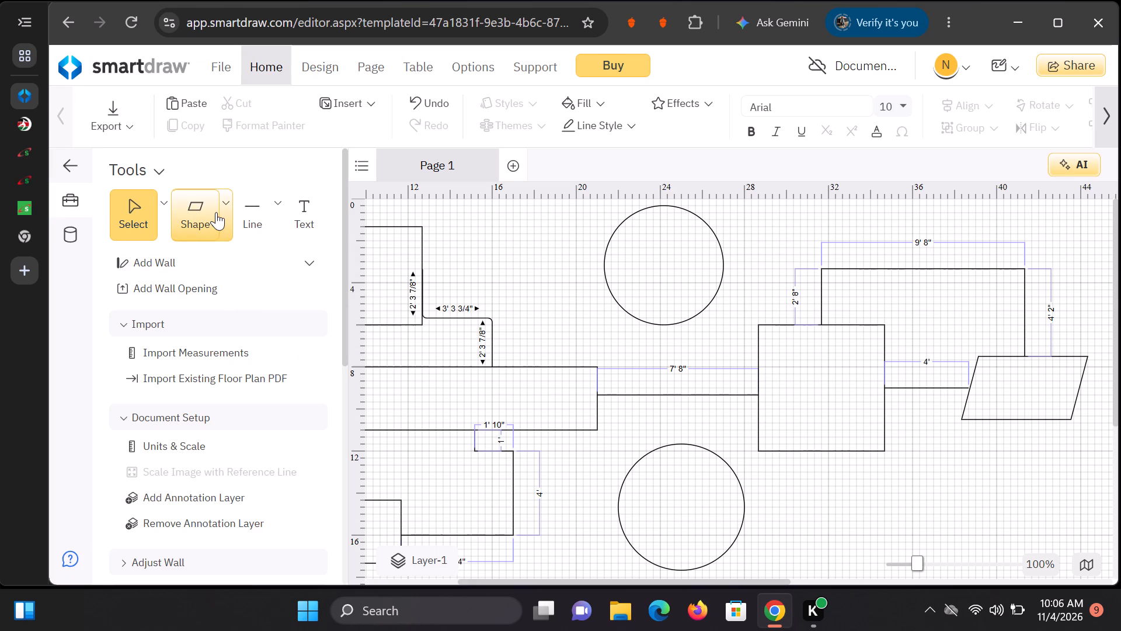
left_click(231, 220)
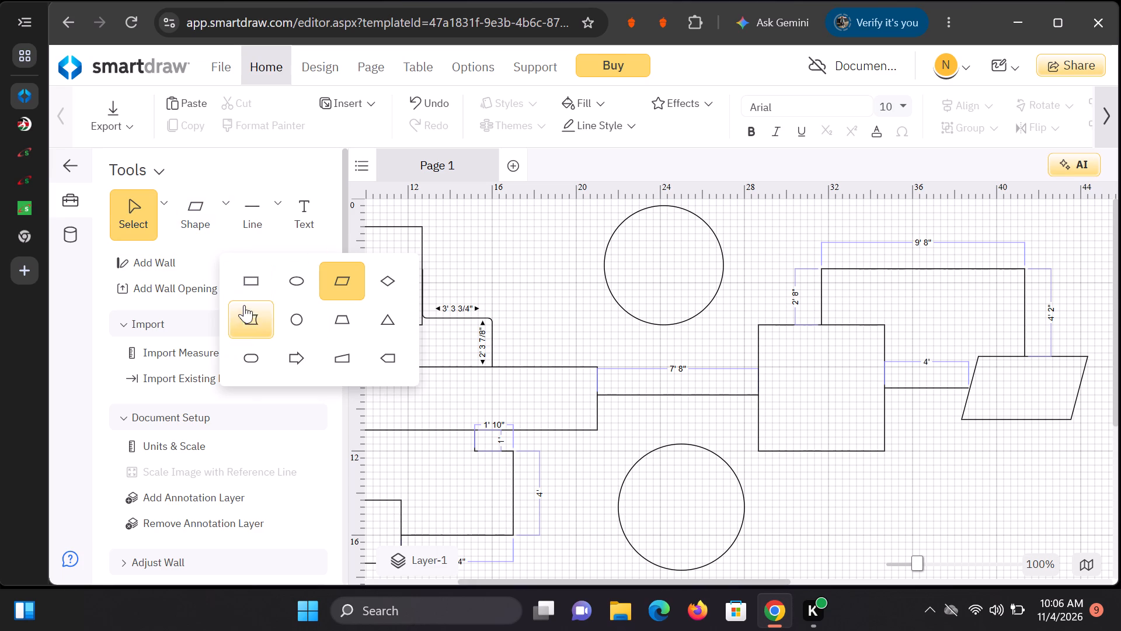
left_click(287, 370)
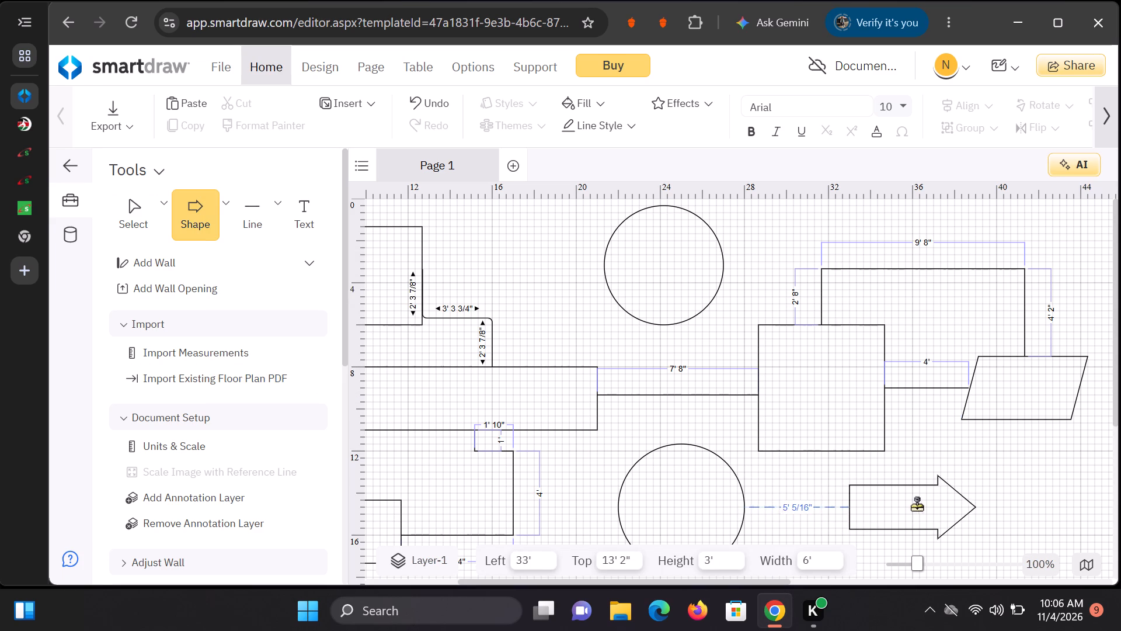
left_click(951, 505)
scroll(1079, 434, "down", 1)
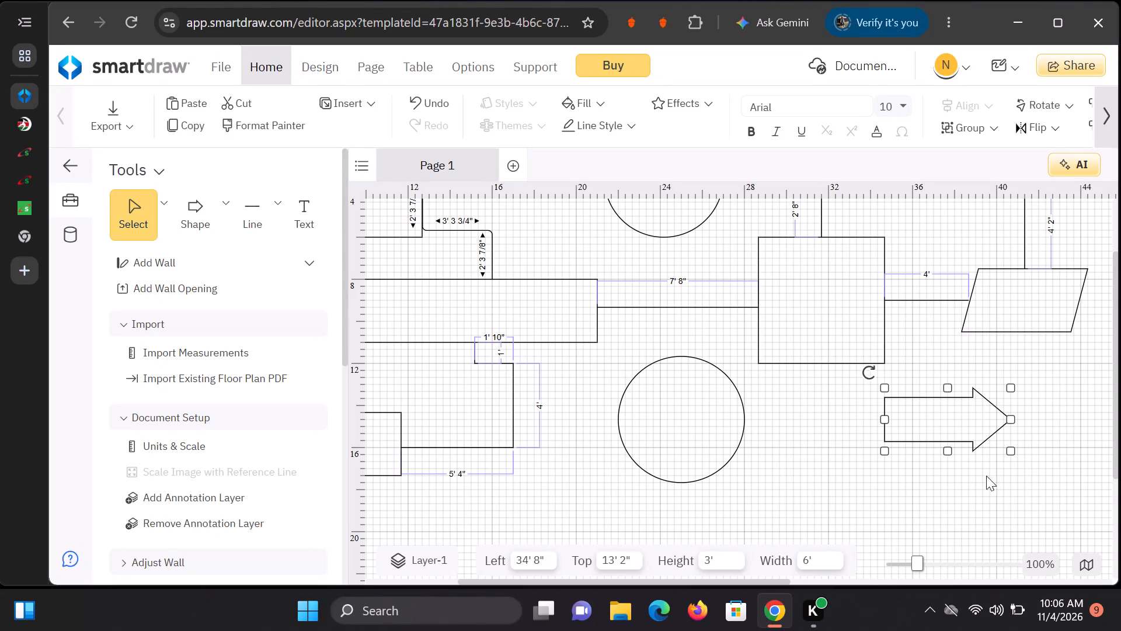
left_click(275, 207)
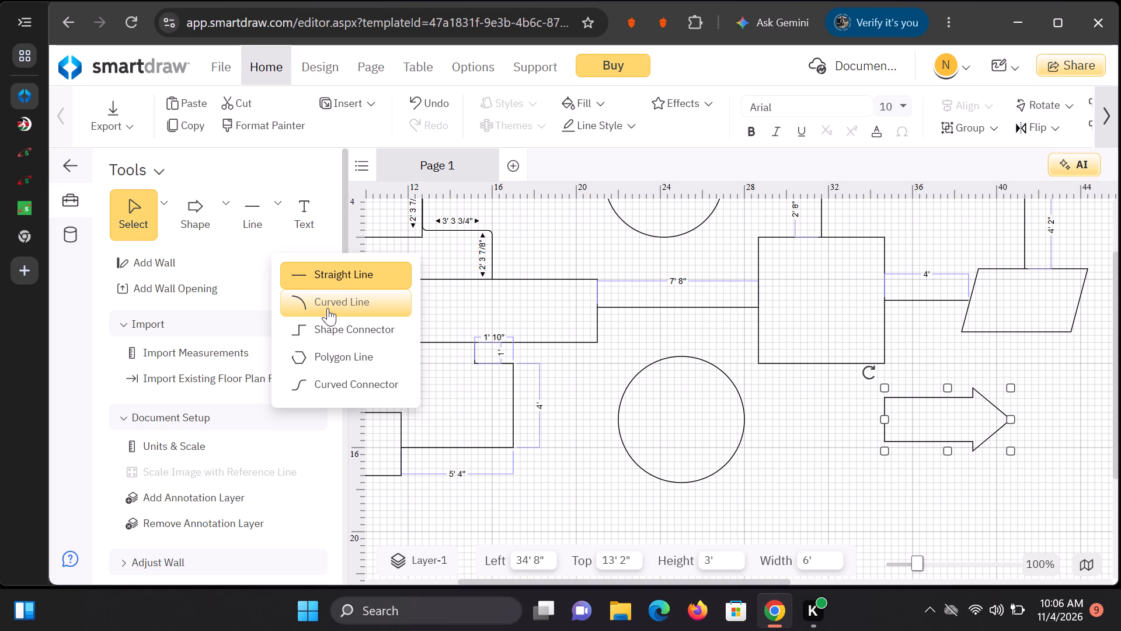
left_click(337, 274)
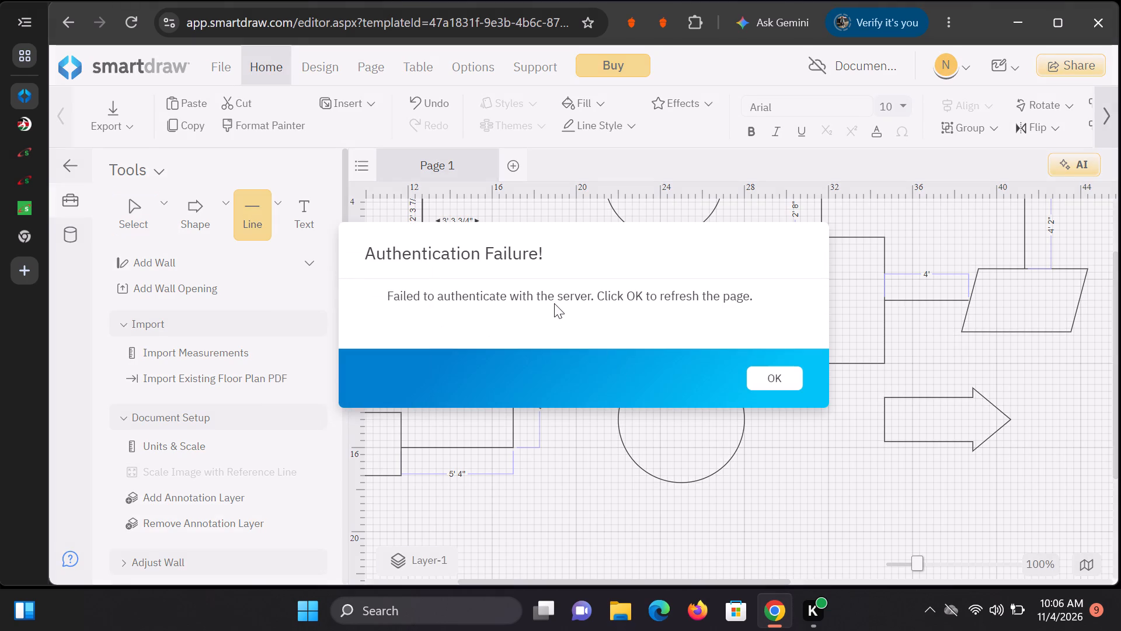
Acknowledge the authentication failure dialog and refresh the document page.
left_click(773, 377)
left_click(749, 380)
left_click(761, 385)
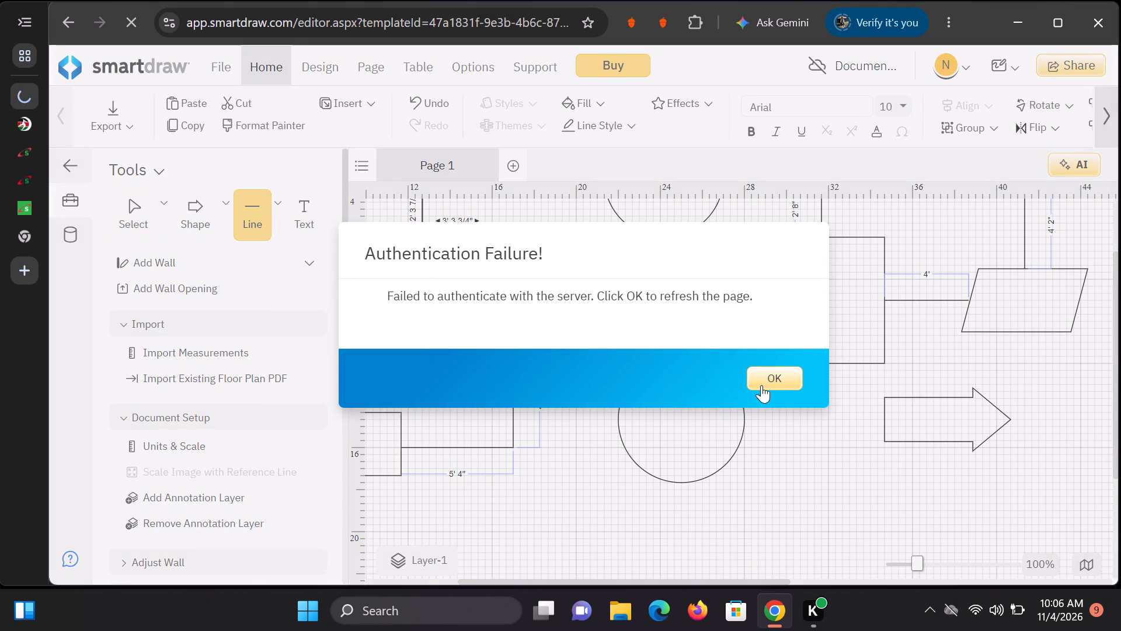
left_click(768, 379)
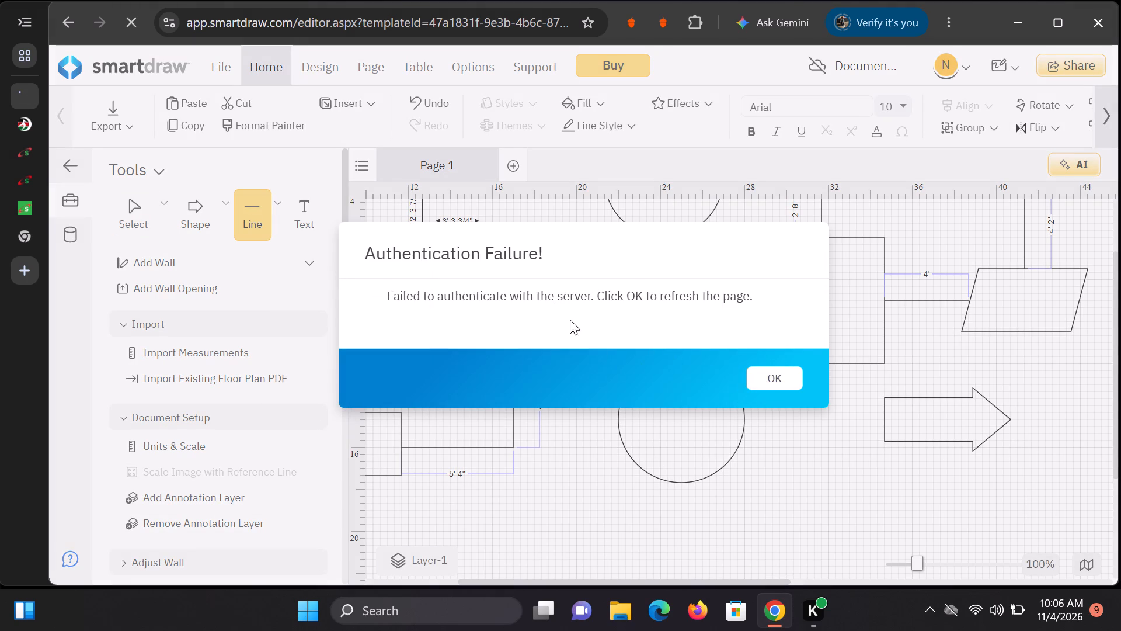
scroll(293, 186, "down", 2)
scroll(313, 248, "up", 2)
scroll(312, 278, "down", 2)
scroll(0, 626, "up", 1)
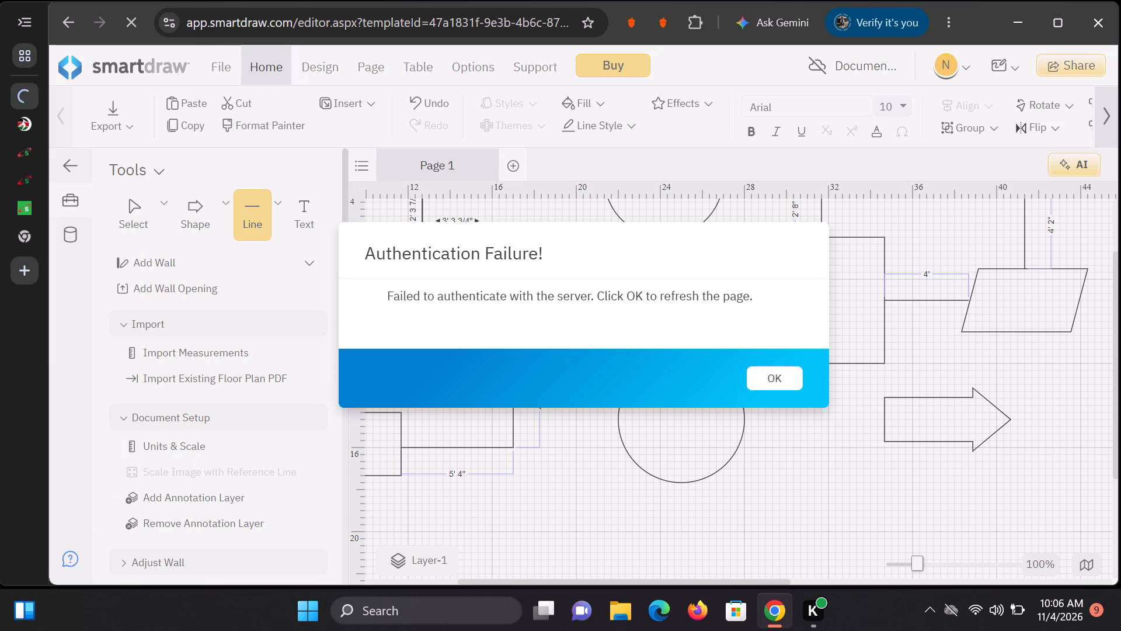
left_click(766, 379)
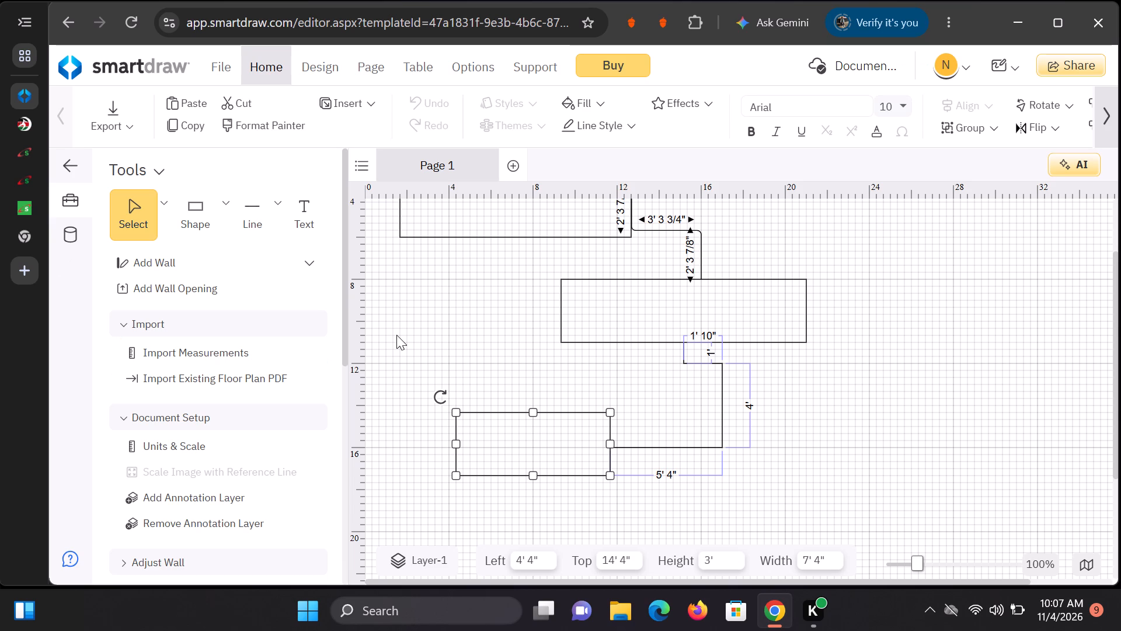
Draw a horizontal straight line about 5' 8" long outward from the right edge of the middle rectangle.
scroll(688, 352, "down", 1)
scroll(689, 367, "up", 1)
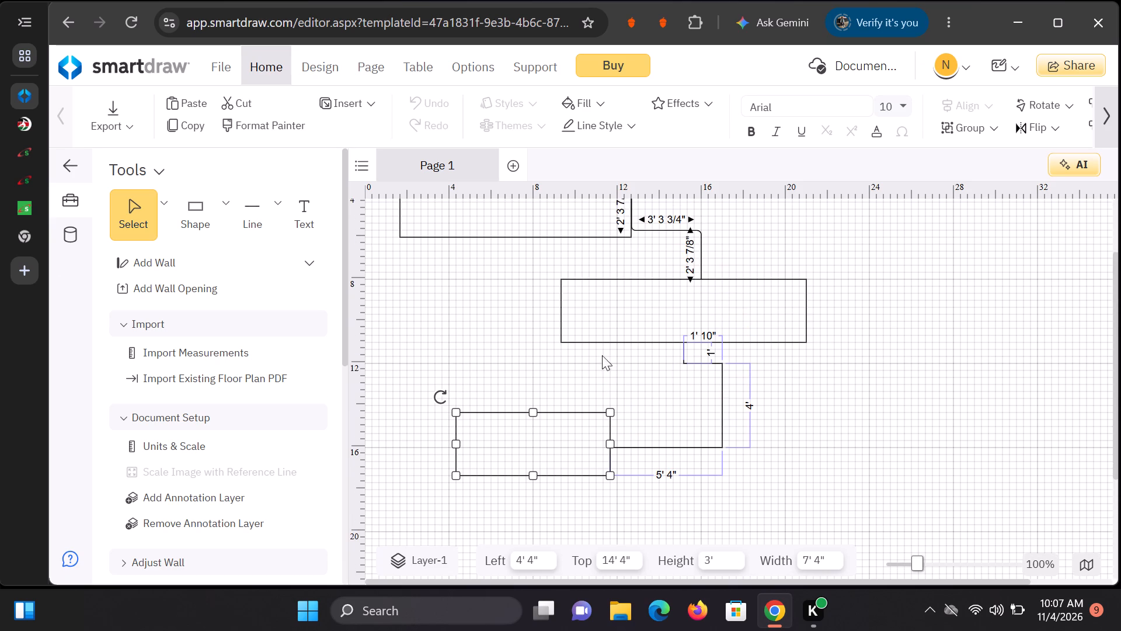
scroll(572, 358, "up", 2)
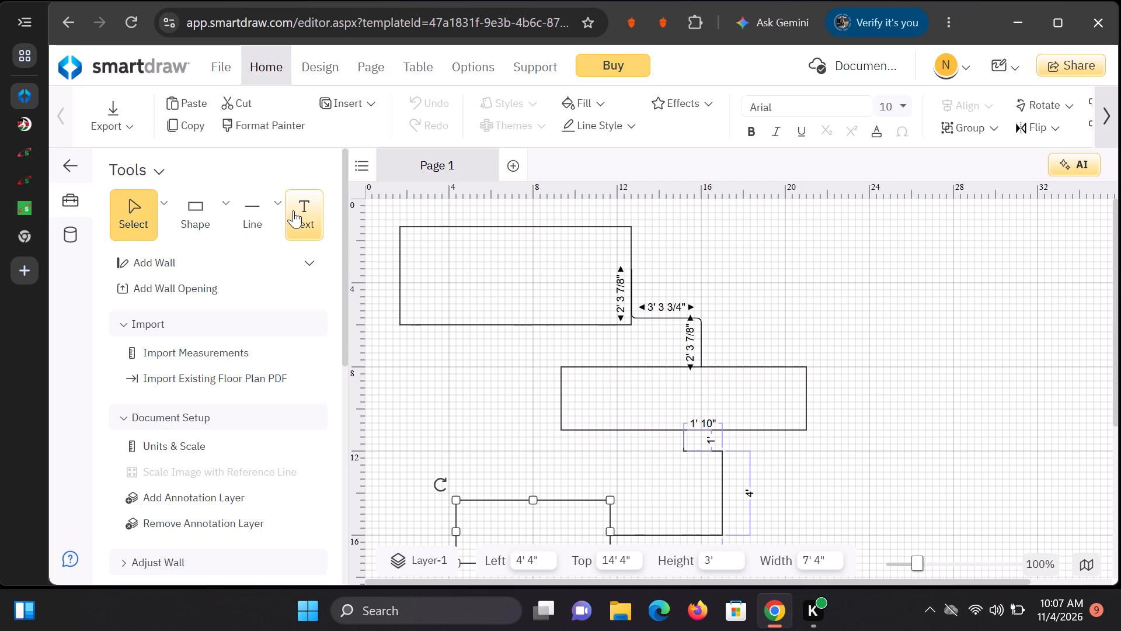
left_click(273, 213)
left_click(370, 276)
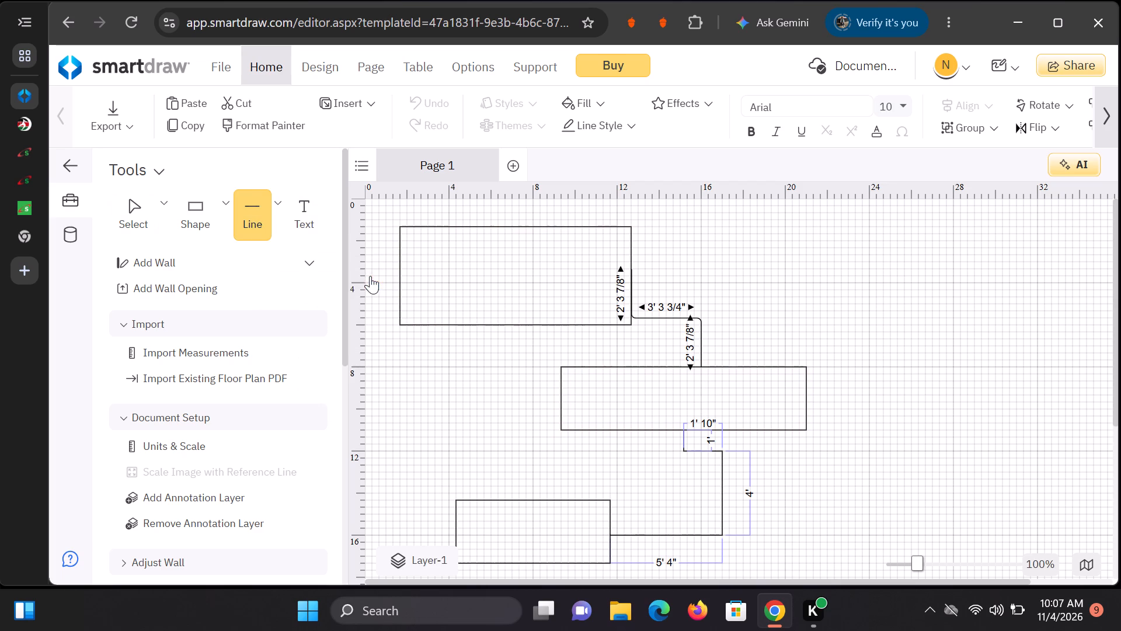
left_click_drag(809, 398, 809, 398)
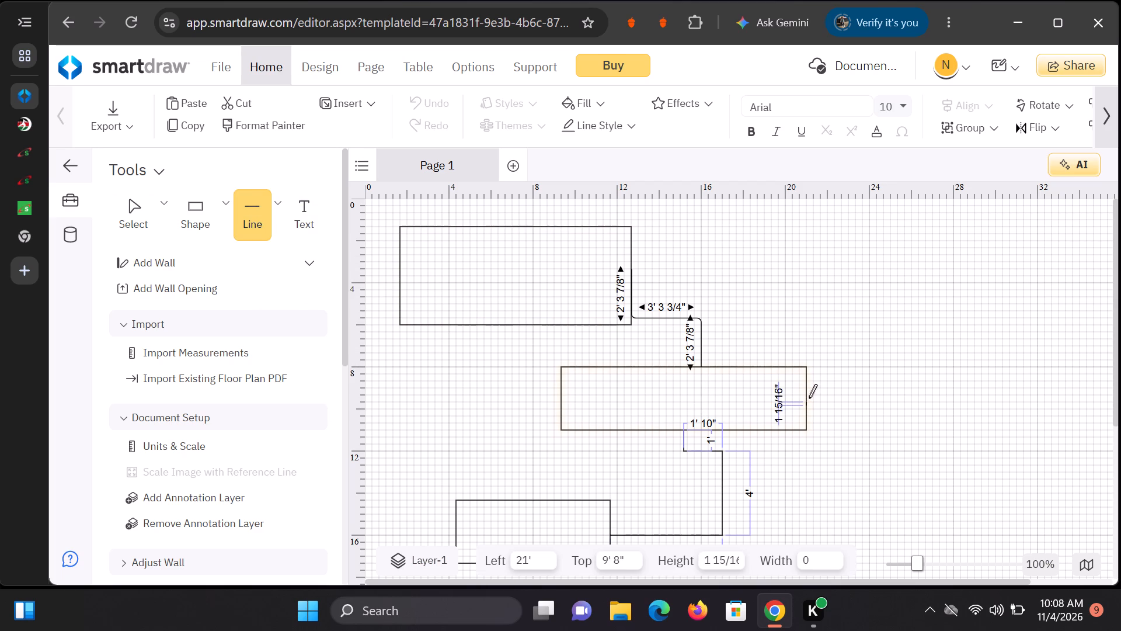
left_click_drag(809, 398, 914, 405)
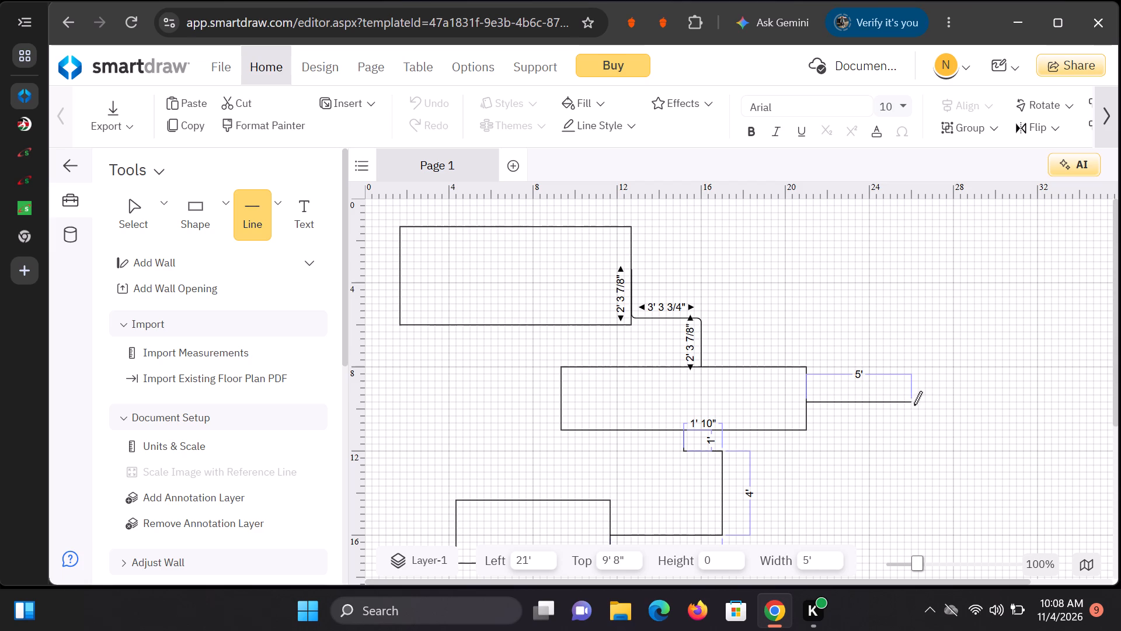
left_click_drag(914, 405, 925, 402)
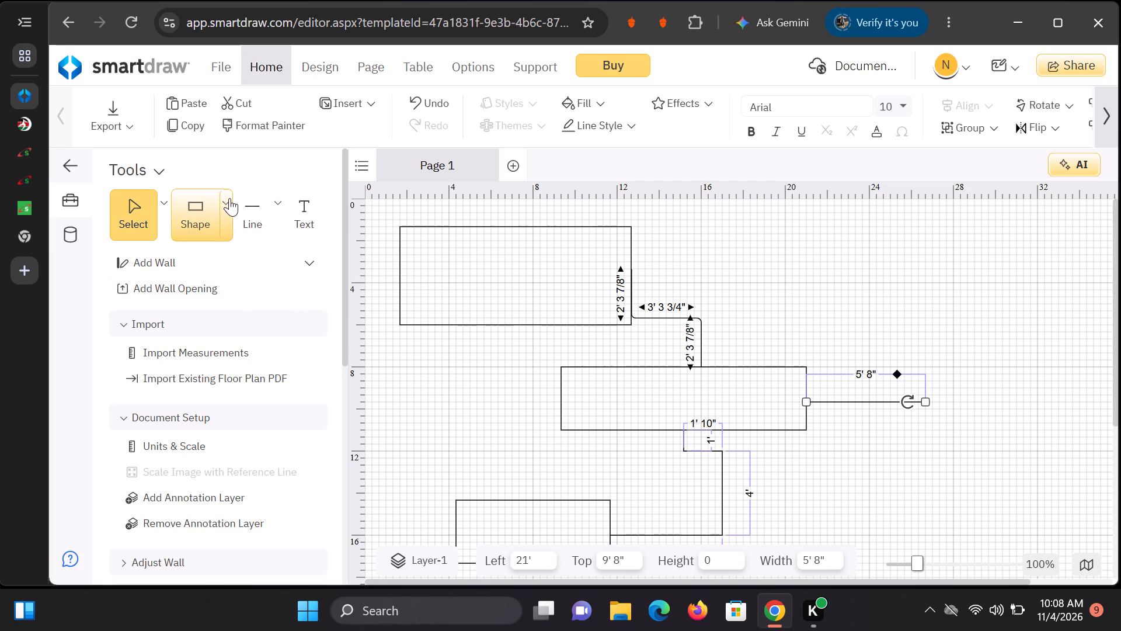
Place a parallelogram 3' high and 6' wide at the new line's free end, at about 26' 4" left and 8' 4" top.
left_click(228, 199)
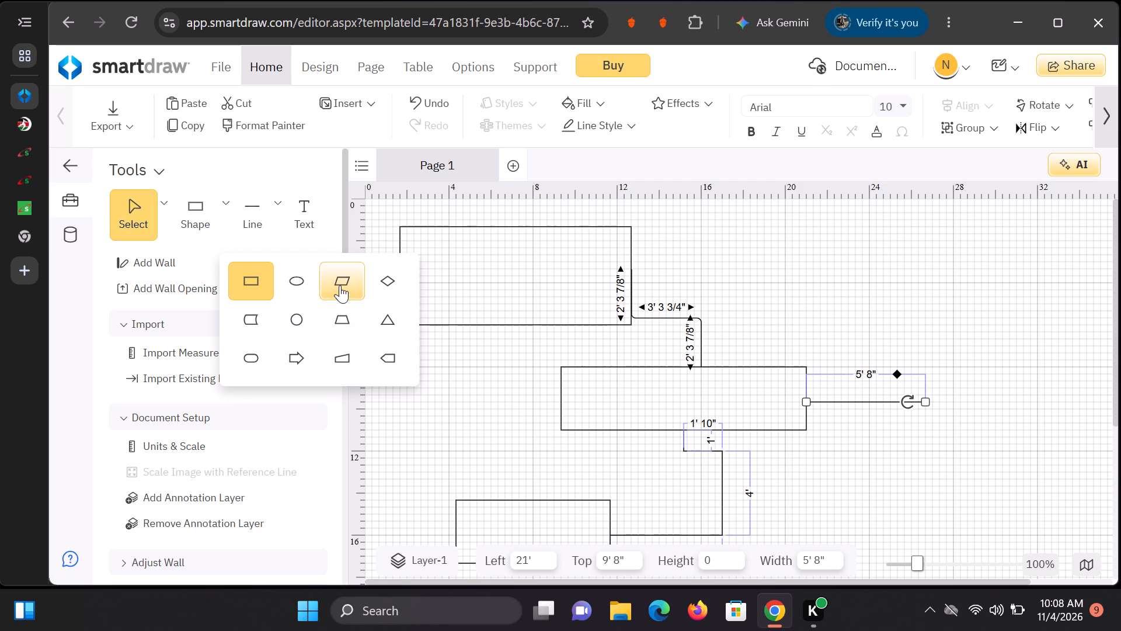
left_click(340, 285)
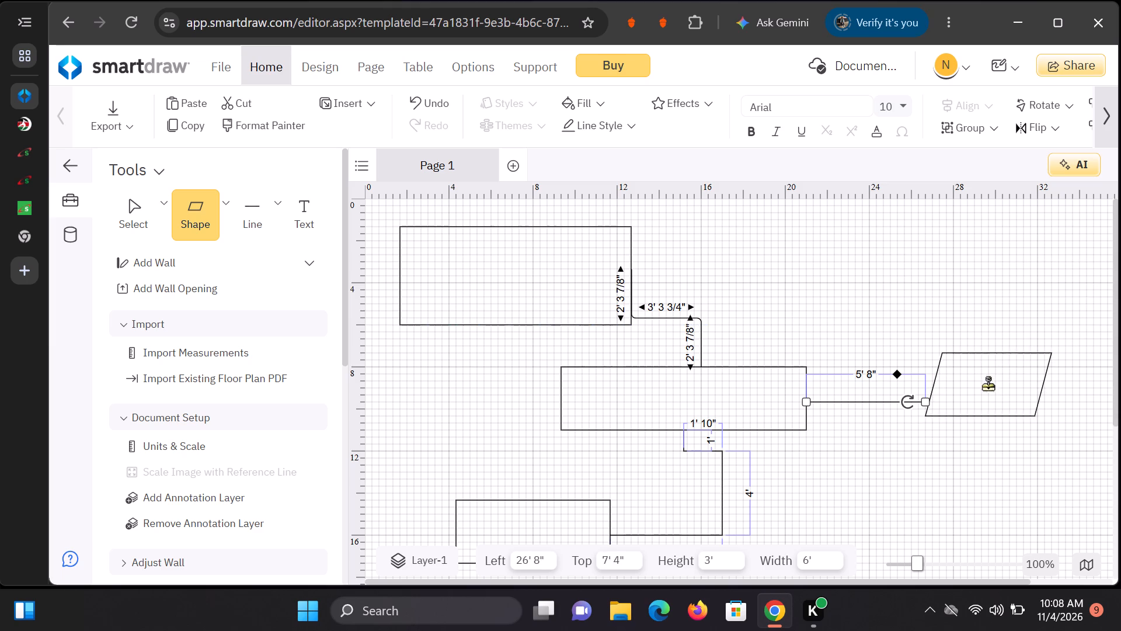
left_click(979, 403)
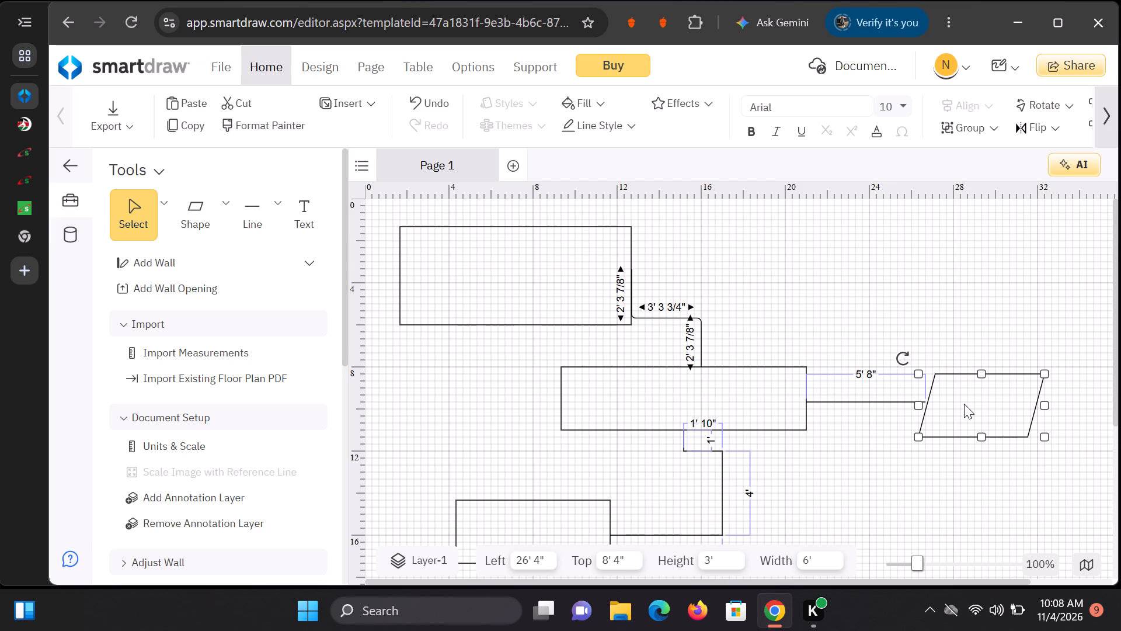
left_click(964, 404)
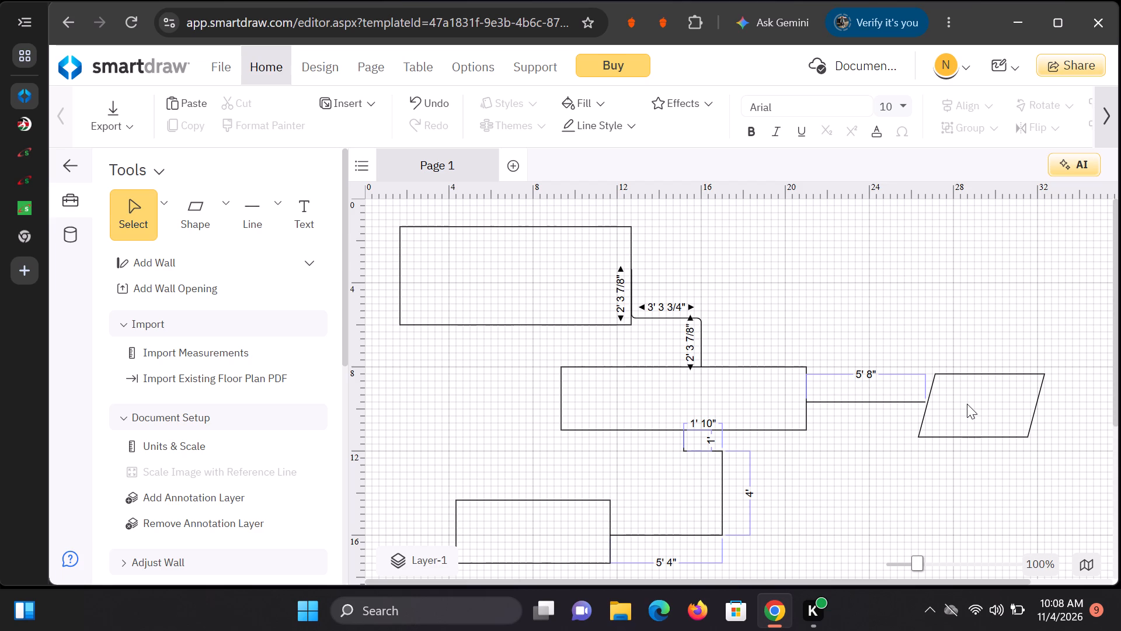
left_click(967, 404)
Place a circle below the 5' 8" line at about 22' left and 12' top, and enlarge it to 4' 8" in diameter.
scroll(778, 376, "down", 1)
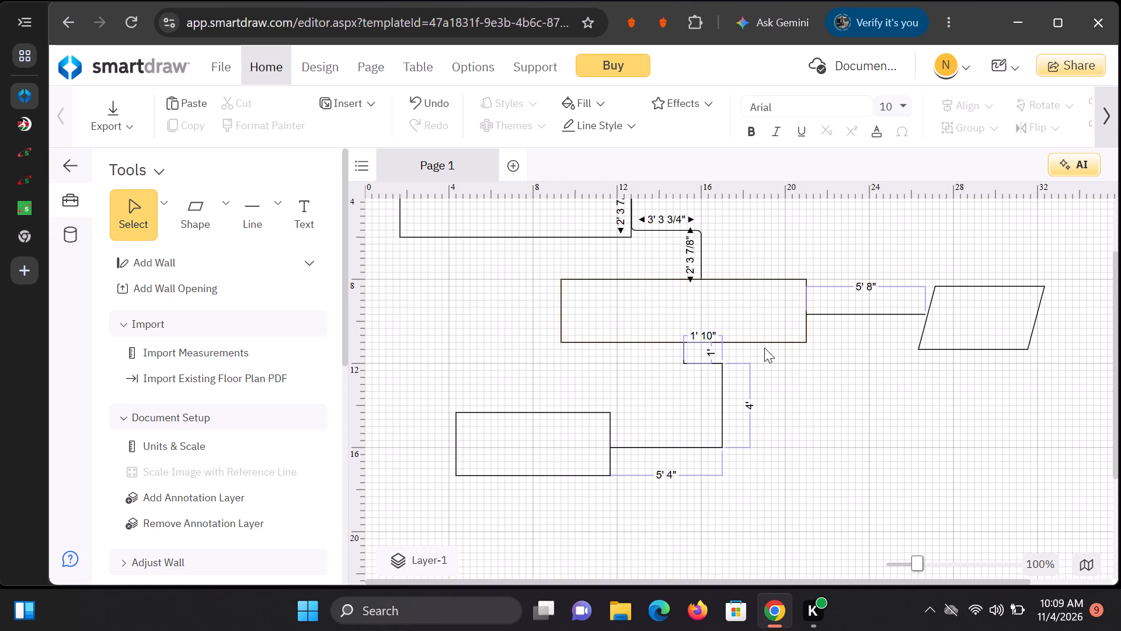
left_click(283, 207)
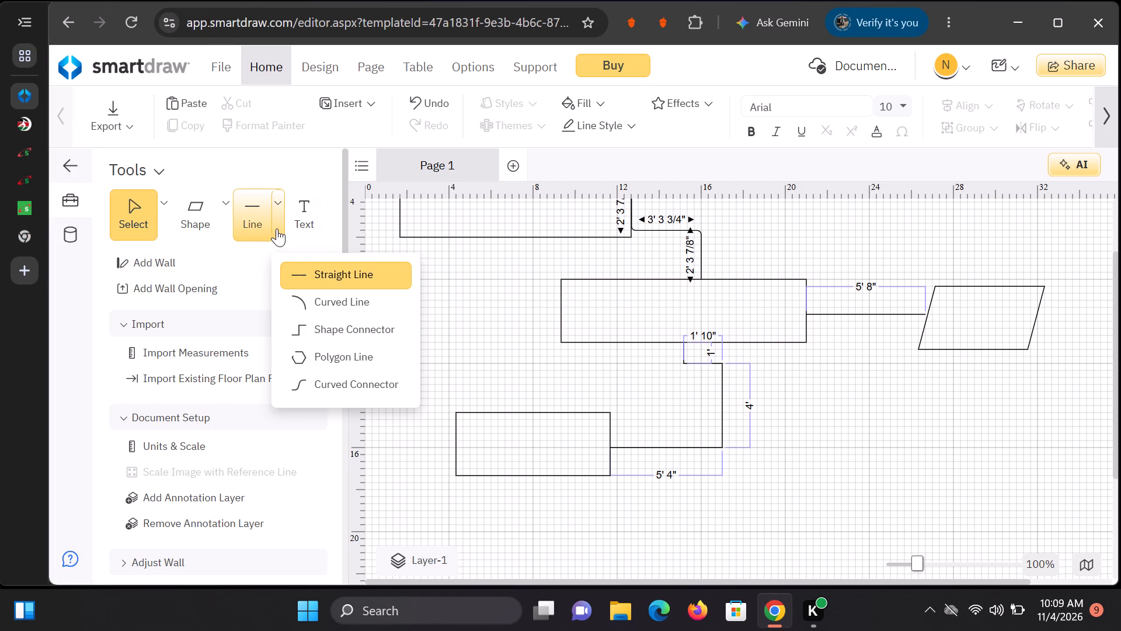
left_click(228, 223)
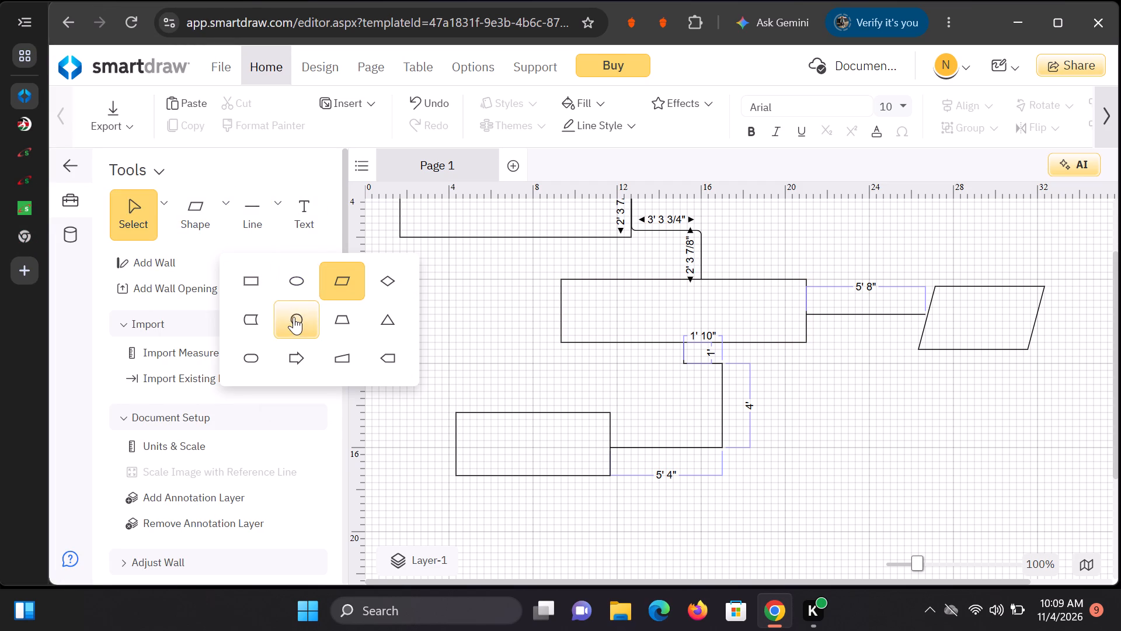
left_click(294, 318)
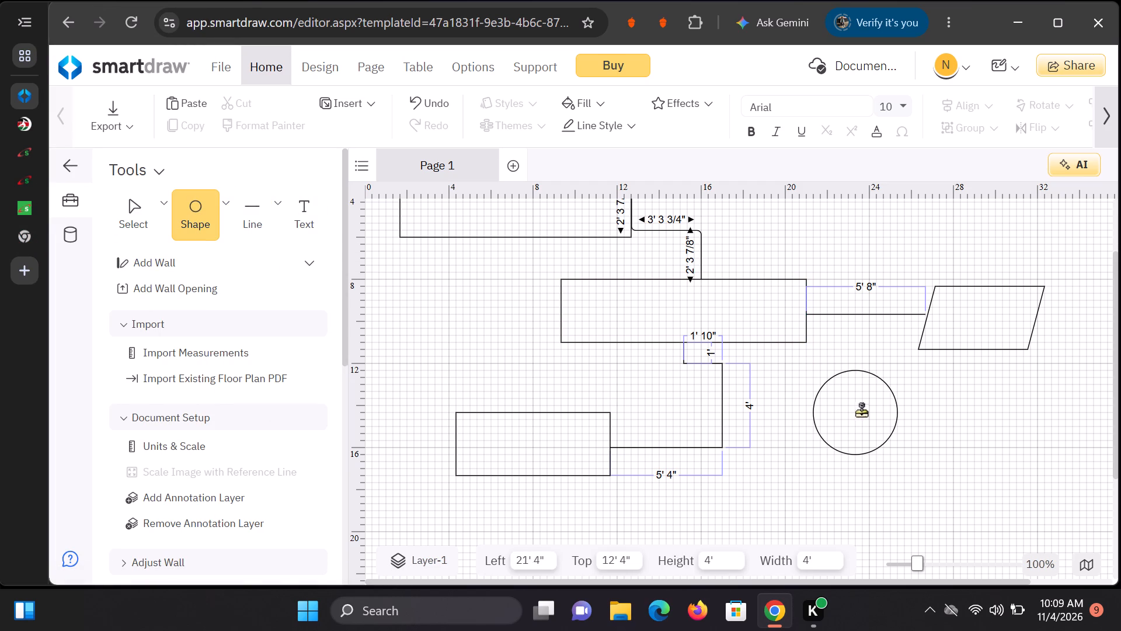
left_click(868, 407)
left_click_drag(906, 443, 907, 443)
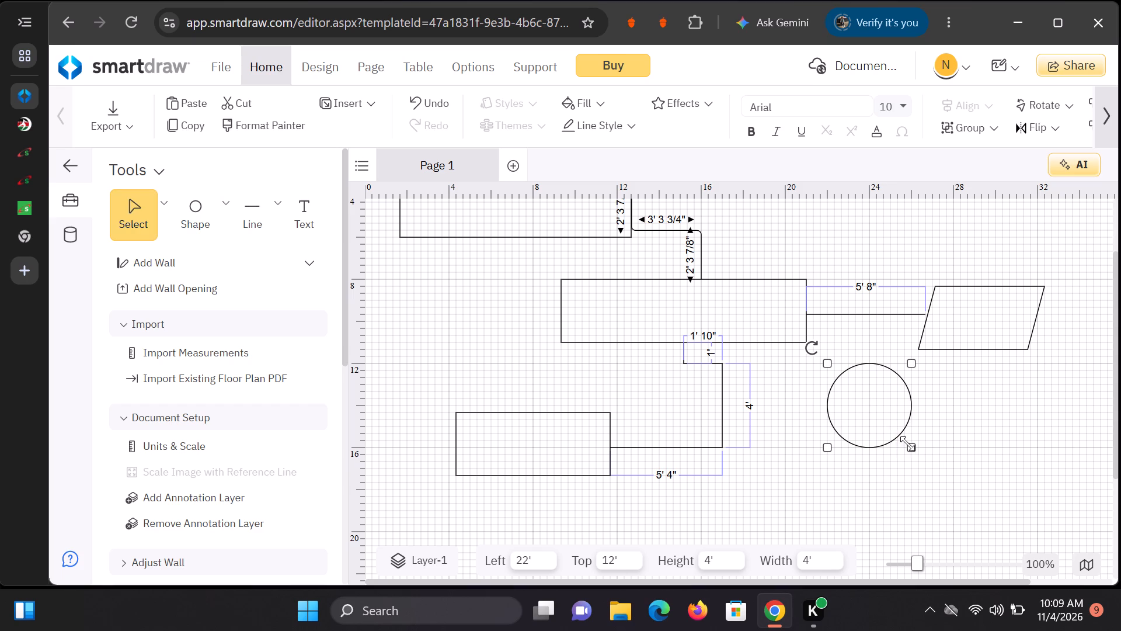
left_click_drag(907, 443, 924, 456)
left_click(896, 435)
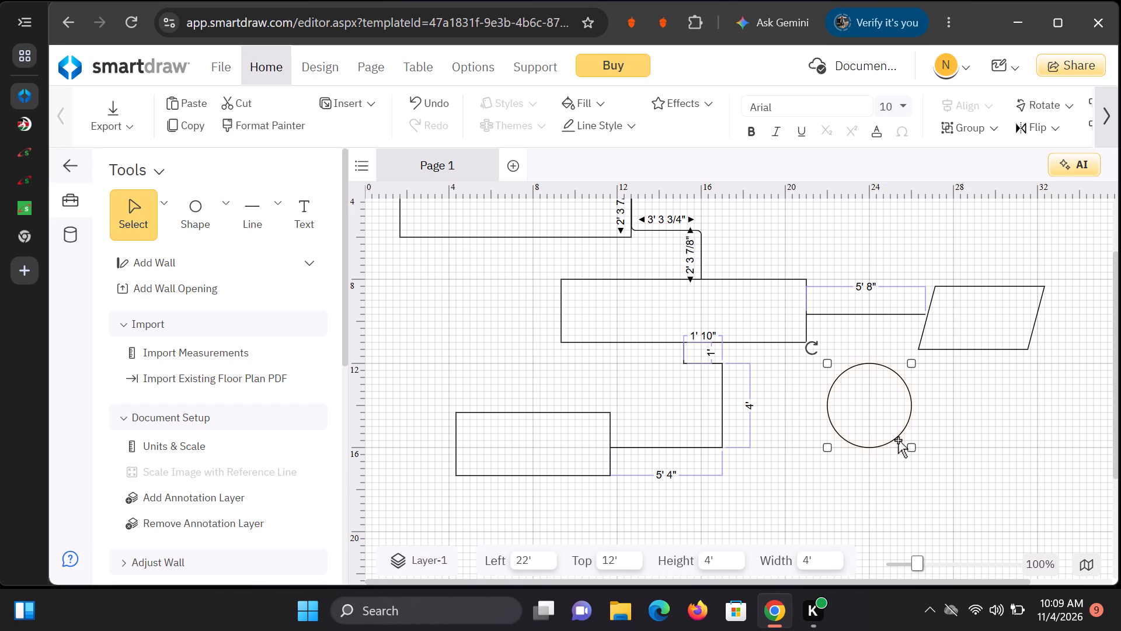
left_click_drag(911, 446, 924, 469)
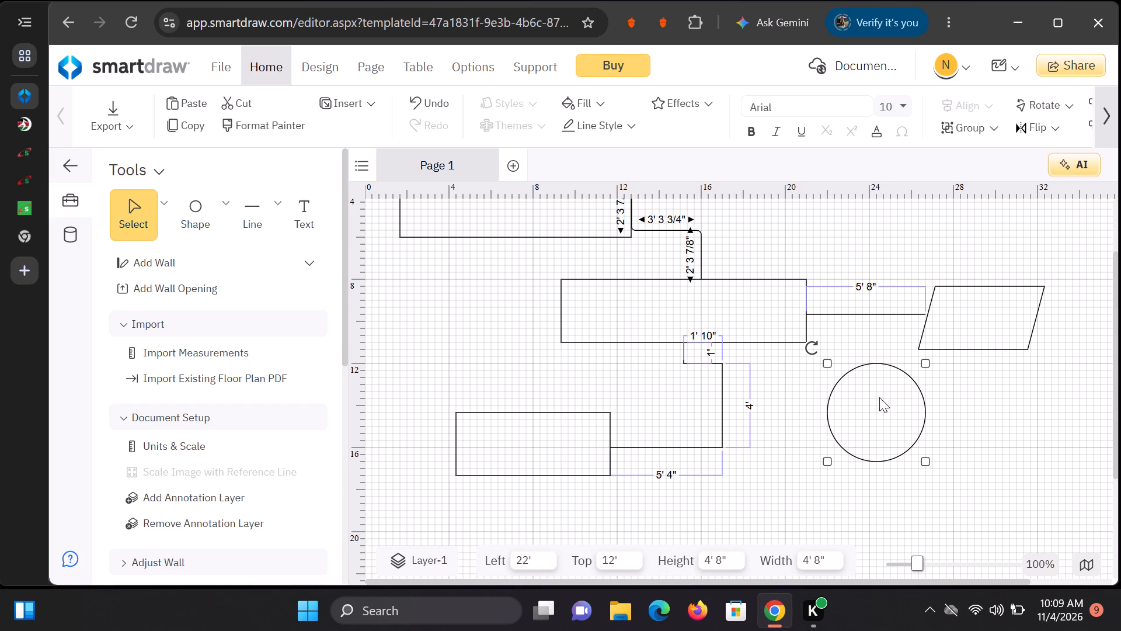
Shift the circle slightly left to about 21' 4" left, keeping its top at 12'.
left_click_drag(875, 393, 861, 395)
left_click_drag(868, 359, 864, 359)
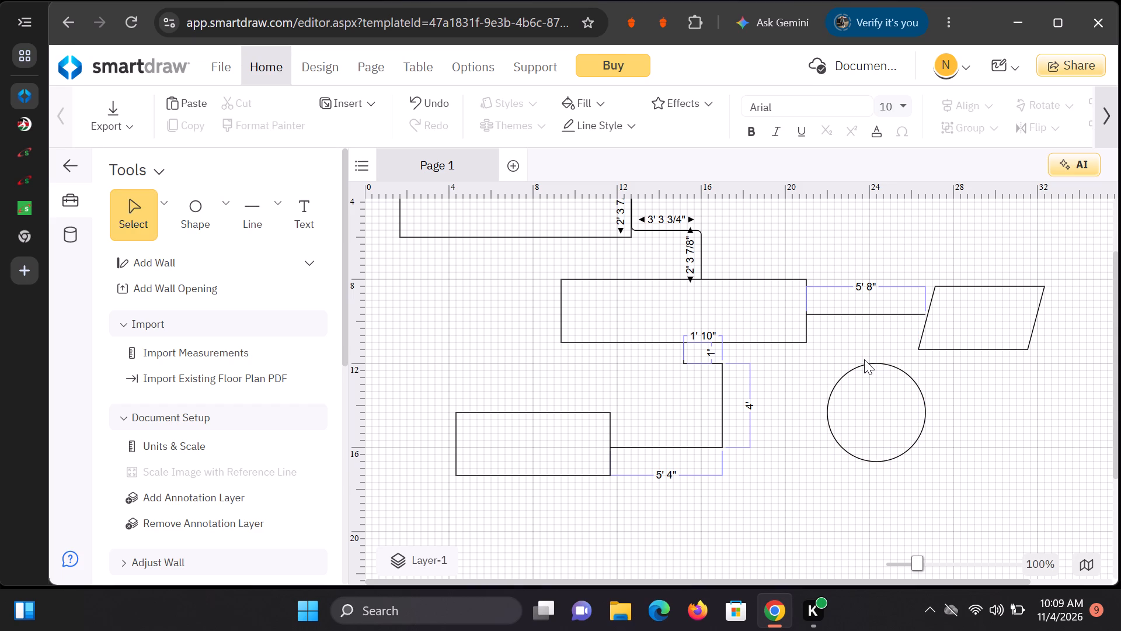
left_click_drag(864, 359, 861, 360)
left_click_drag(878, 362, 872, 362)
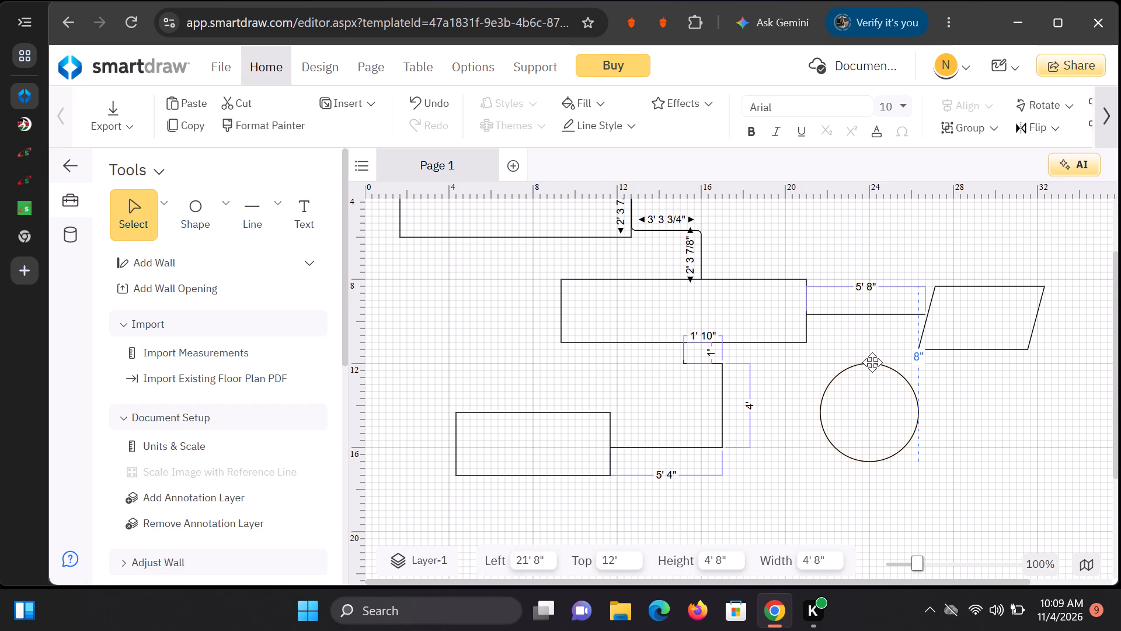
left_click_drag(872, 362, 864, 363)
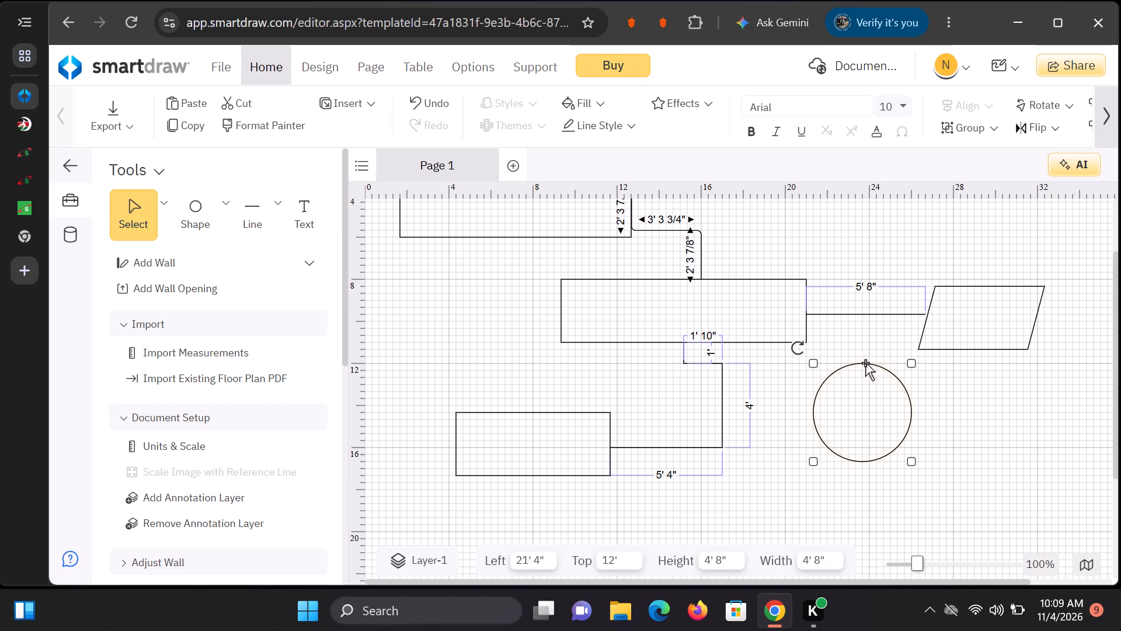
Place a second circle above the 5' 8" line at about 22' left and 2' top, and enlarge it to 4' 8" in diameter.
scroll(869, 363, "up", 2)
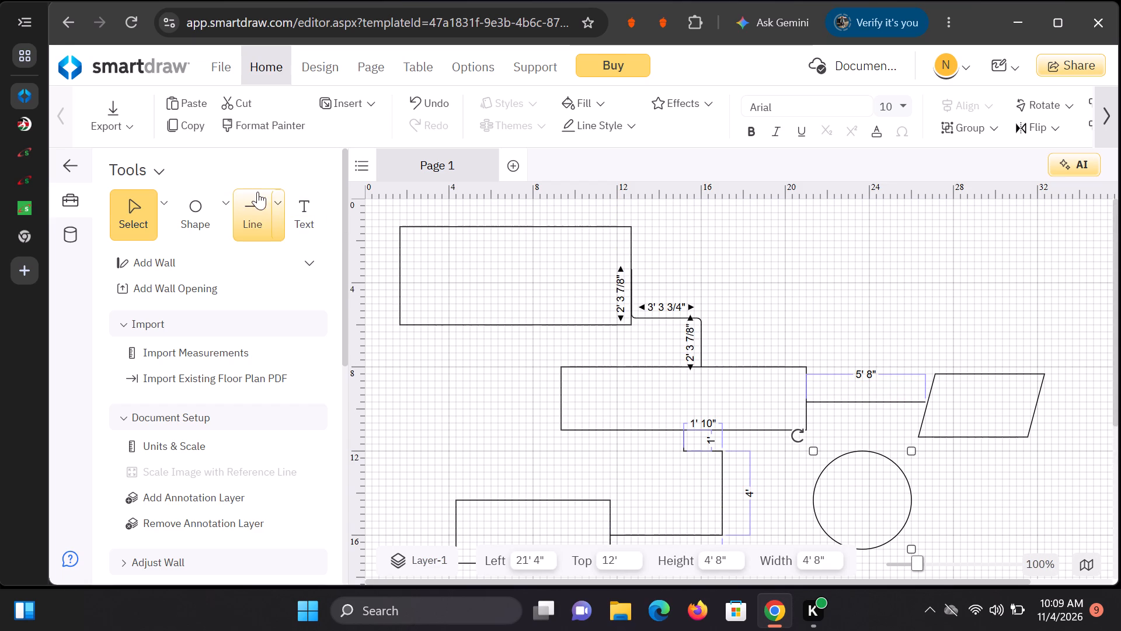
left_click(228, 206)
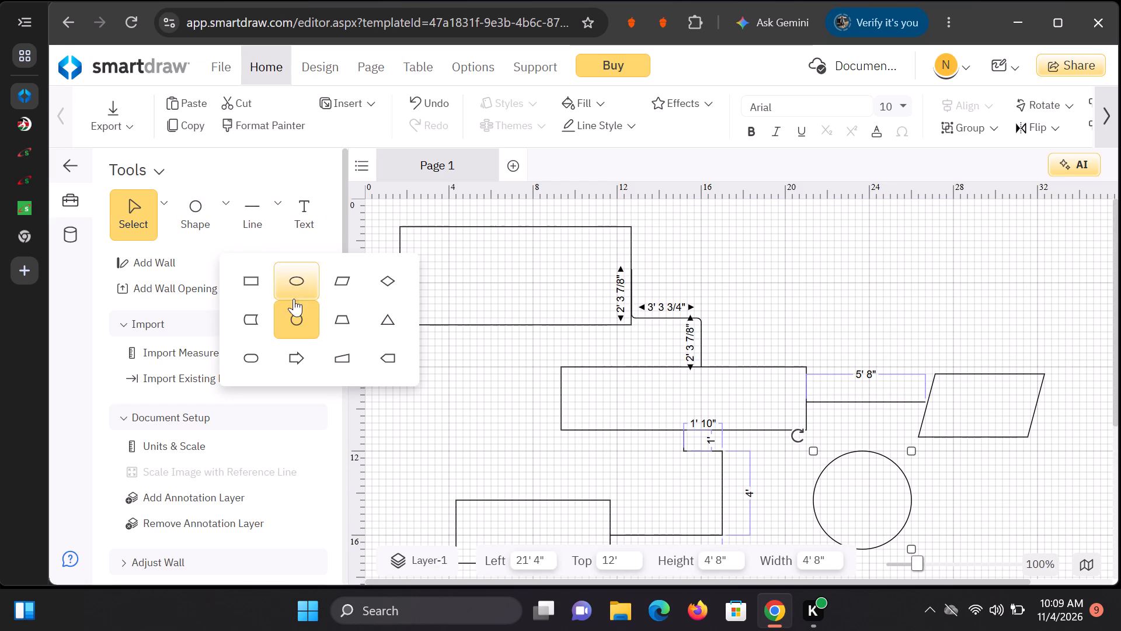
left_click(297, 320)
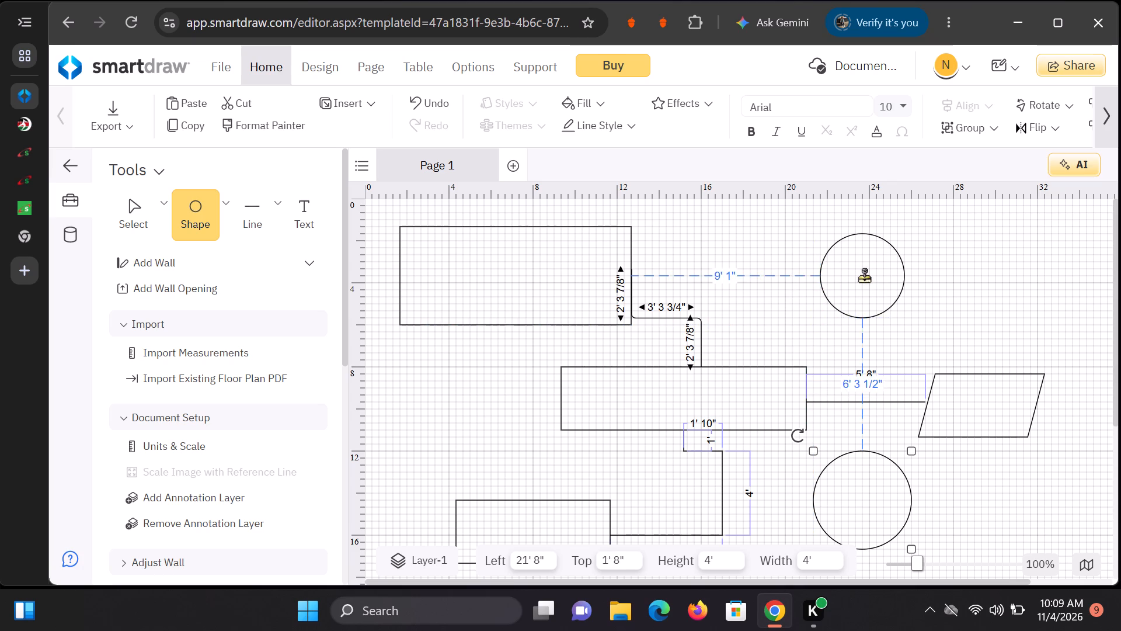
left_click(868, 286)
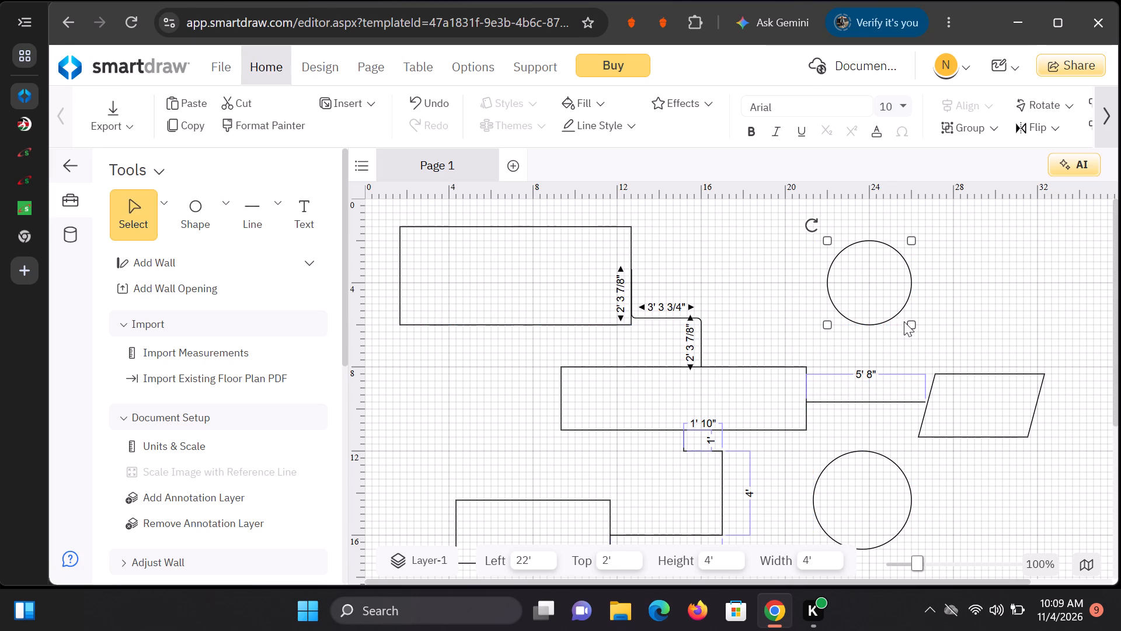
left_click_drag(909, 321, 924, 348)
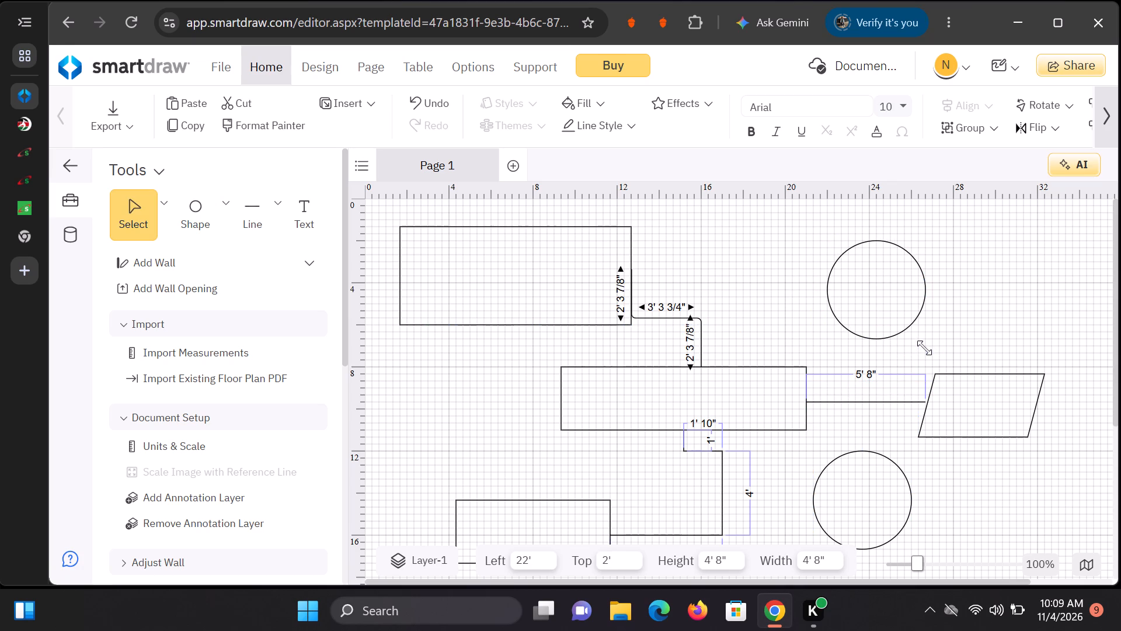
Resize the upper circle to 4' 8" in diameter at 21' 4" left and 2' top, lining it up with the lower circle.
left_click_drag(924, 348, 924, 348)
left_click_drag(825, 340, 813, 344)
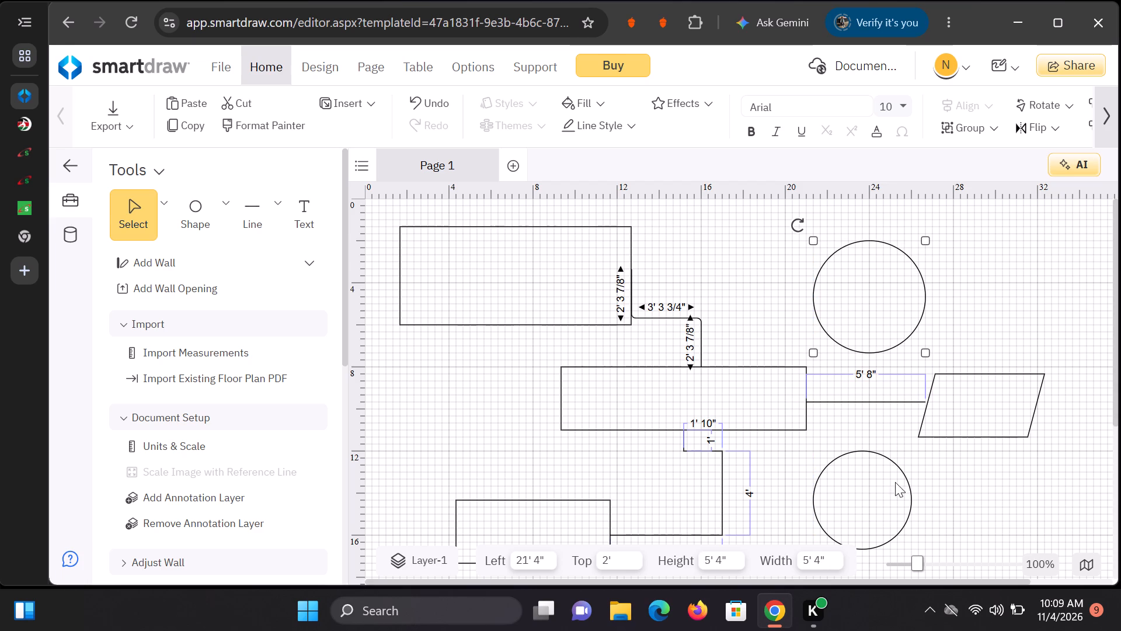
scroll(924, 464, "down", 1)
scroll(925, 466, "up", 1)
left_click_drag(924, 352, 922, 352)
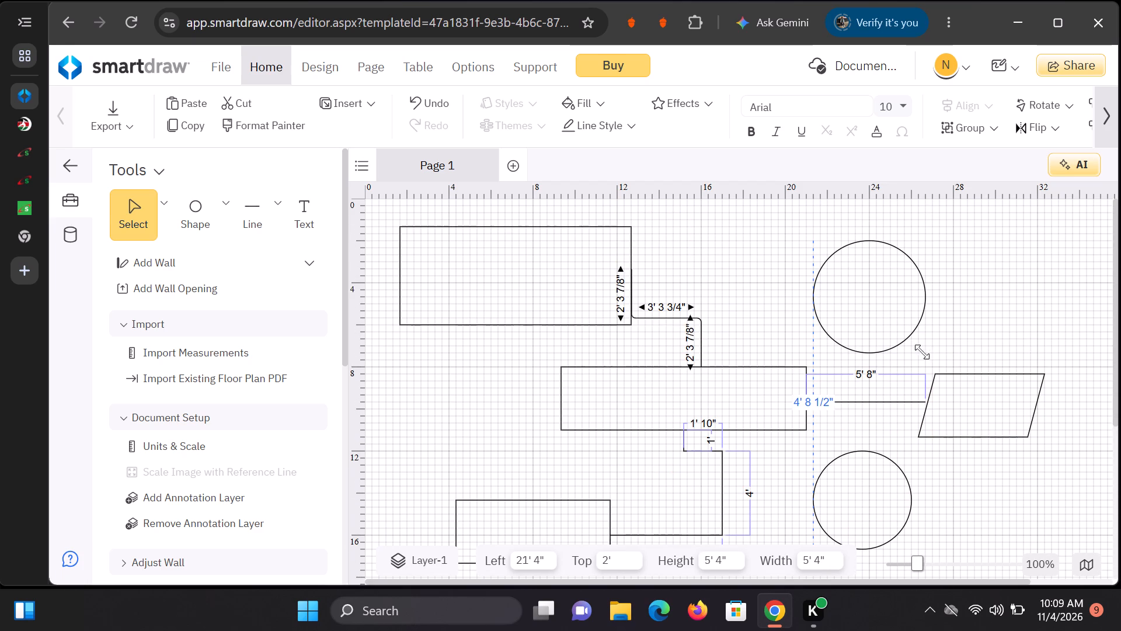
left_click_drag(922, 352, 909, 352)
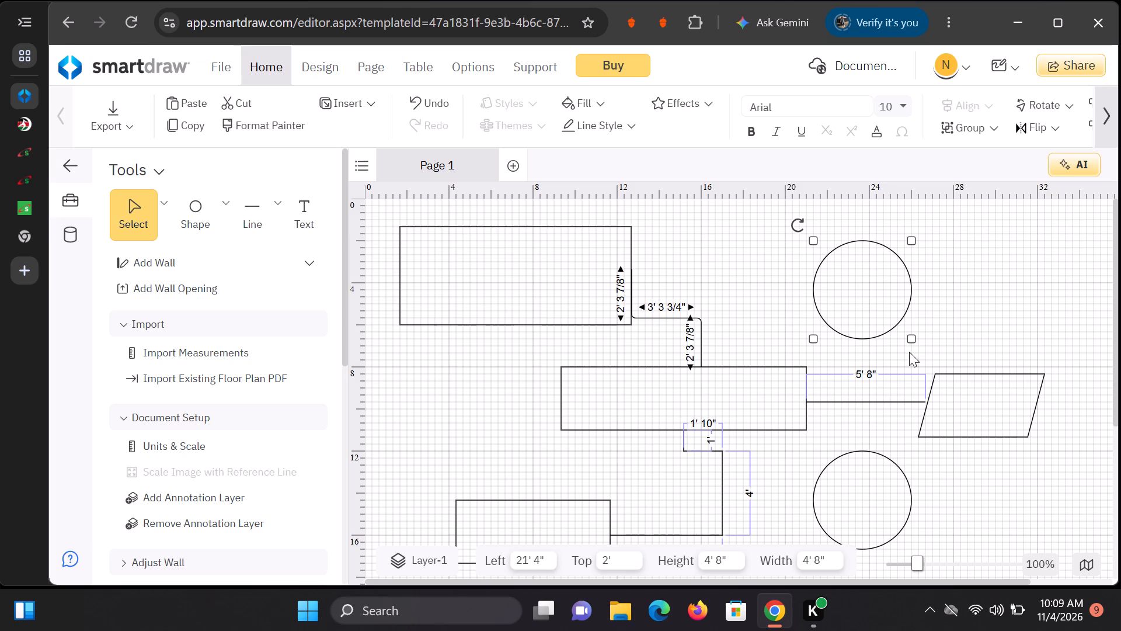
scroll(917, 404, "down", 1)
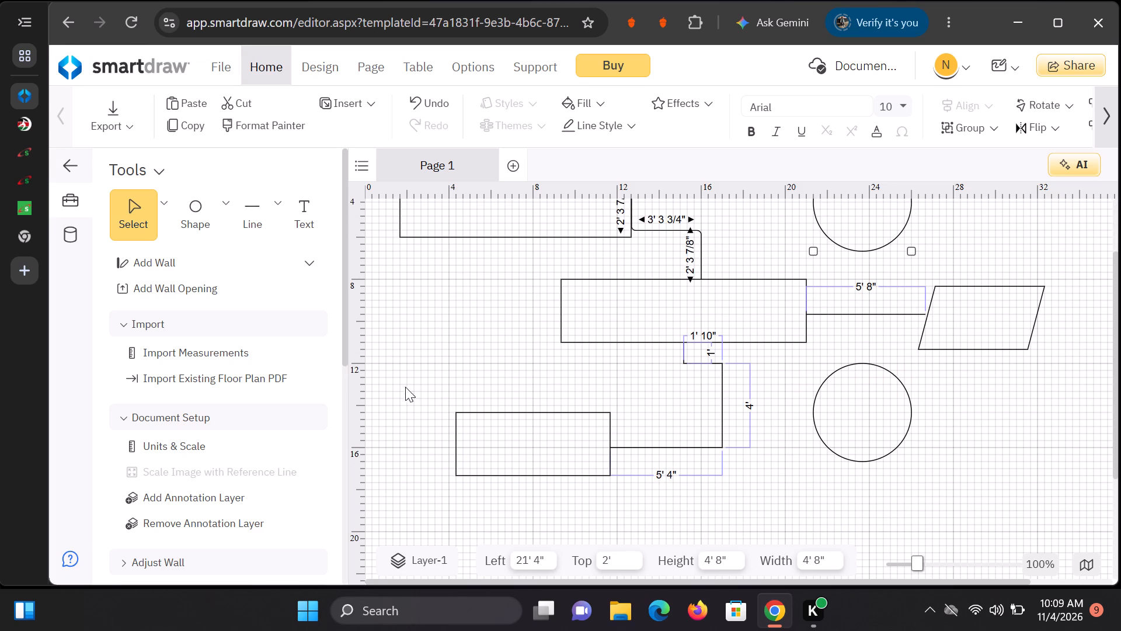
scroll(403, 384, "up", 1)
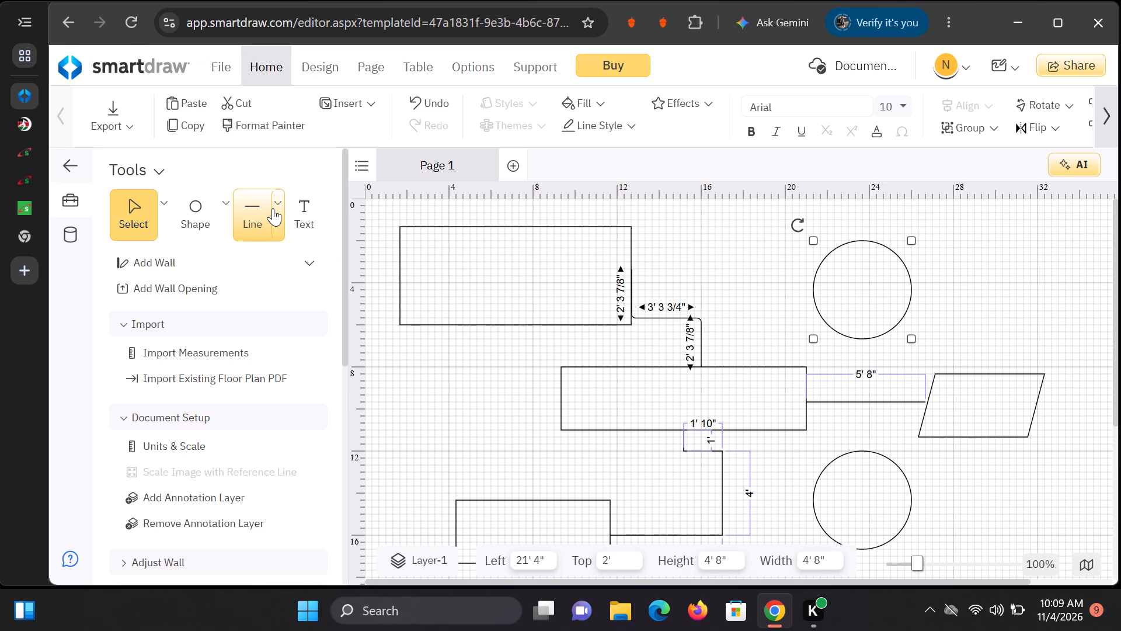
Draw a stepped shape connector from the middle rectangle's left side, going left and down, about 4' 11 3/4" wide and 2' 1/4" high.
left_click(274, 209)
left_click(329, 328)
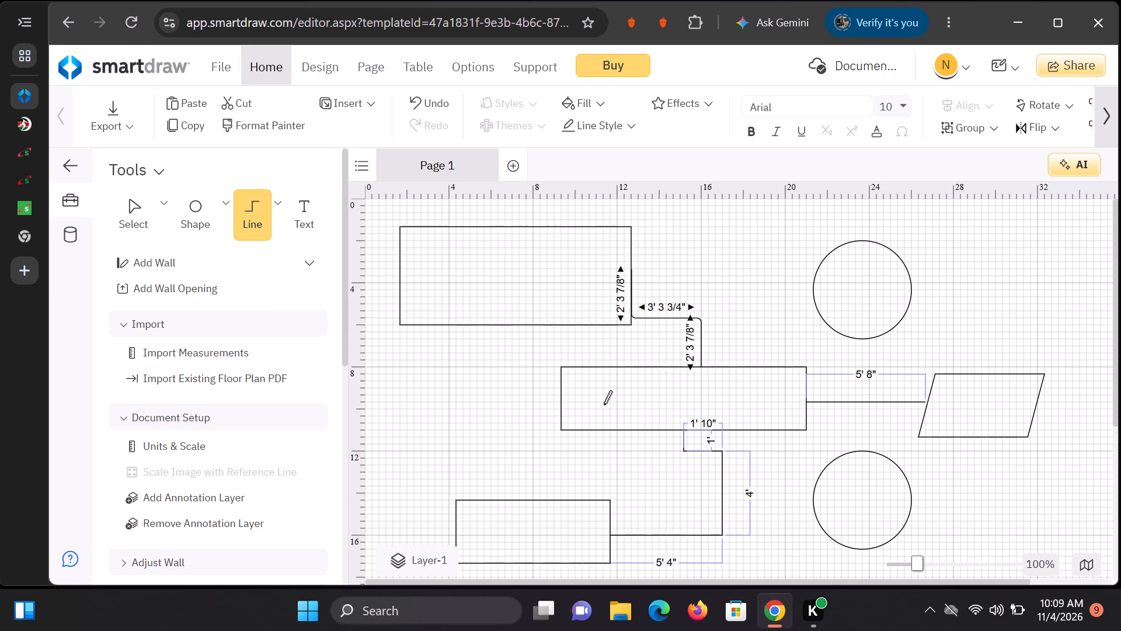
left_click_drag(559, 400, 494, 385)
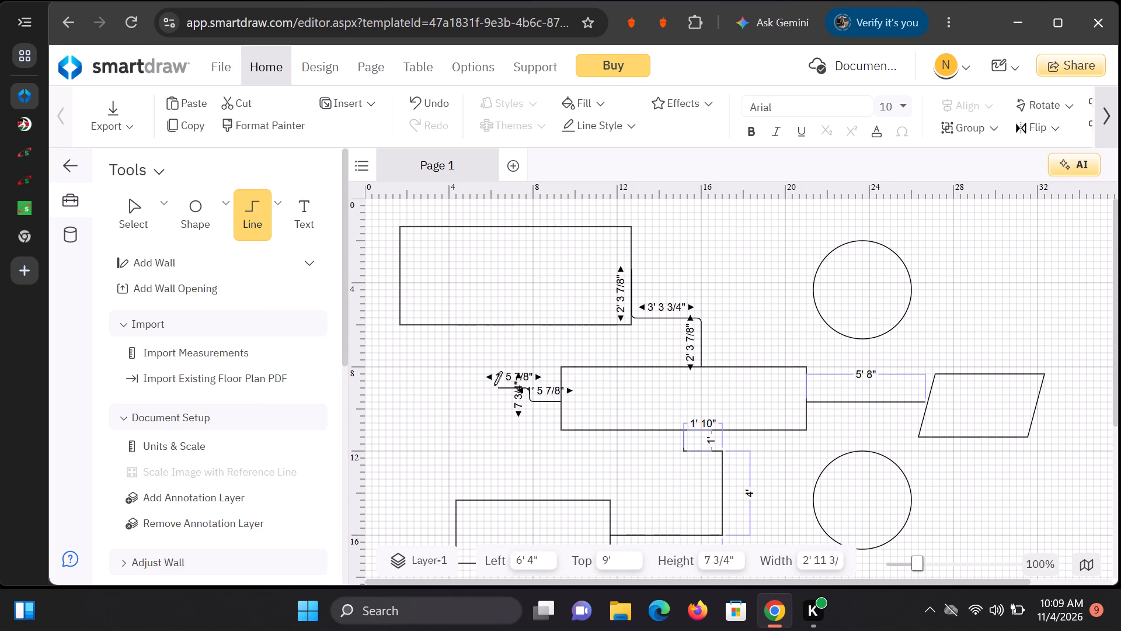
left_click_drag(494, 385, 462, 463)
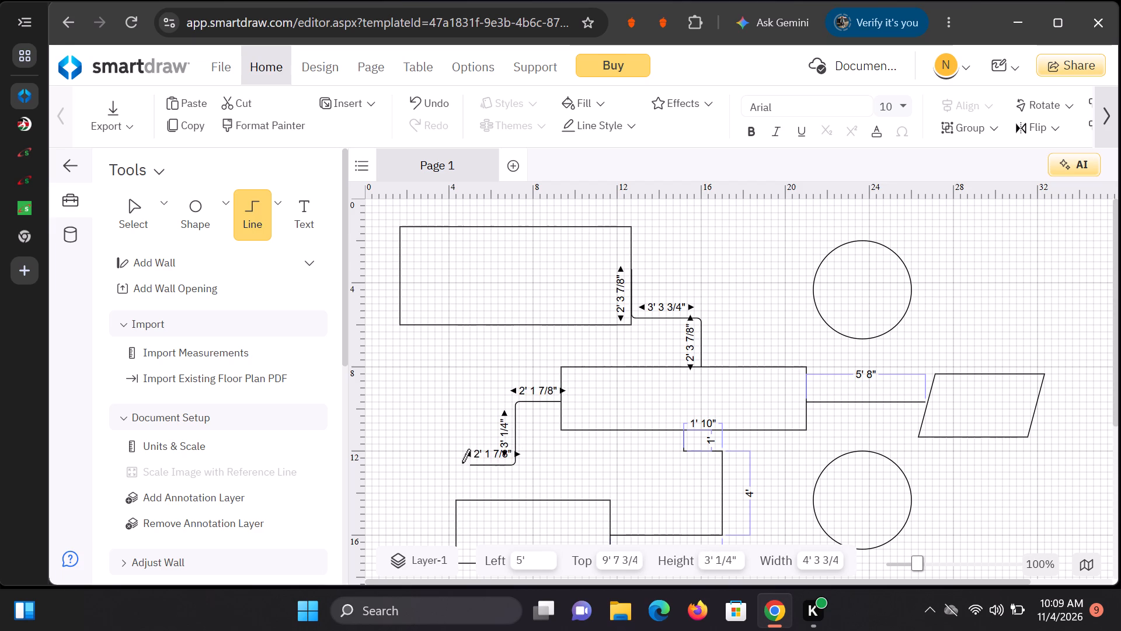
left_click_drag(462, 463, 452, 445)
left_click(772, 241)
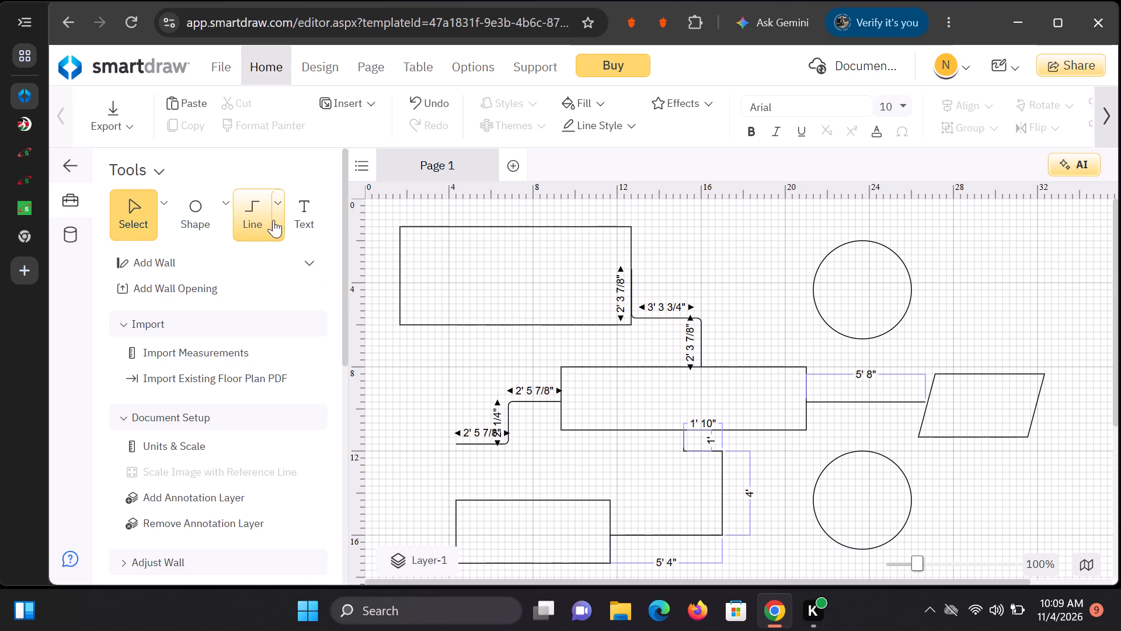
Place a right-pointing arrow shape 3' high and 6' wide at the new connector's free end, at about 1/4" left and 10' 4" top.
left_click(277, 212)
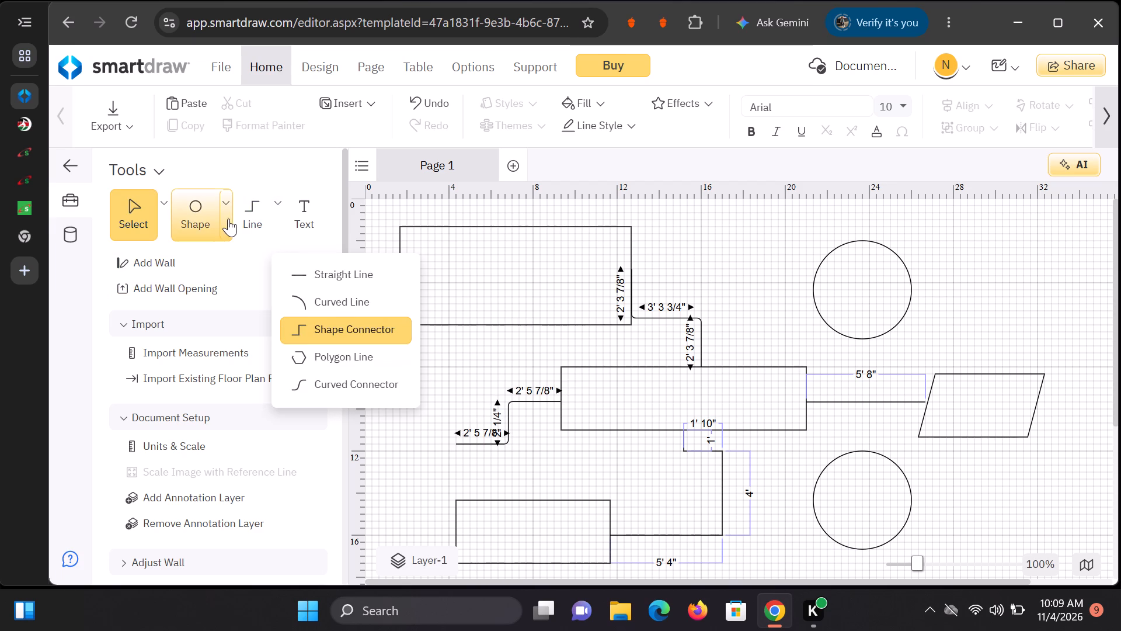
left_click(228, 219)
left_click(287, 356)
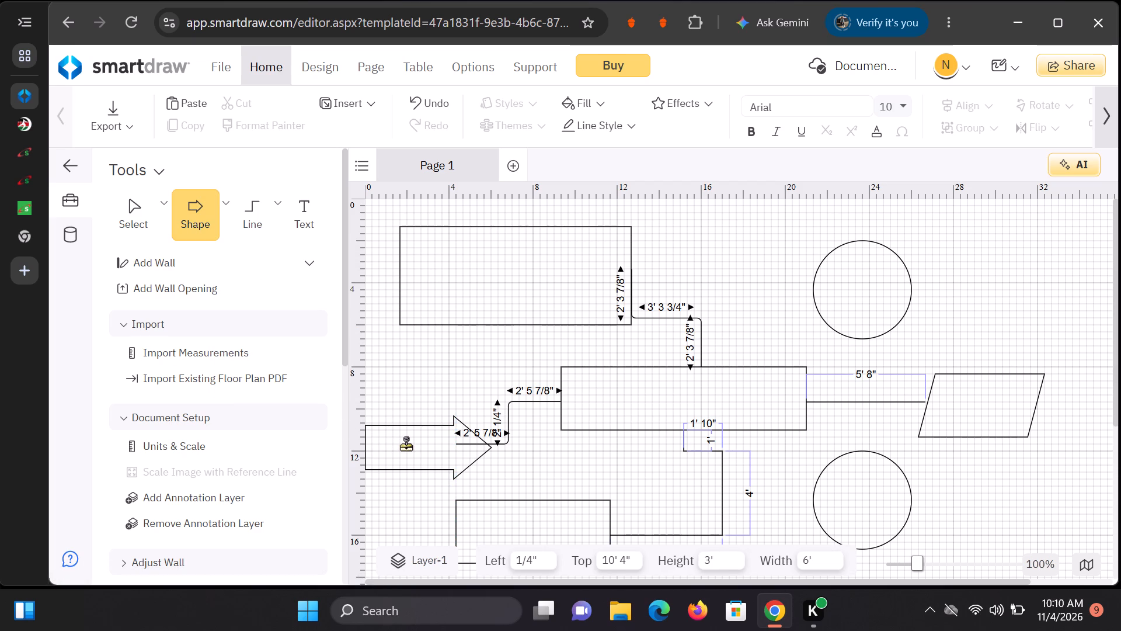
left_click(406, 445)
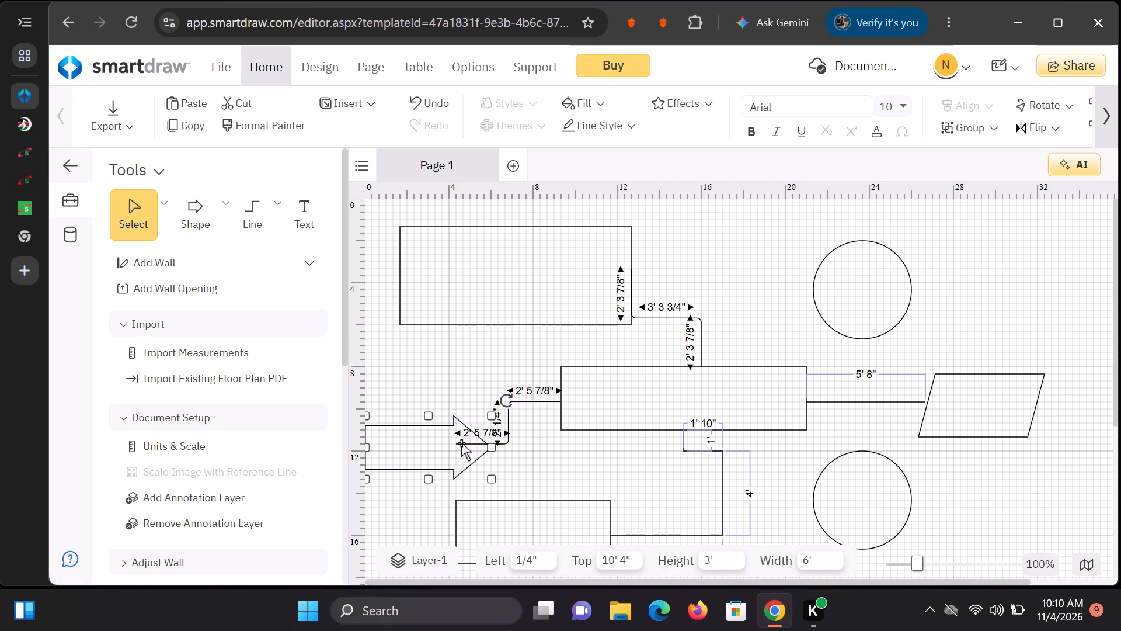
Move the stepped connector so its upper end attaches to the middle rectangle's upper-left corner, at 8' top.
left_click_drag(459, 443, 490, 449)
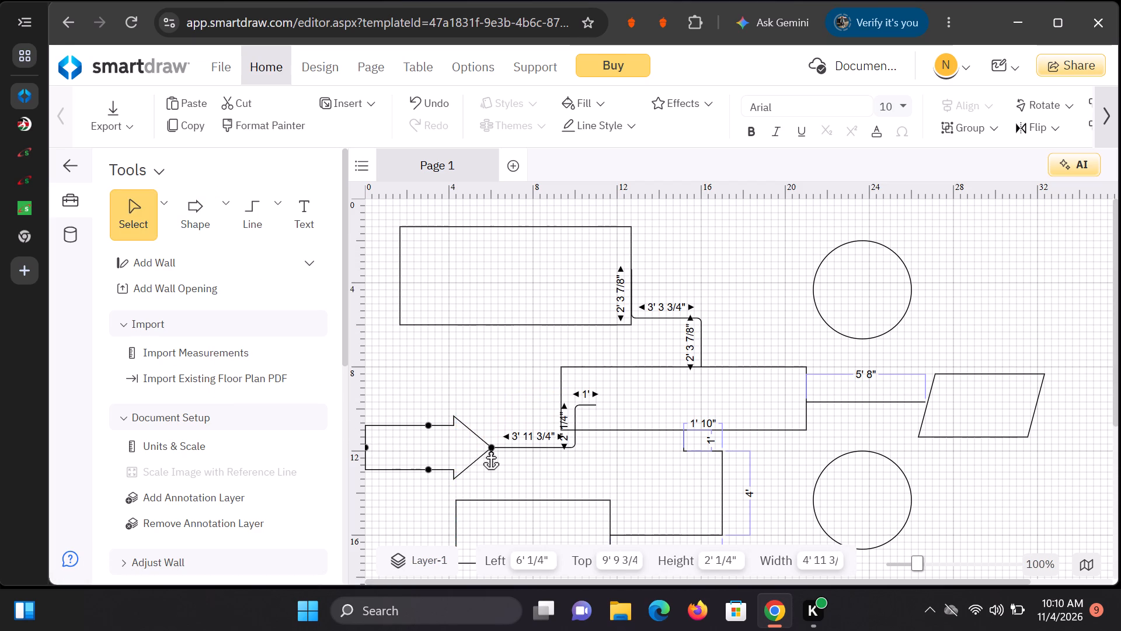
left_click_drag(490, 449, 486, 409)
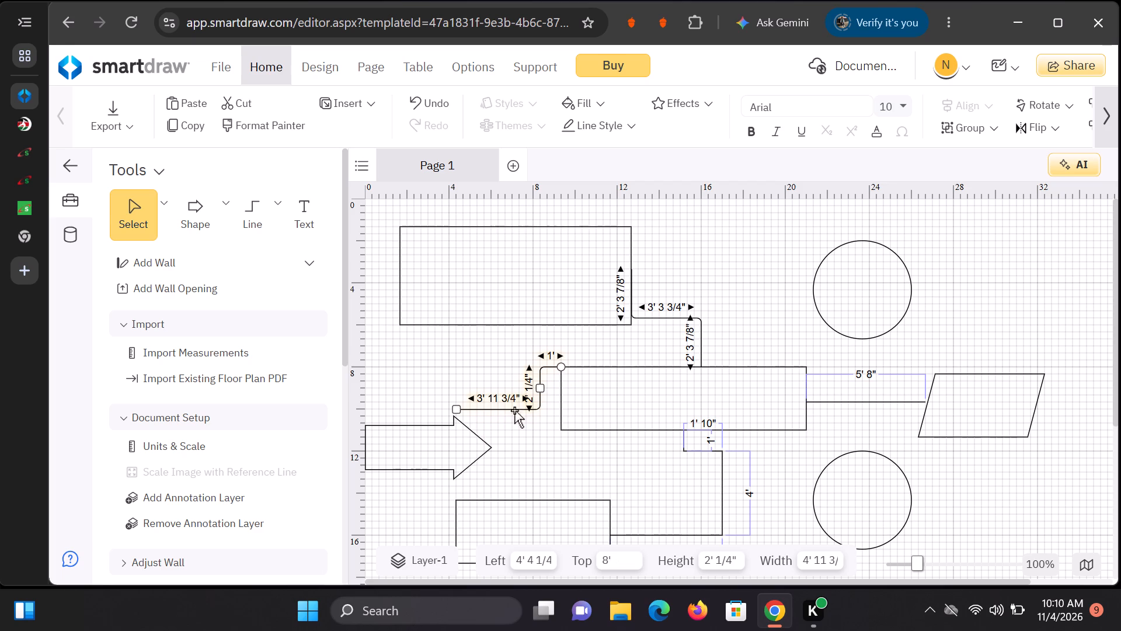
Reshape the stepped connector by its free end to about 3' 8" wide and 2' 4" high.
left_click_drag(455, 406, 492, 416)
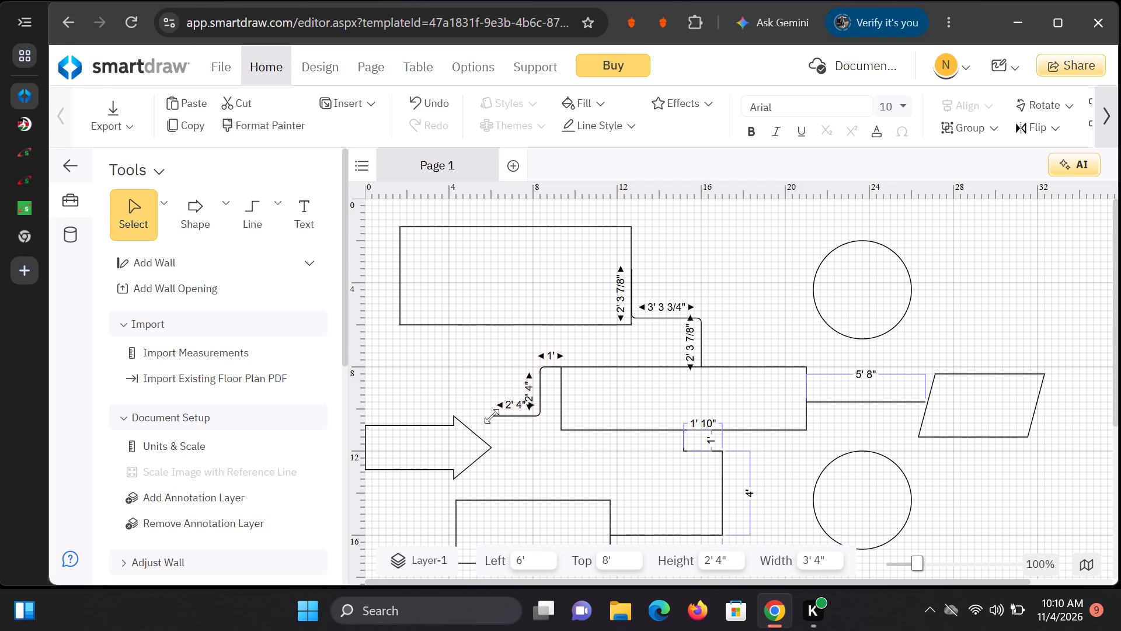
left_click_drag(492, 416, 497, 445)
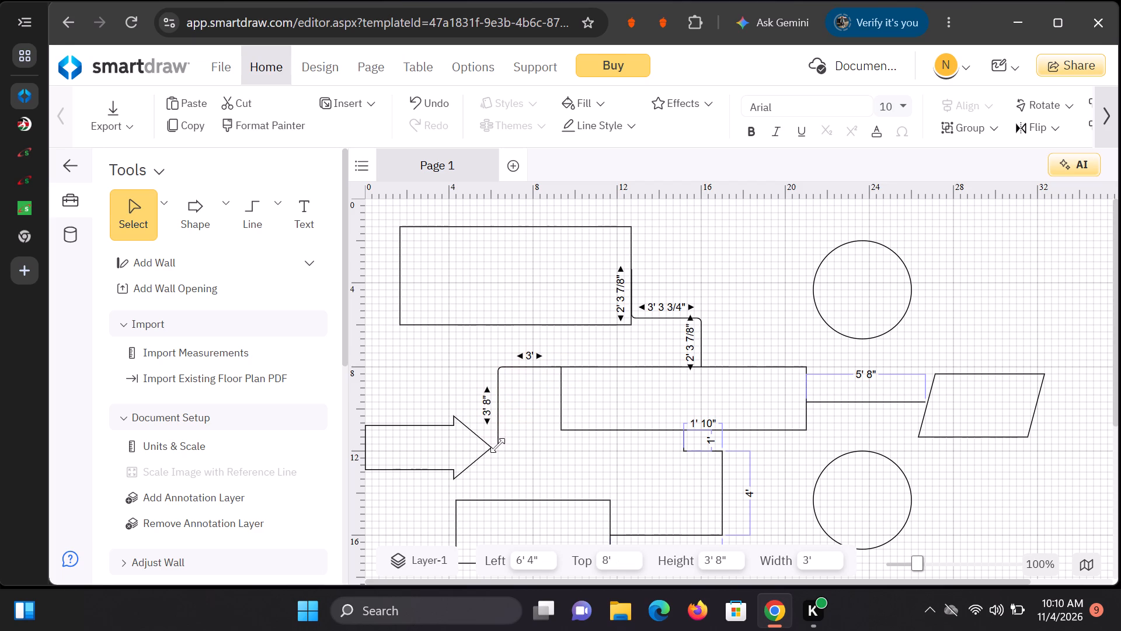
left_click_drag(497, 445, 491, 422)
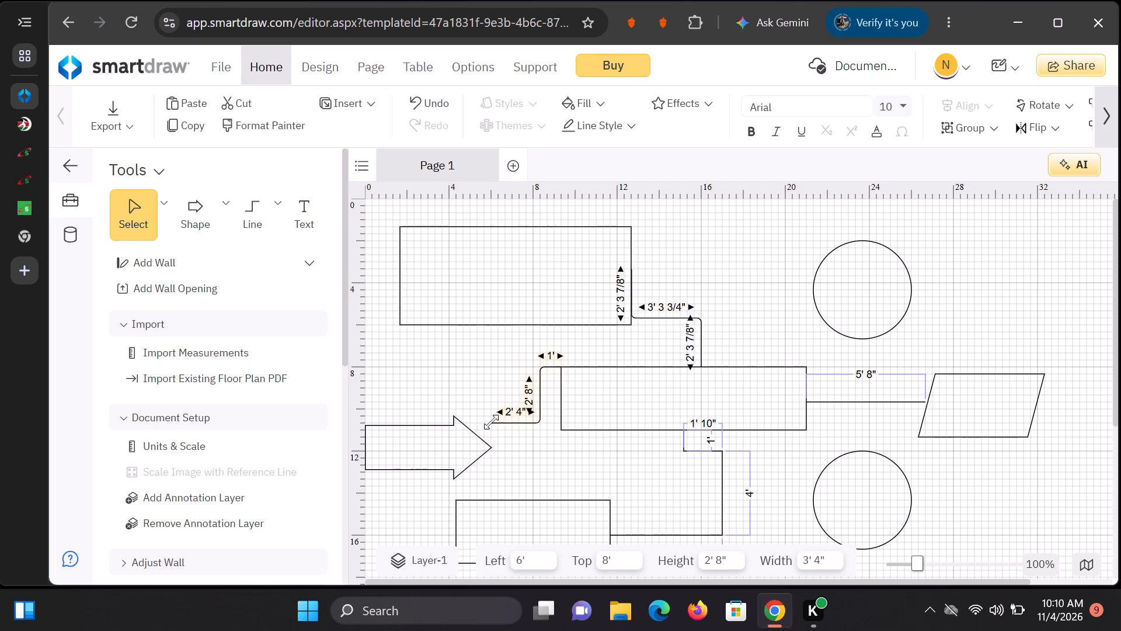
left_click_drag(491, 422, 485, 415)
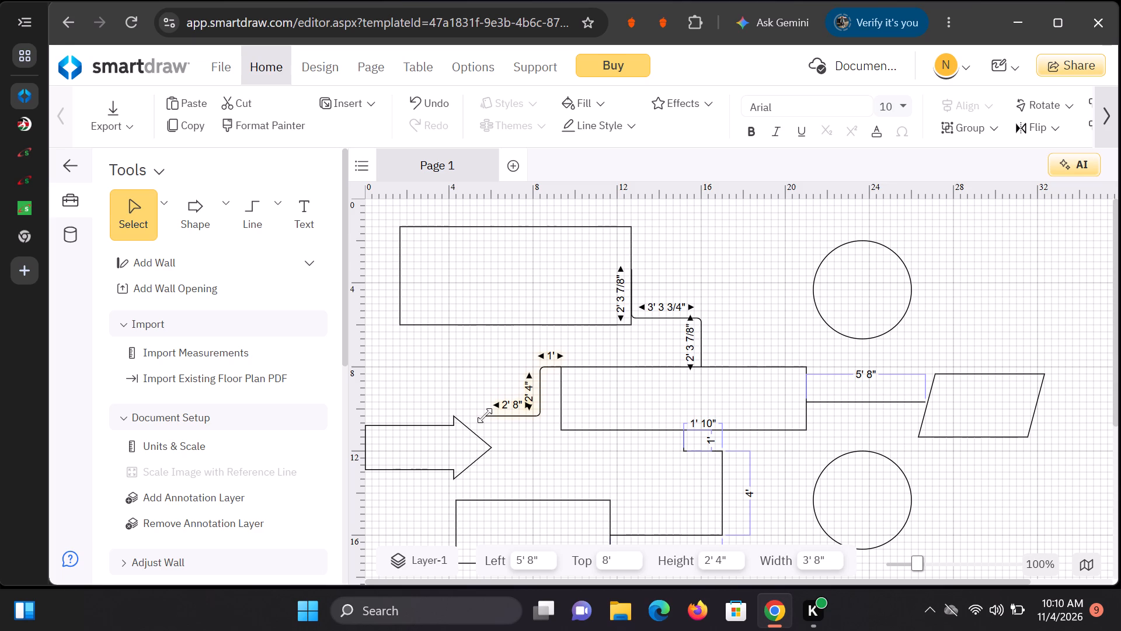
left_click_drag(485, 415, 486, 415)
Move the arrow shape up to 0 left and 9' top so its tip reaches the stepped connector's free end.
left_click_drag(422, 455, 426, 442)
left_click_drag(426, 442, 430, 420)
left_click_drag(417, 427, 417, 415)
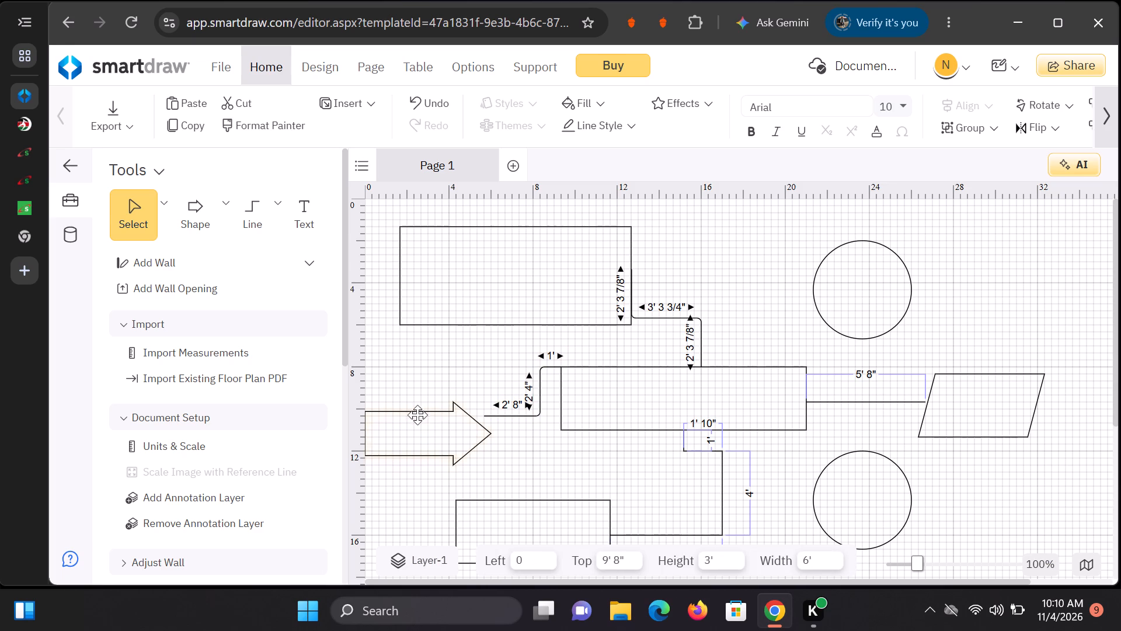
left_click_drag(417, 415, 414, 392)
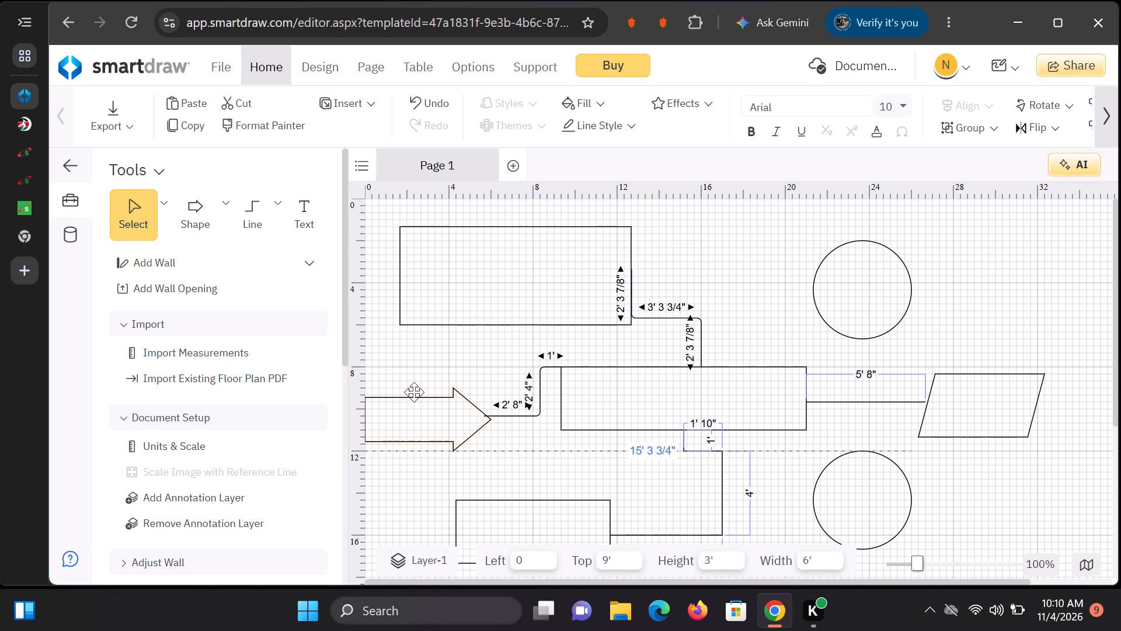
left_click_drag(414, 392, 413, 394)
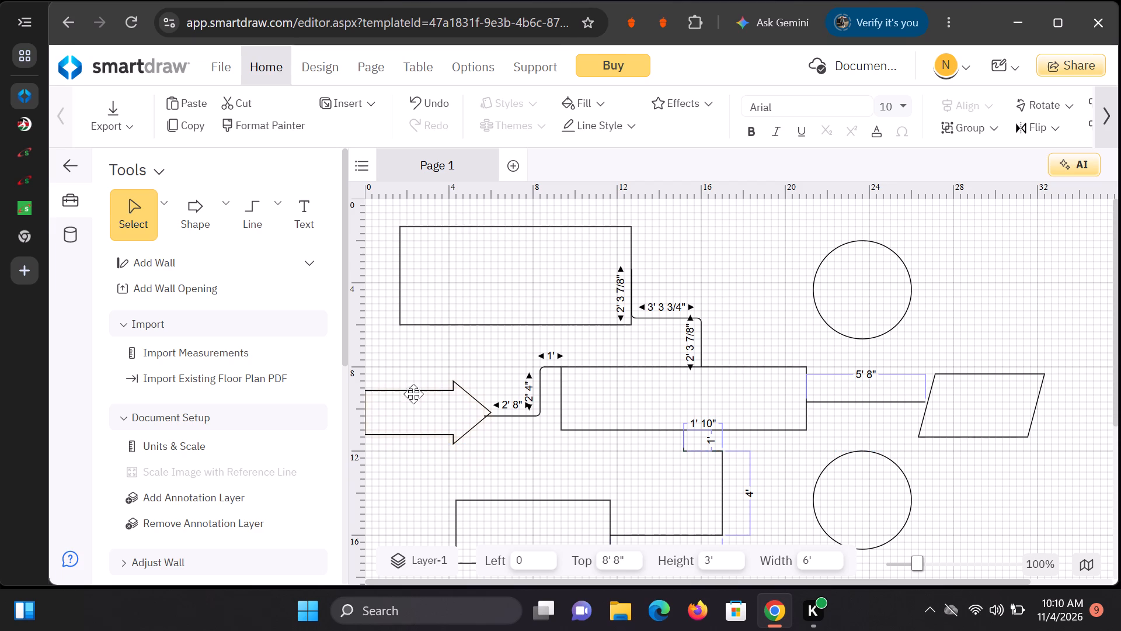
left_click_drag(413, 394, 404, 392)
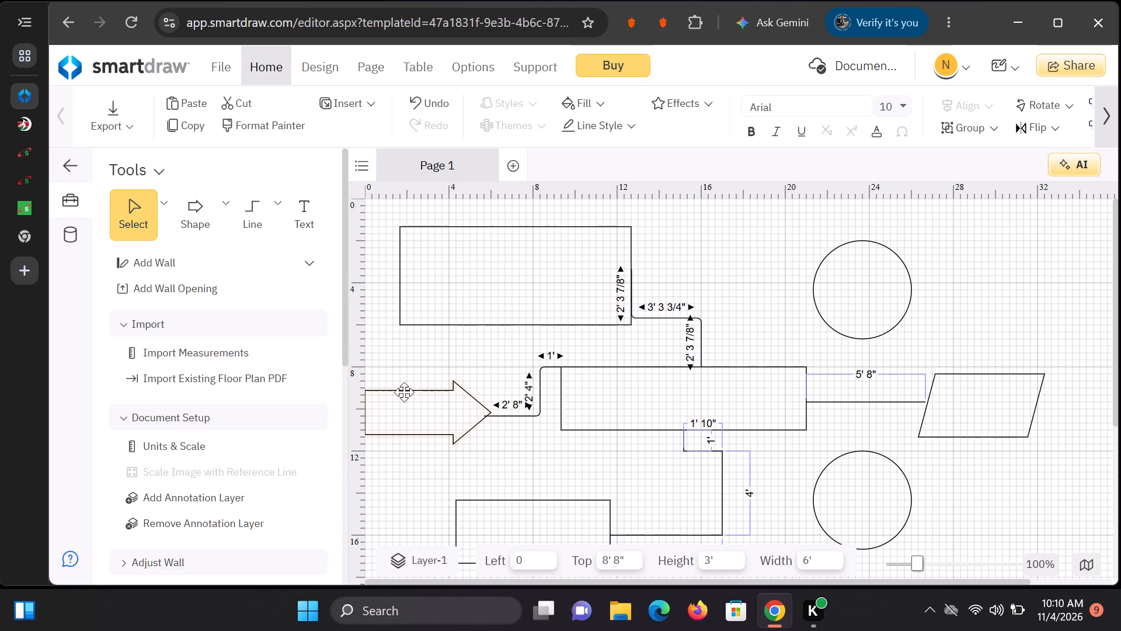
left_click_drag(404, 392, 396, 394)
left_click_drag(396, 394, 392, 394)
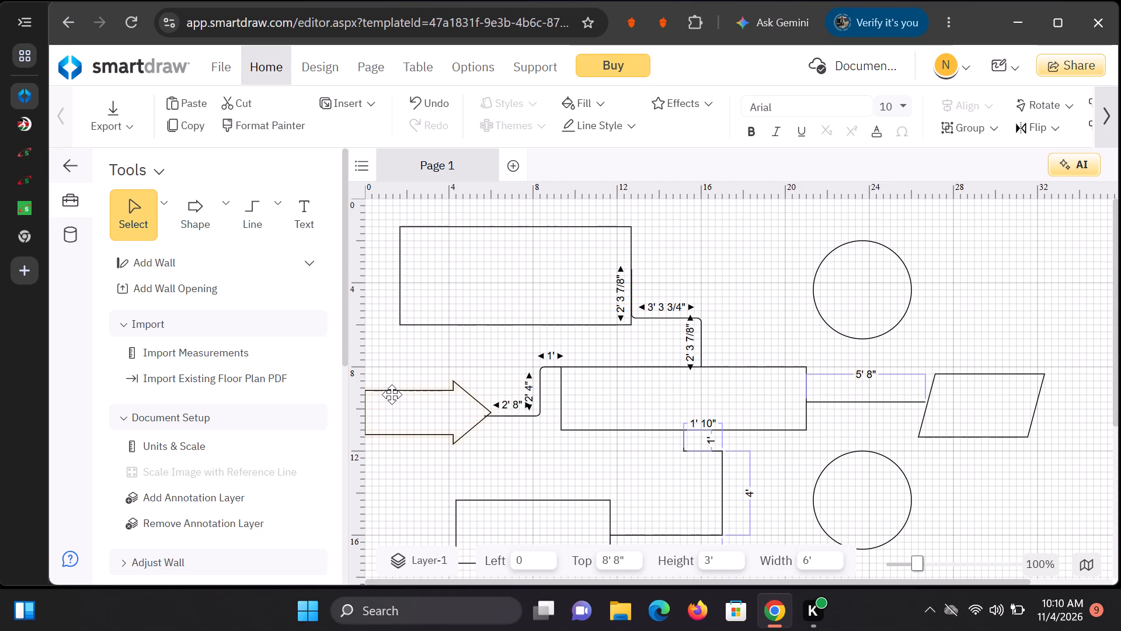
left_click_drag(392, 394, 397, 394)
left_click_drag(397, 394, 385, 394)
left_click_drag(385, 394, 364, 396)
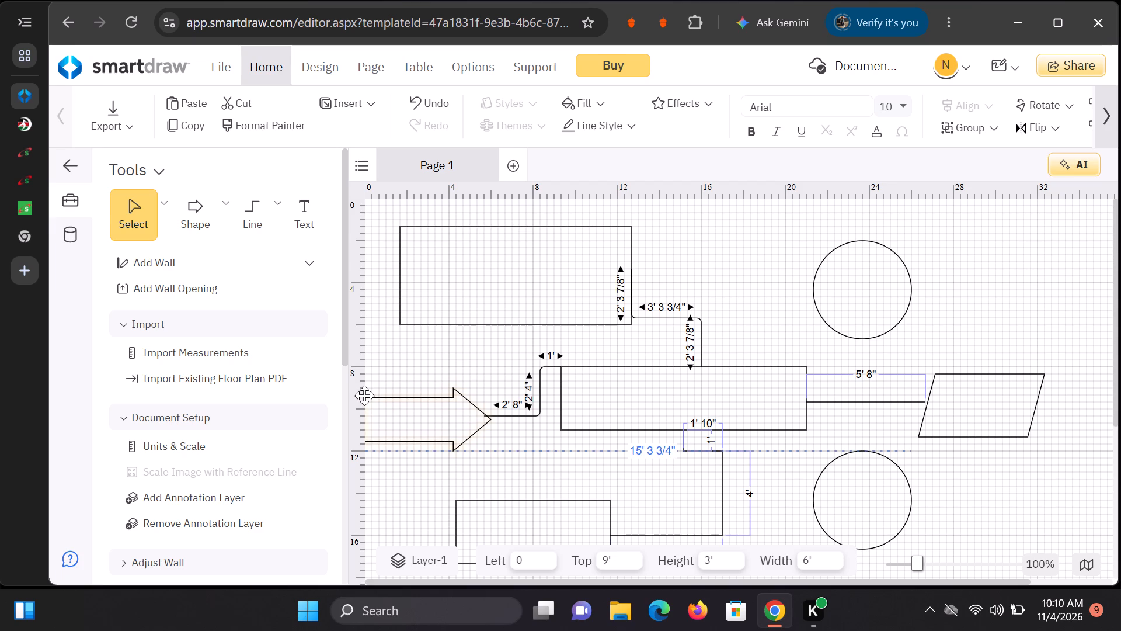
left_click_drag(364, 396, 357, 396)
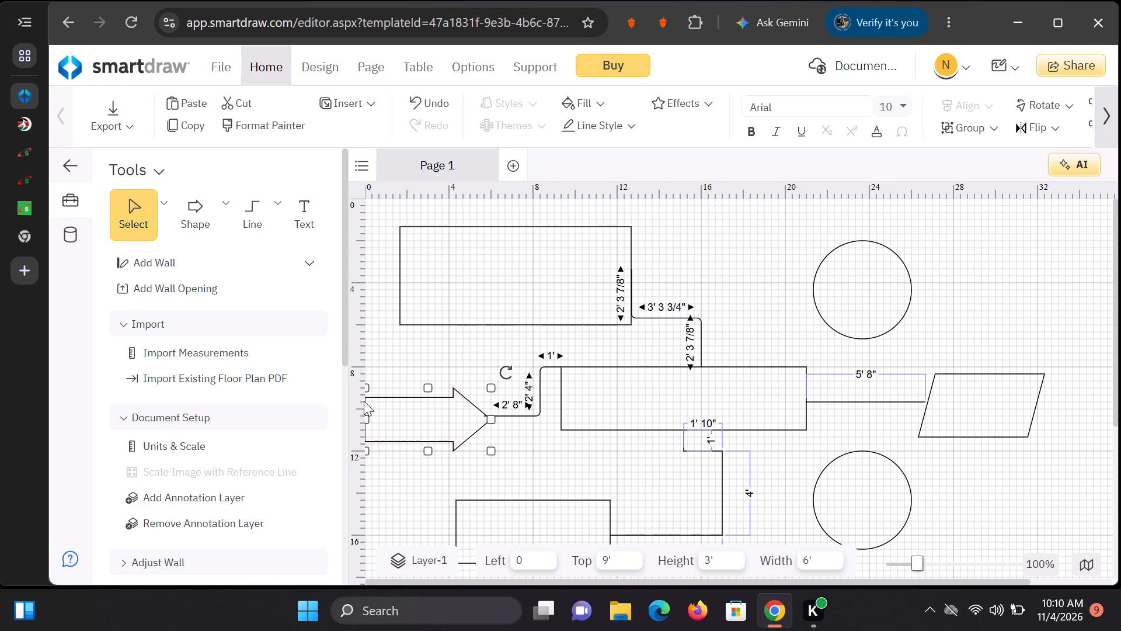
Attach the stepped connector's free end to the arrow's tip, making the connector 3' 4" wide and 2' 6" high.
left_click(510, 415)
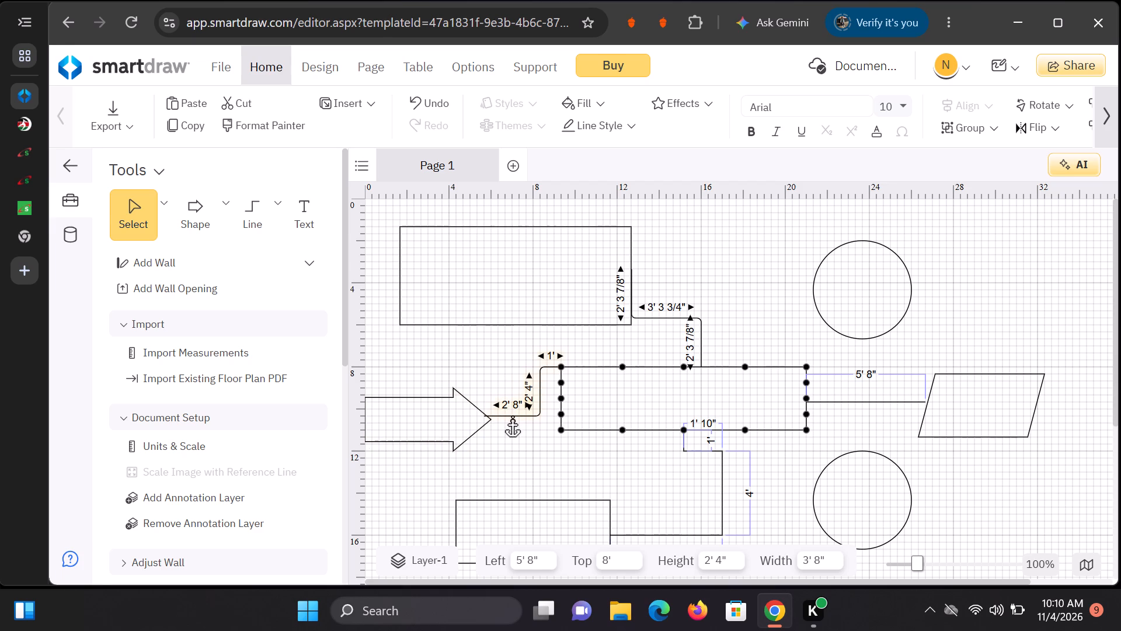
left_click(512, 416)
left_click(481, 414)
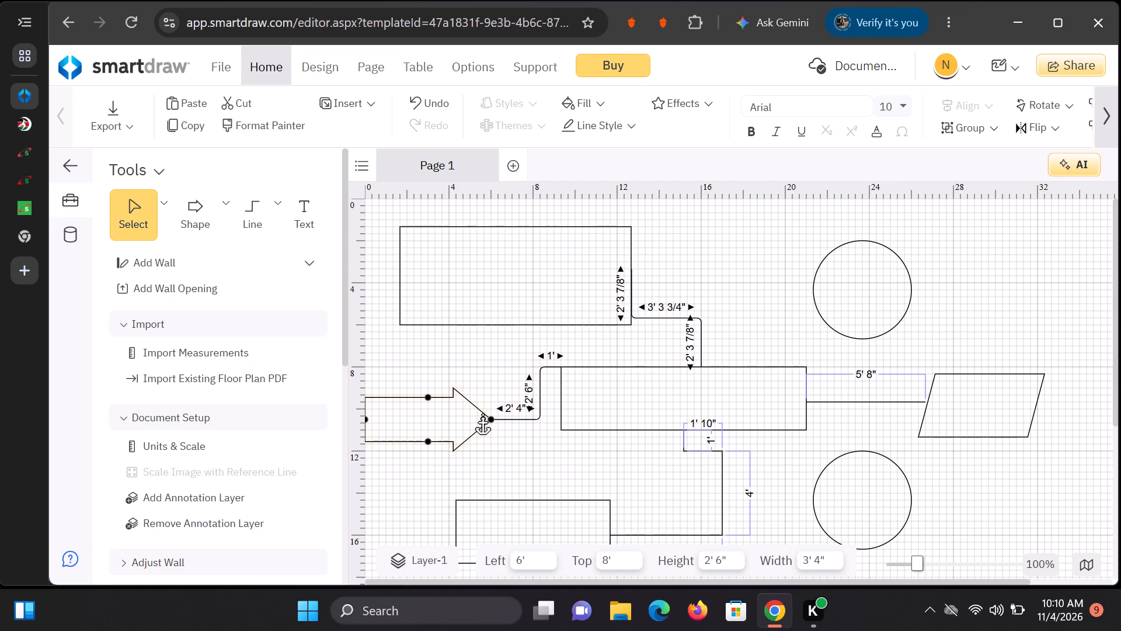
left_click(499, 360)
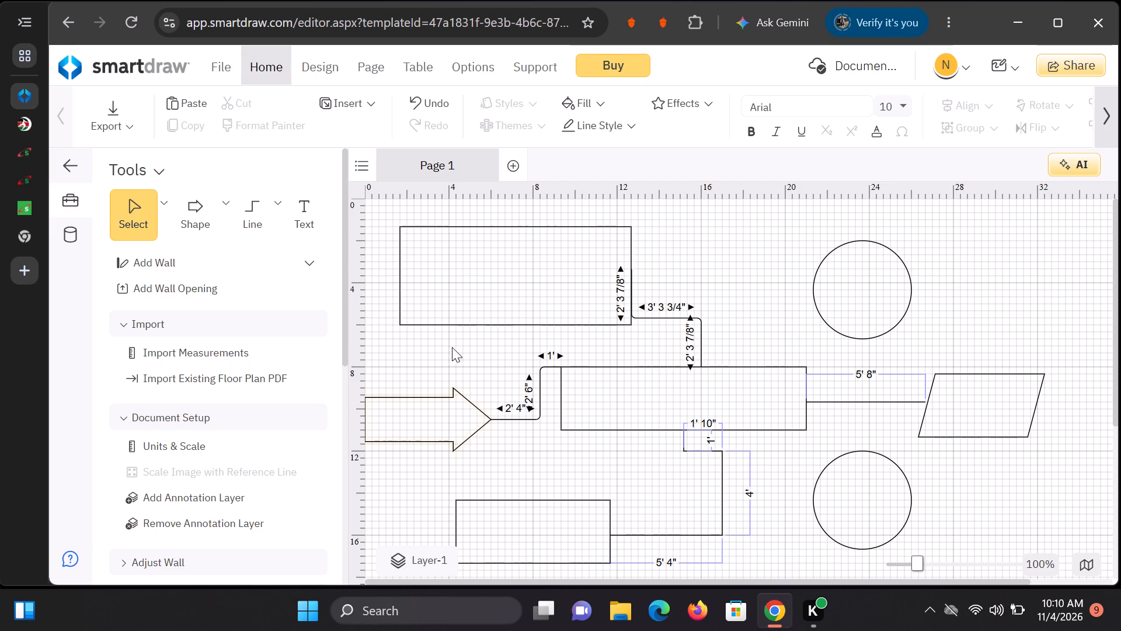
Draw a straight line about 2' 4" long from the arrowhead's lower corner to the lower rectangle's upper-left corner.
left_click(276, 207)
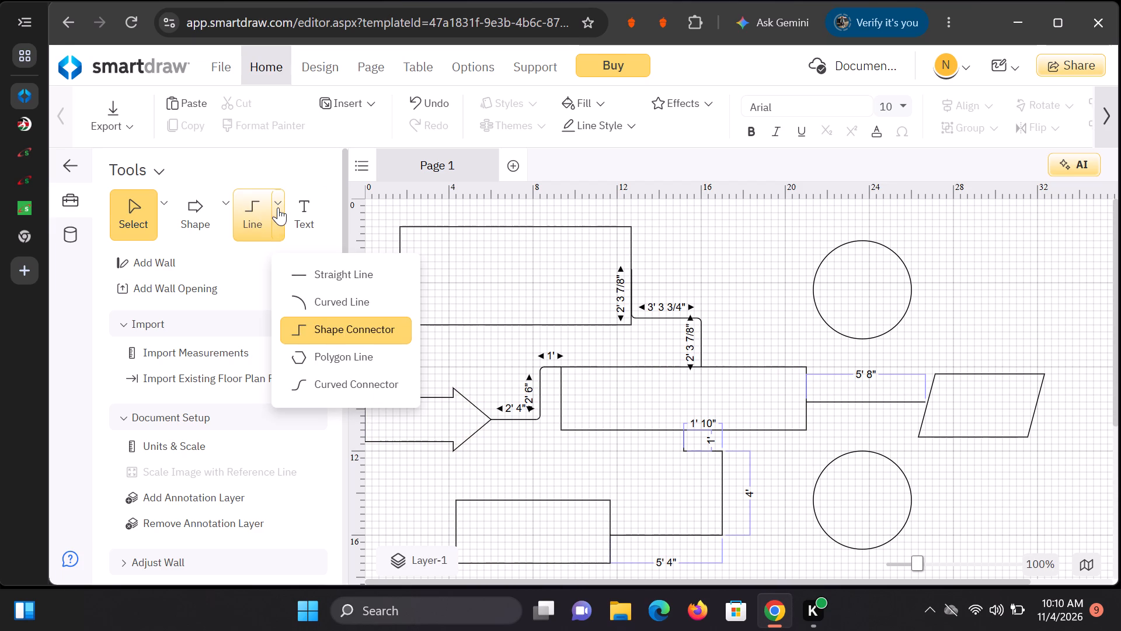
left_click(335, 268)
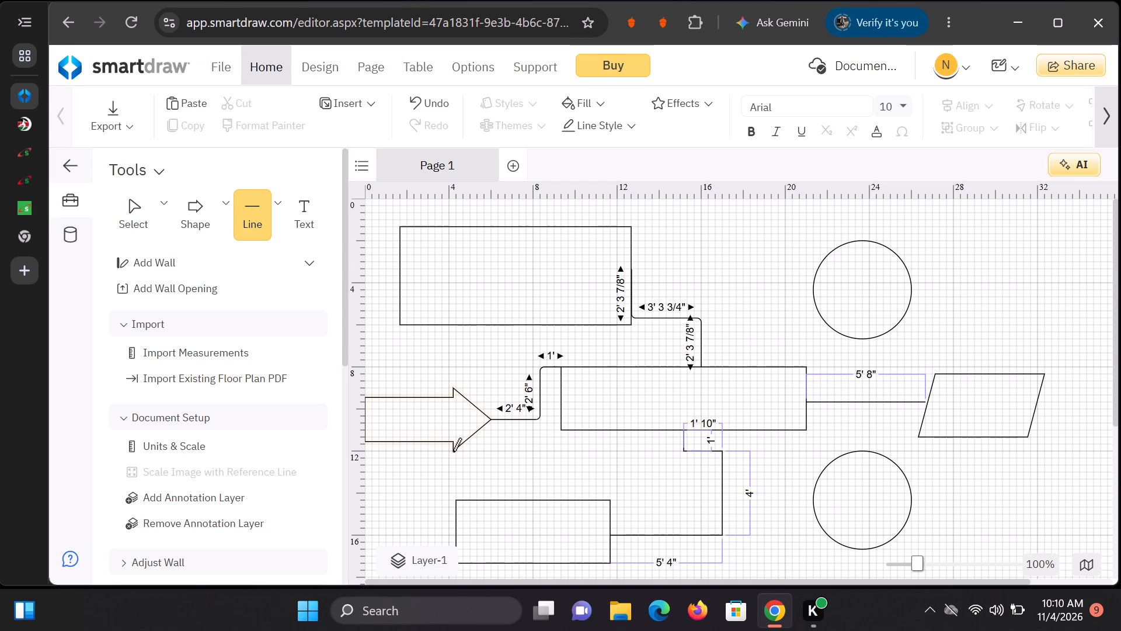
left_click_drag(453, 452, 457, 498)
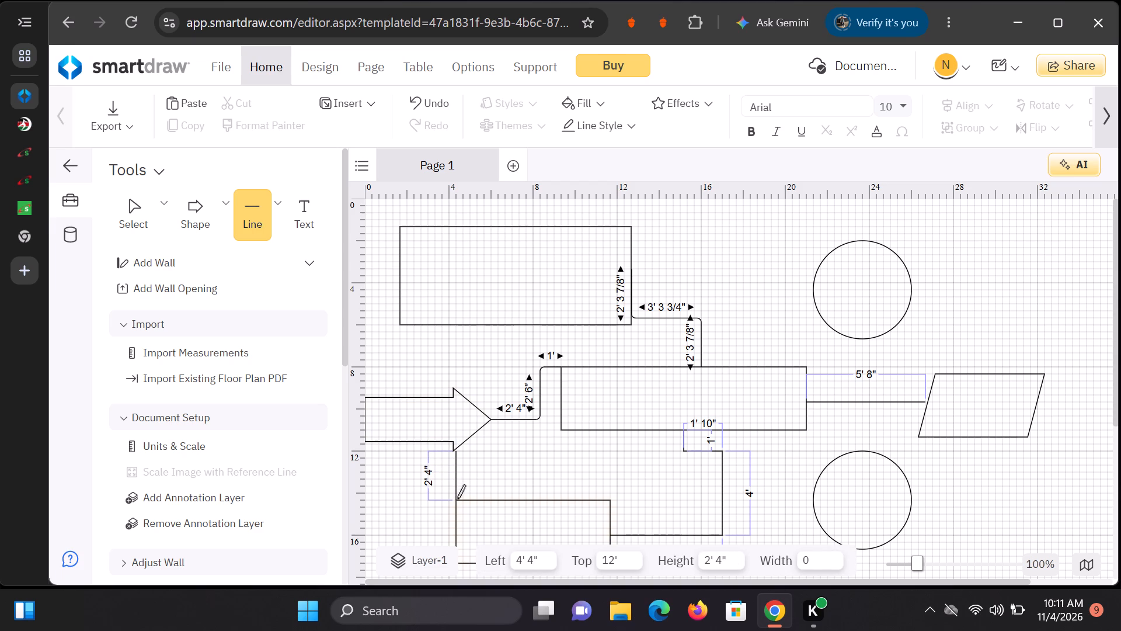
left_click_drag(457, 498, 457, 499)
left_click(457, 453)
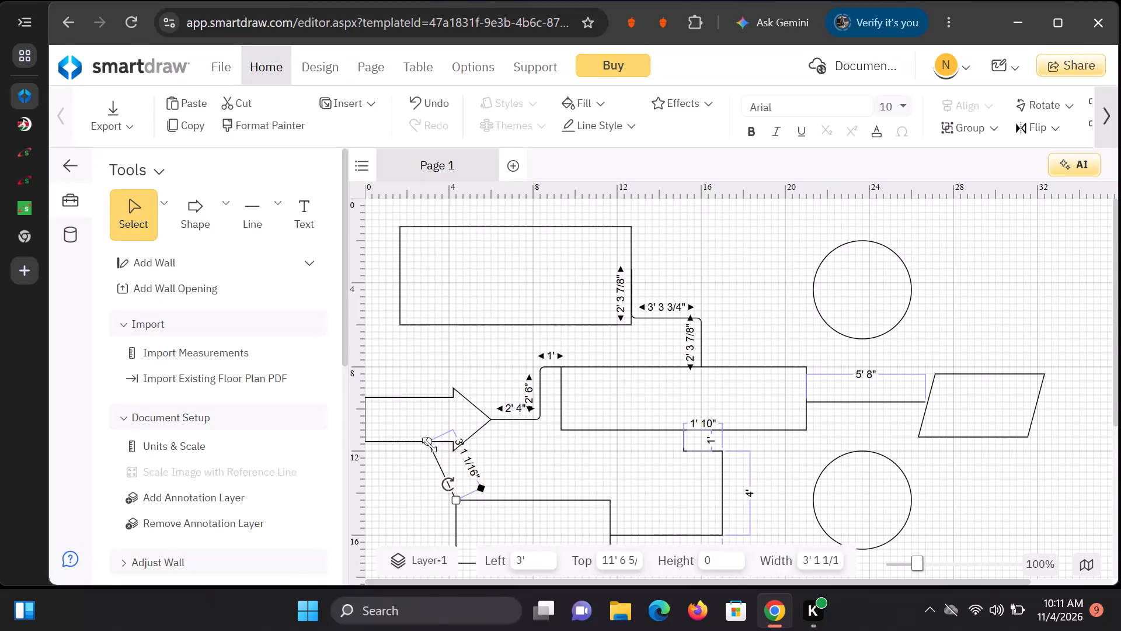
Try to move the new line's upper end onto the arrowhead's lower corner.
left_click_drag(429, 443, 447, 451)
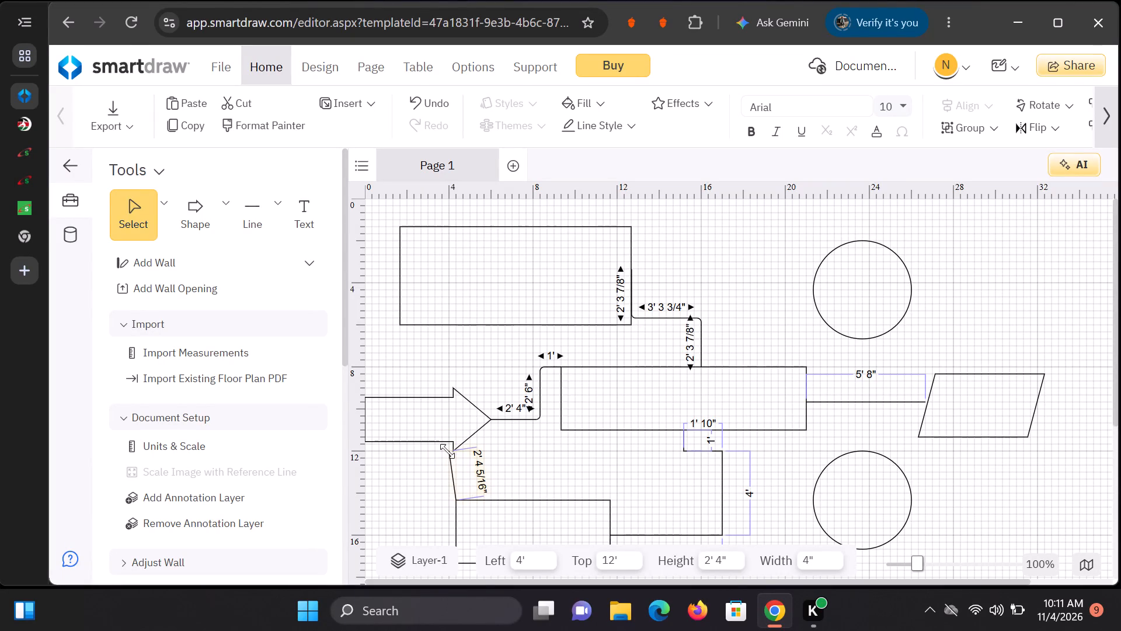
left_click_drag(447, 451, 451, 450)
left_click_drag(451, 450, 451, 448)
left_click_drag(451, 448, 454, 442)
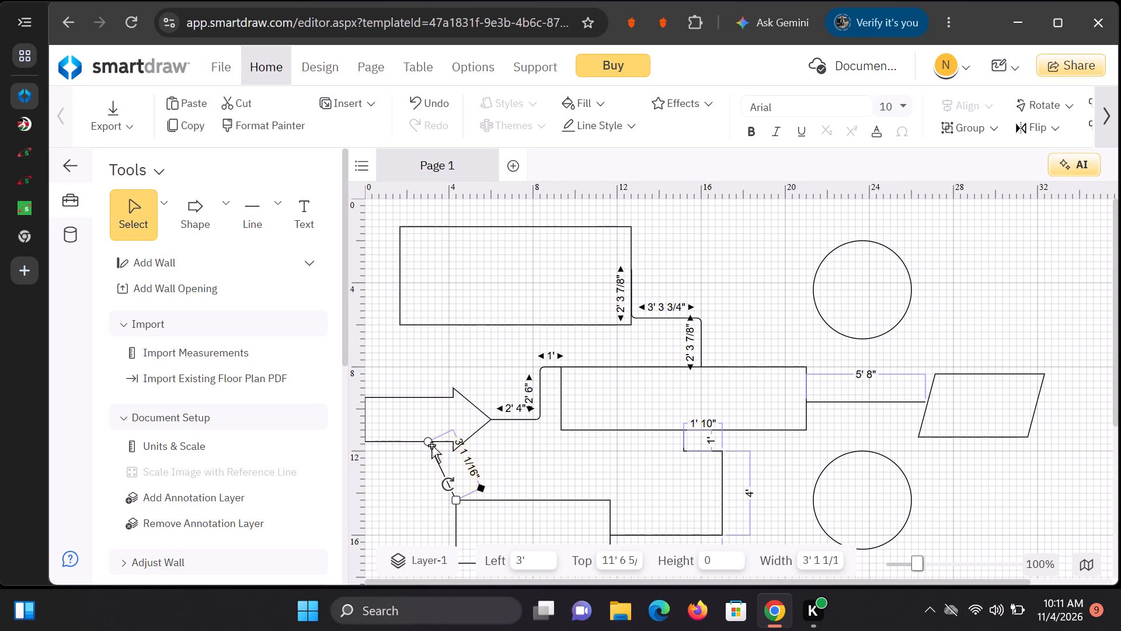
Attach the line's upper end to the arrow's lower-left tail corner, making the line 5' 1 13/16" long.
left_click_drag(429, 443, 382, 445)
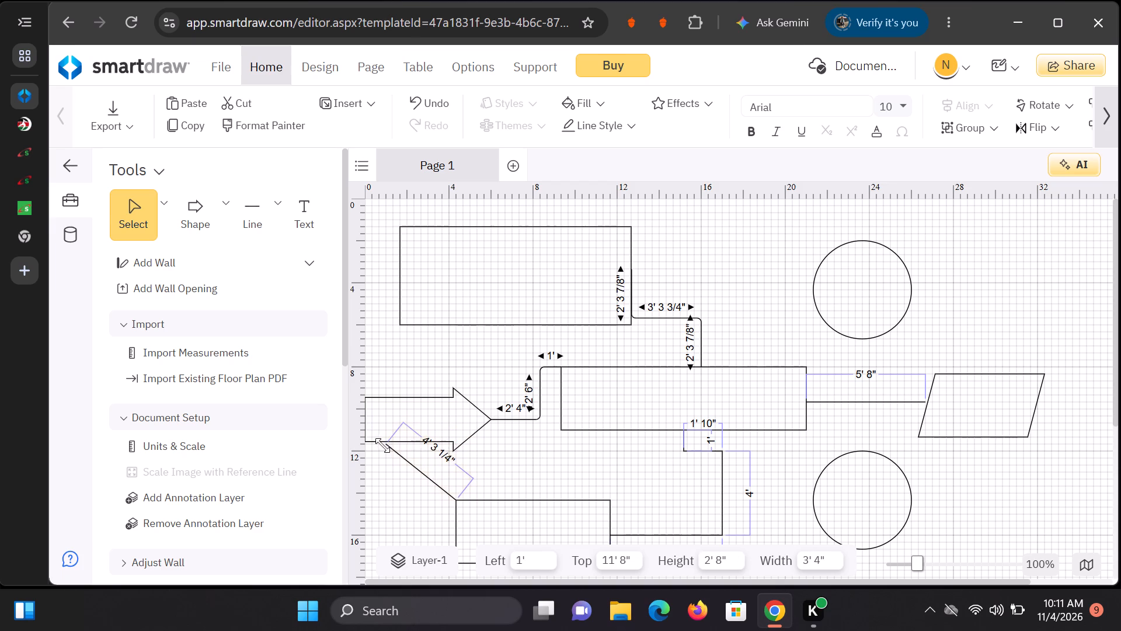
left_click_drag(382, 445, 365, 445)
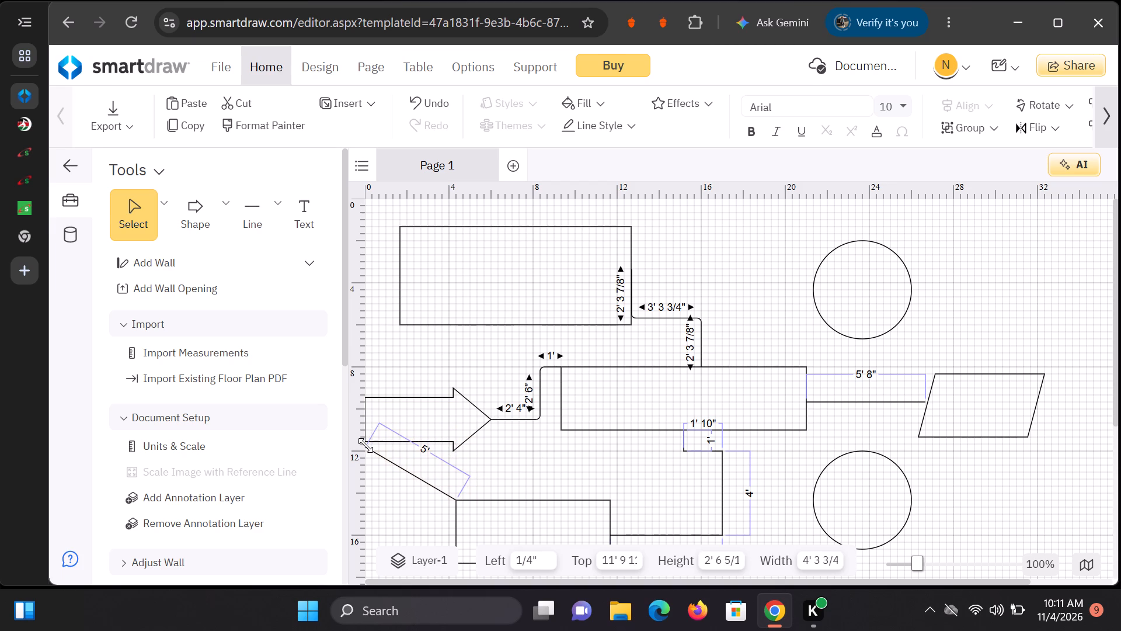
left_click_drag(365, 445, 364, 441)
left_click(500, 445)
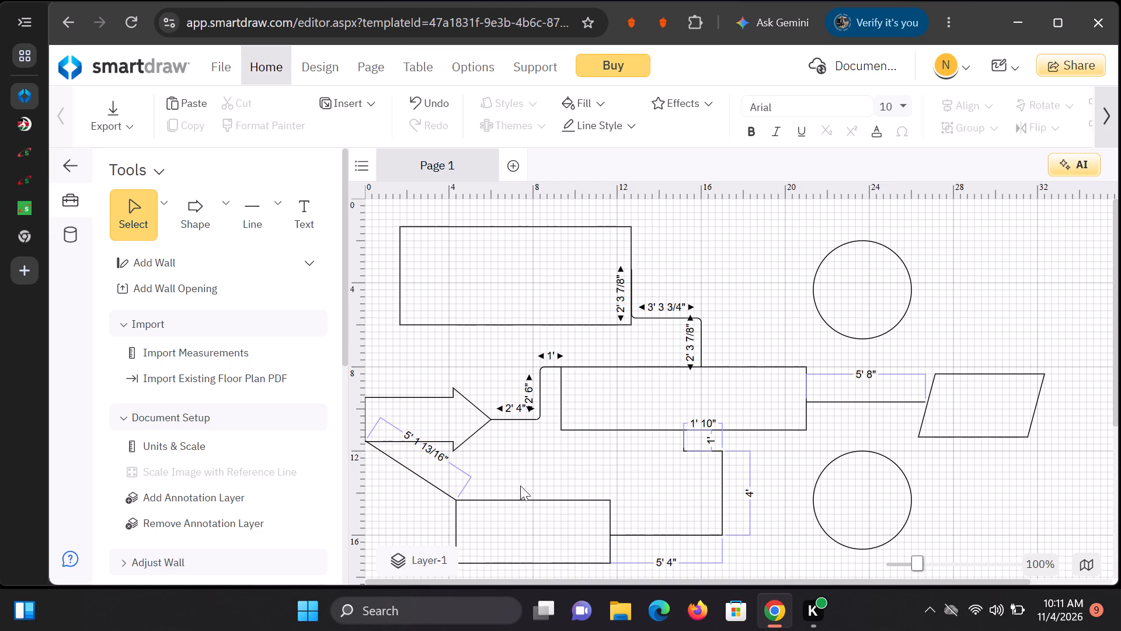
left_click(549, 474)
Place a diamond shape below the lower rectangle and enlarge it to 11' wide and 3' 8" high.
scroll(897, 358, "up", 1)
scroll(796, 376, "up", 2)
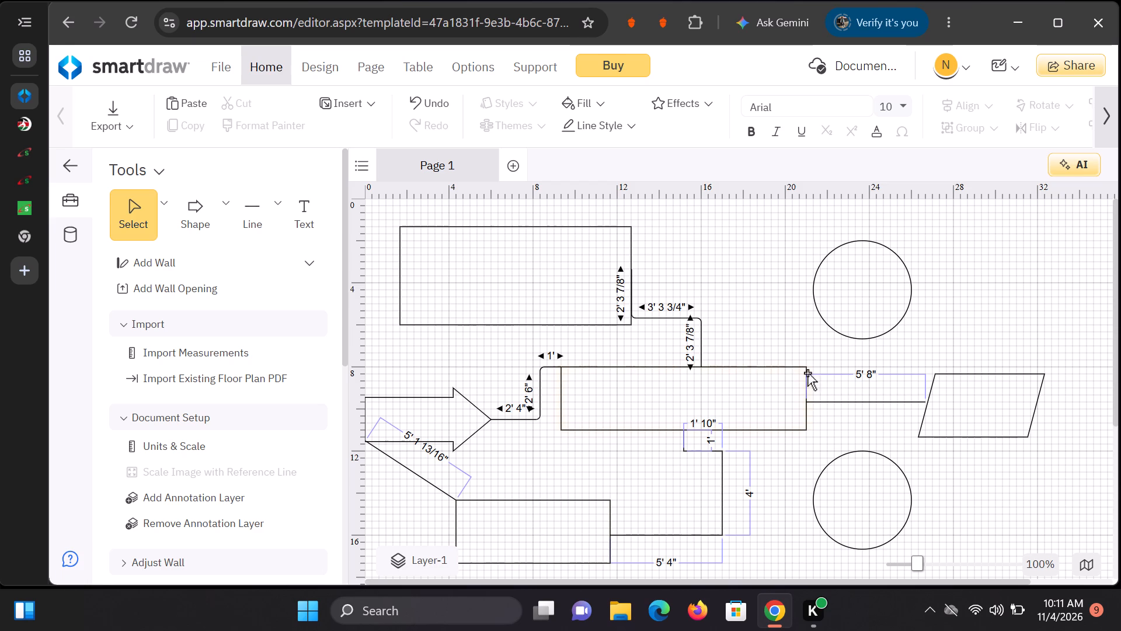
scroll(807, 373, "down", 2)
scroll(809, 373, "up", 2)
scroll(809, 384, "down", 2)
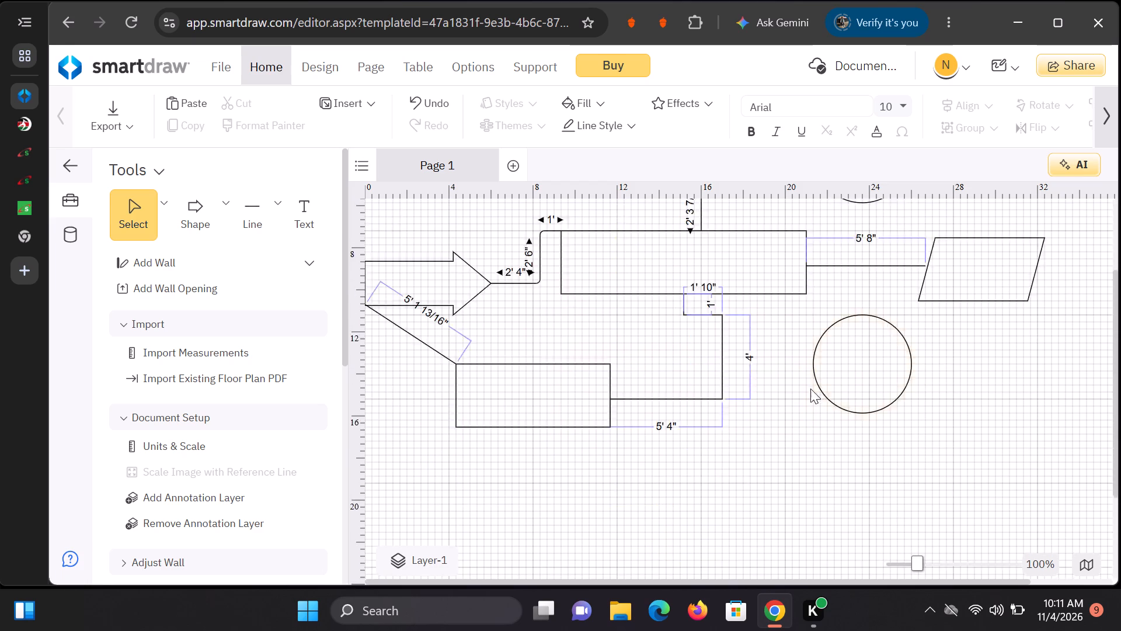
scroll(810, 389, "down", 4)
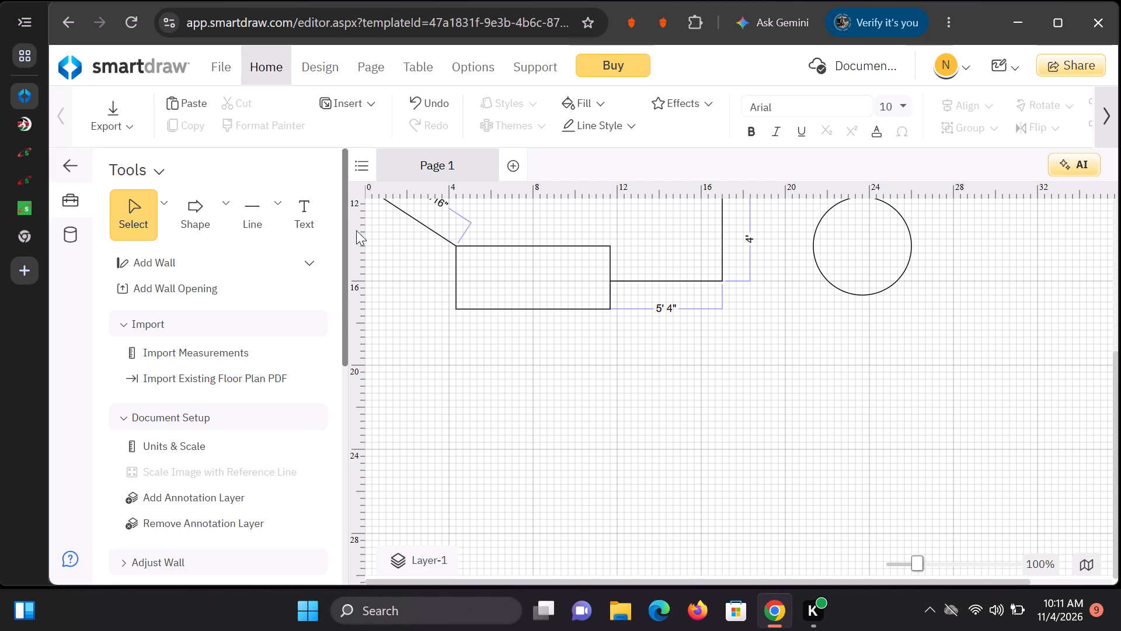
left_click(227, 222)
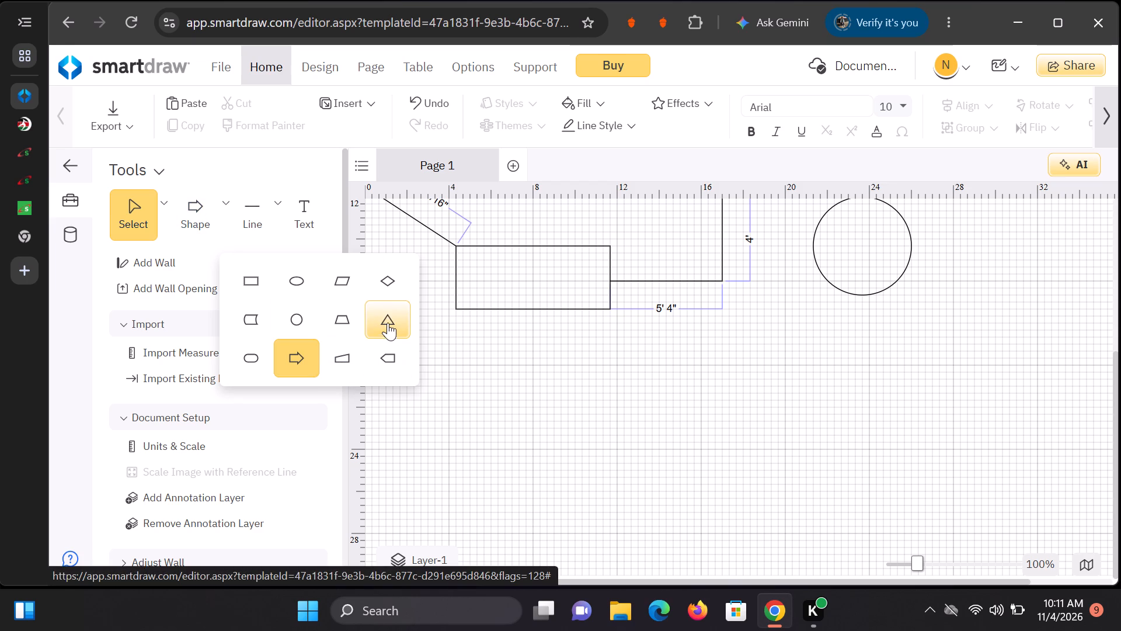
left_click(396, 287)
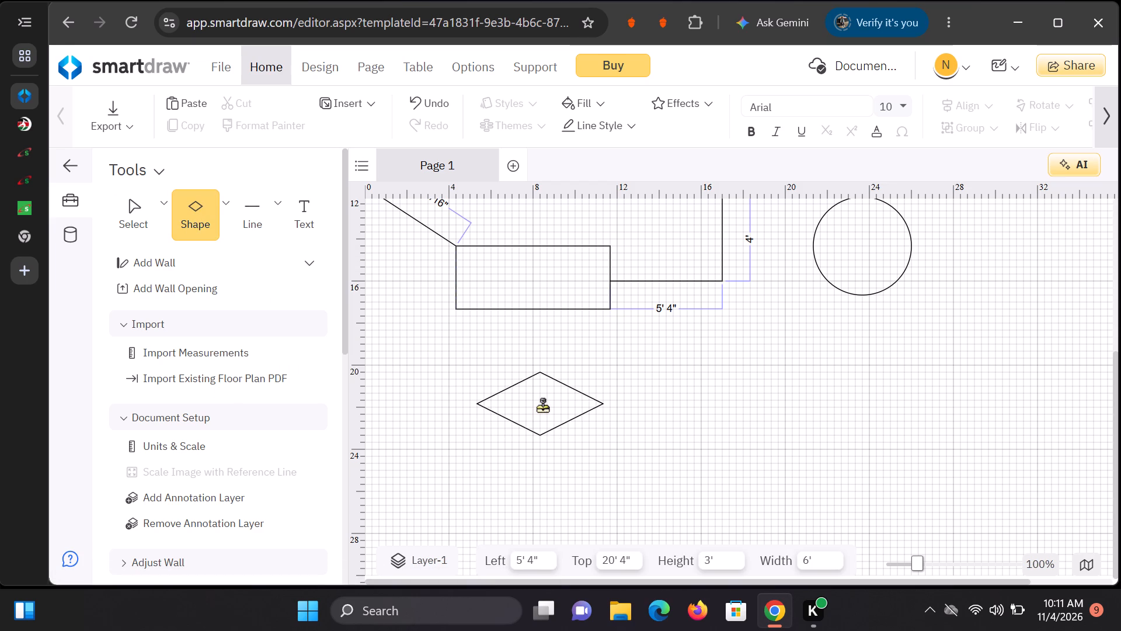
left_click(525, 440)
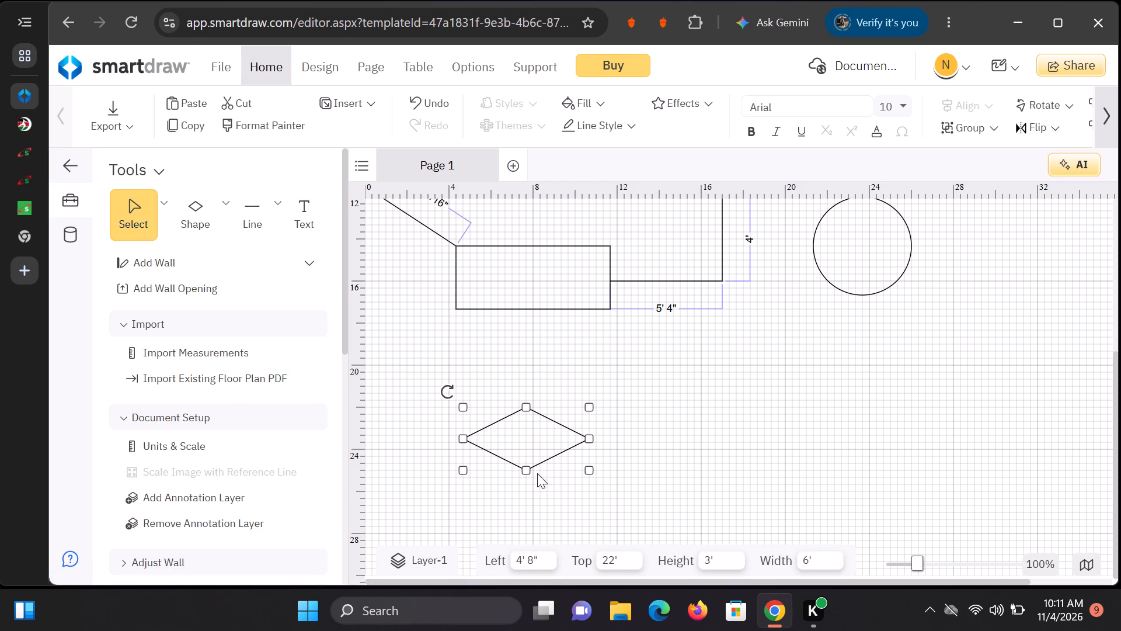
left_click_drag(589, 469, 694, 484)
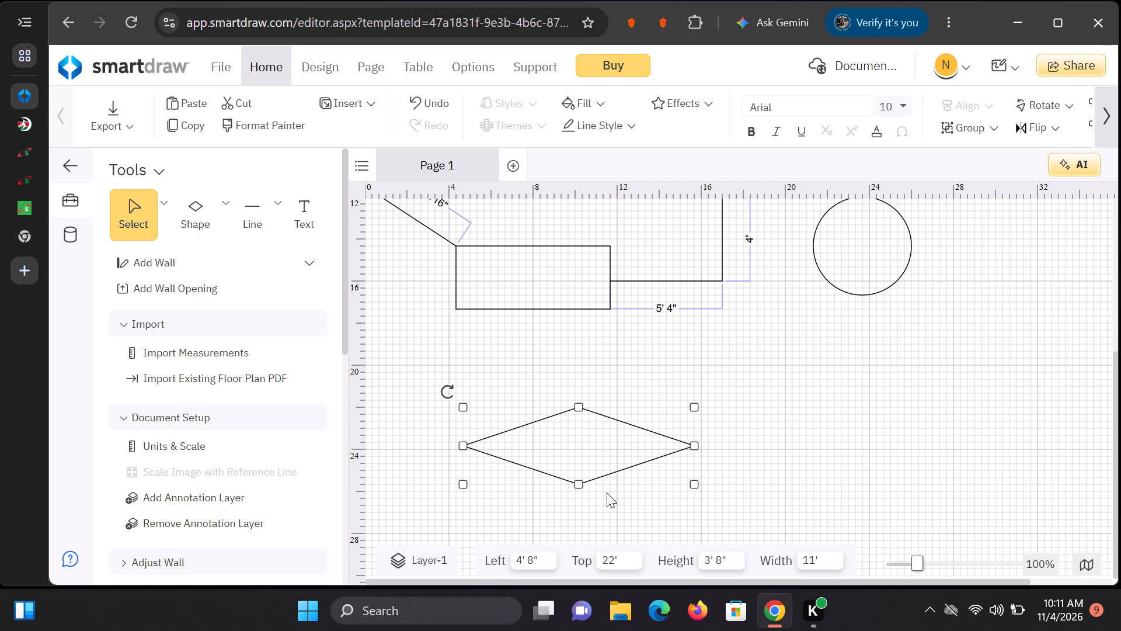
Move the diamond up to 4' 8" left and 21' 4" top, under the lower rectangle.
left_click_drag(577, 480, 600, 507)
left_click_drag(580, 484, 577, 498)
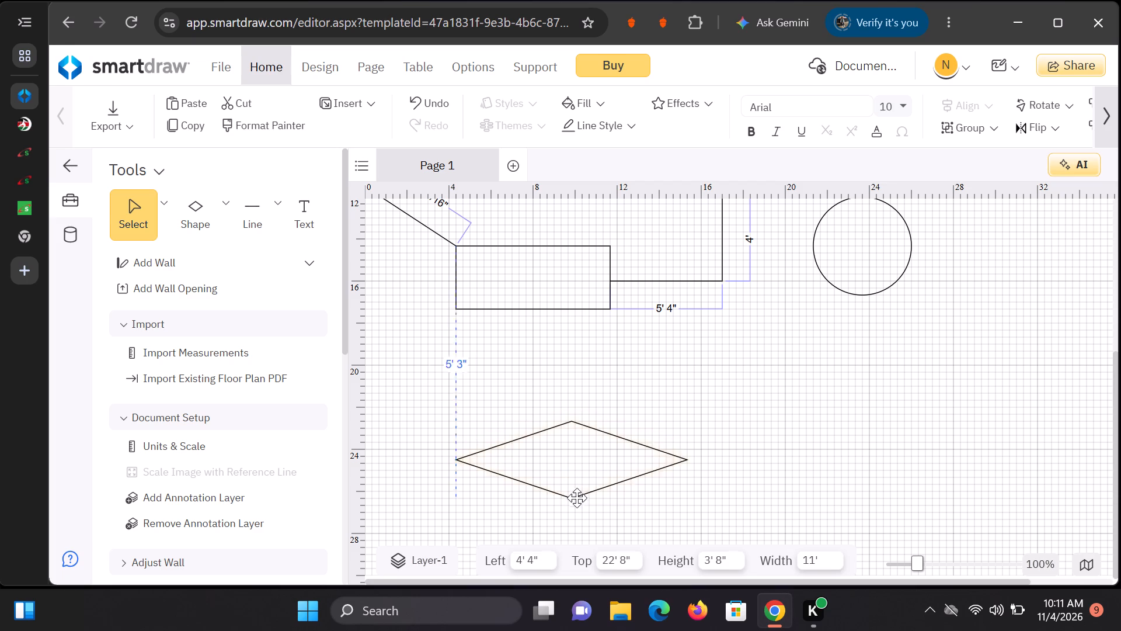
left_click_drag(577, 498, 579, 467)
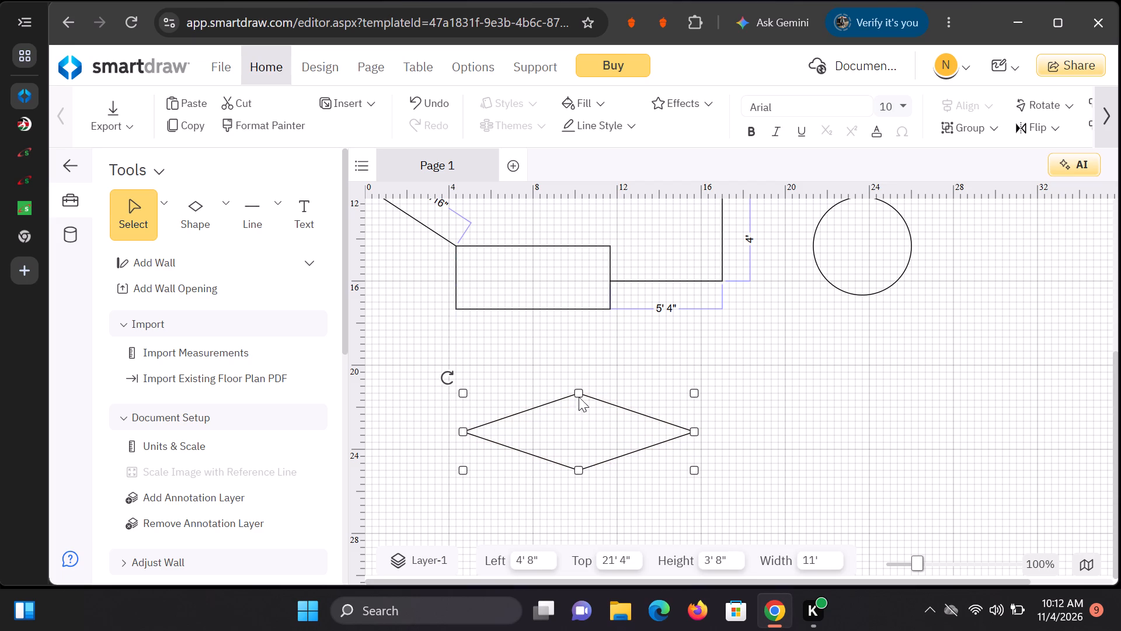
Draw a straight line 4' 3 1/4" long from the lower rectangle's lower-right corner to the diamond's top vertex.
scroll(798, 400, "up", 3)
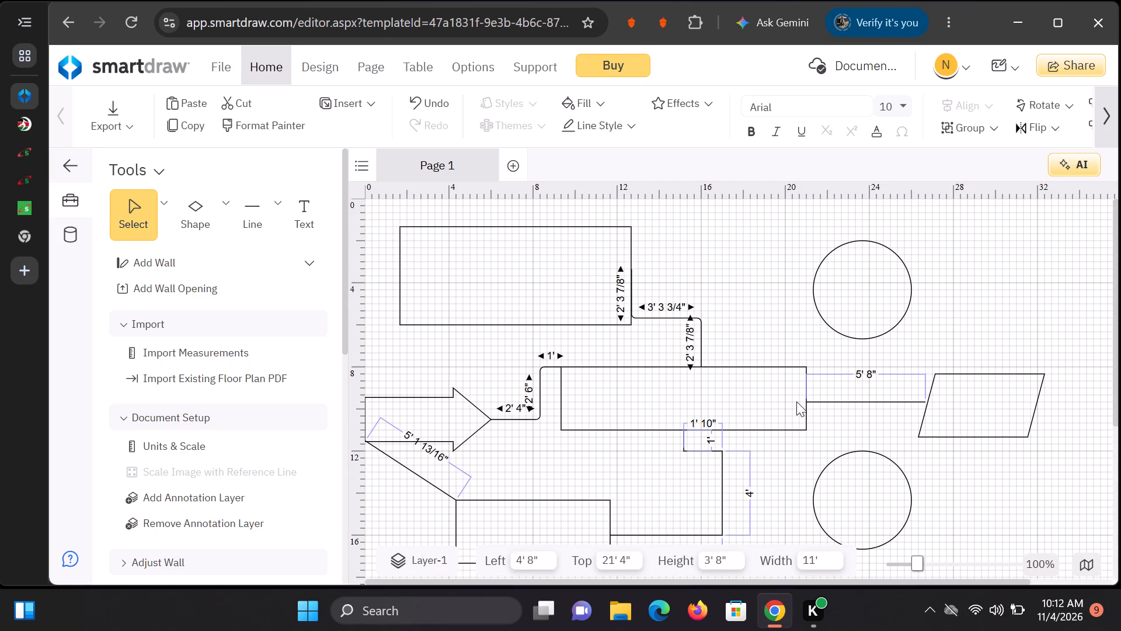
scroll(799, 408, "down", 1)
scroll(642, 341, "up", 1)
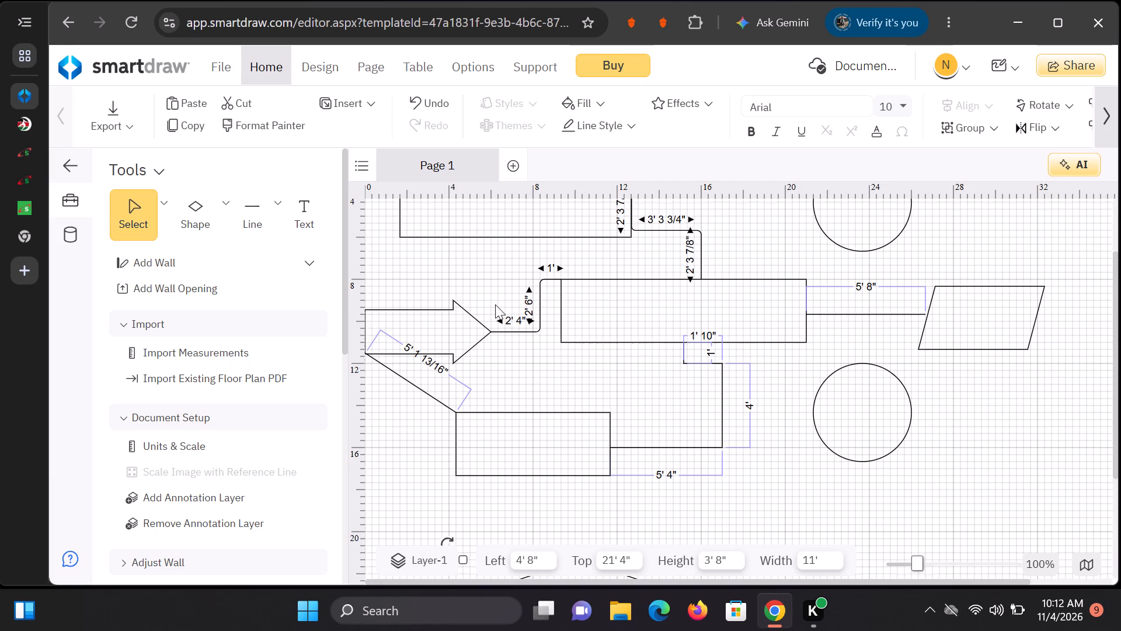
left_click(273, 212)
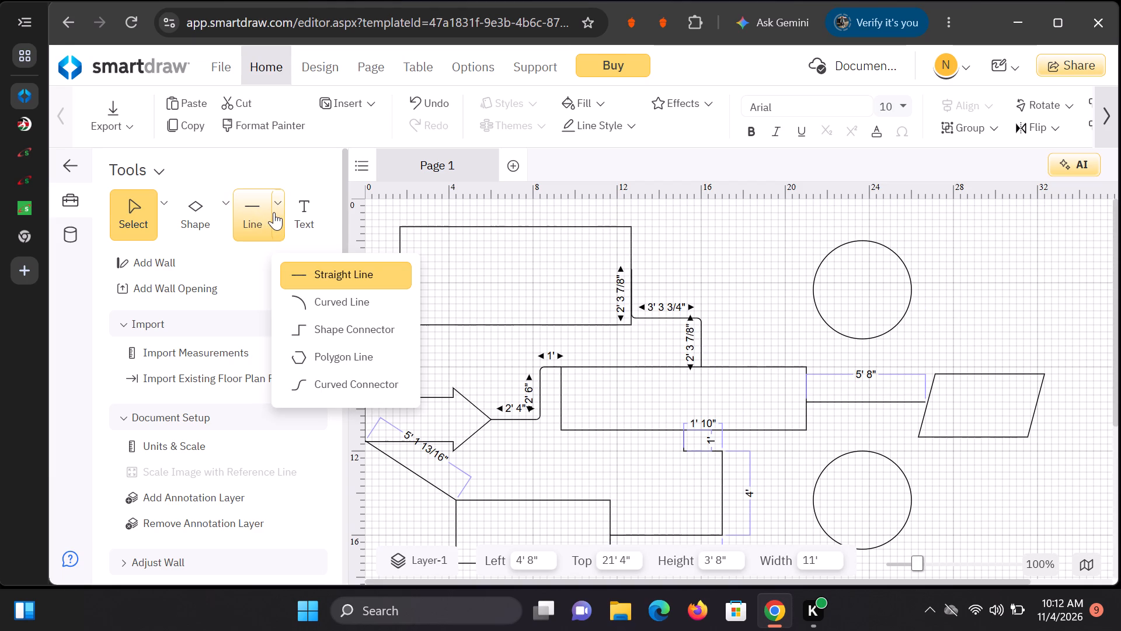
left_click(310, 276)
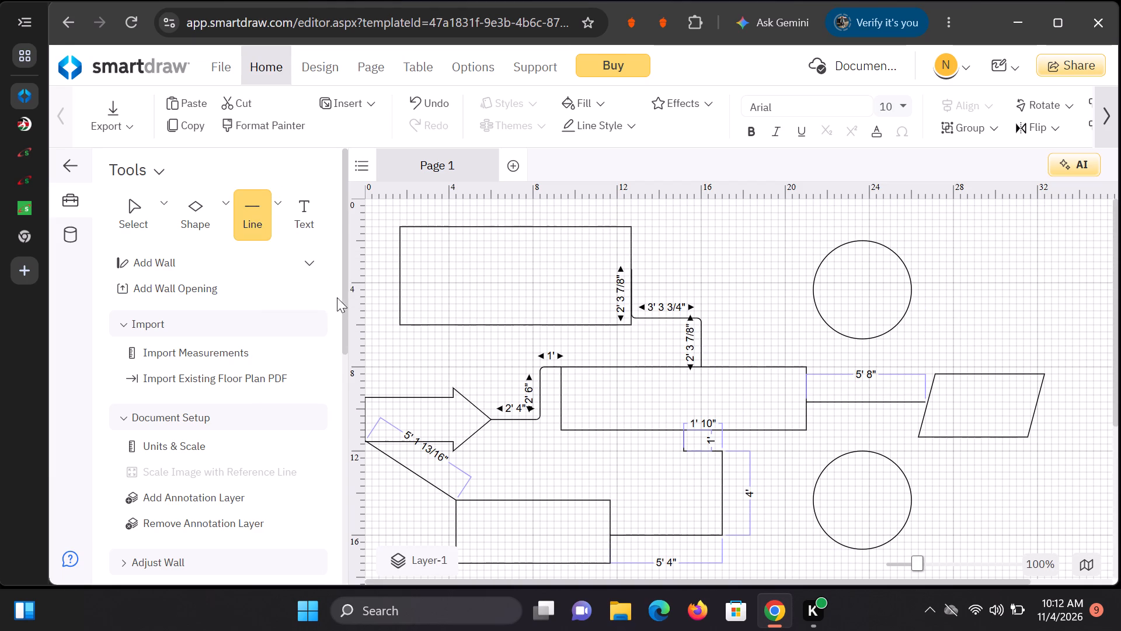
scroll(504, 290, "down", 2)
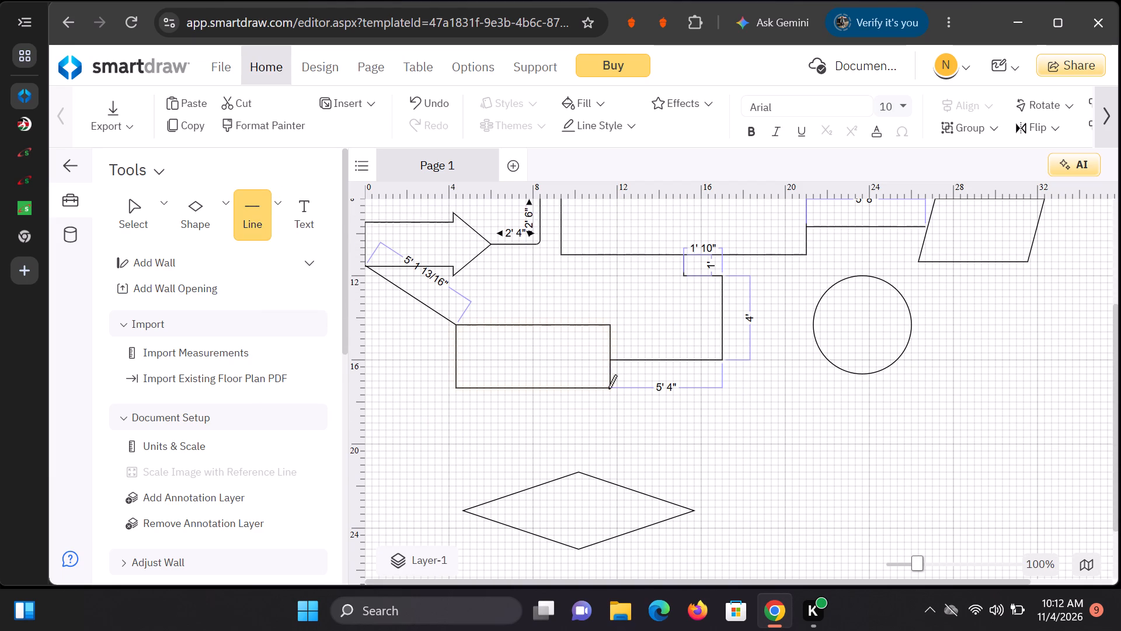
left_click_drag(608, 389, 576, 473)
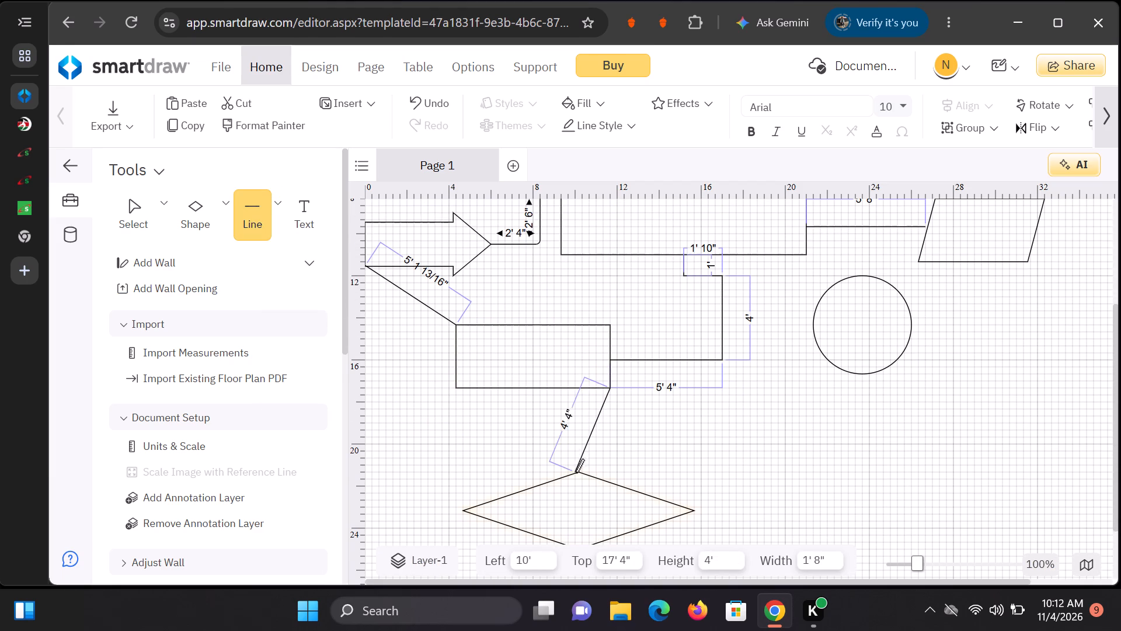
left_click_drag(576, 473, 576, 473)
Draw a straight line 6' 1/8" long from the lower rectangle's lower-left corner to the diamond's left vertex.
scroll(756, 435, "down", 1)
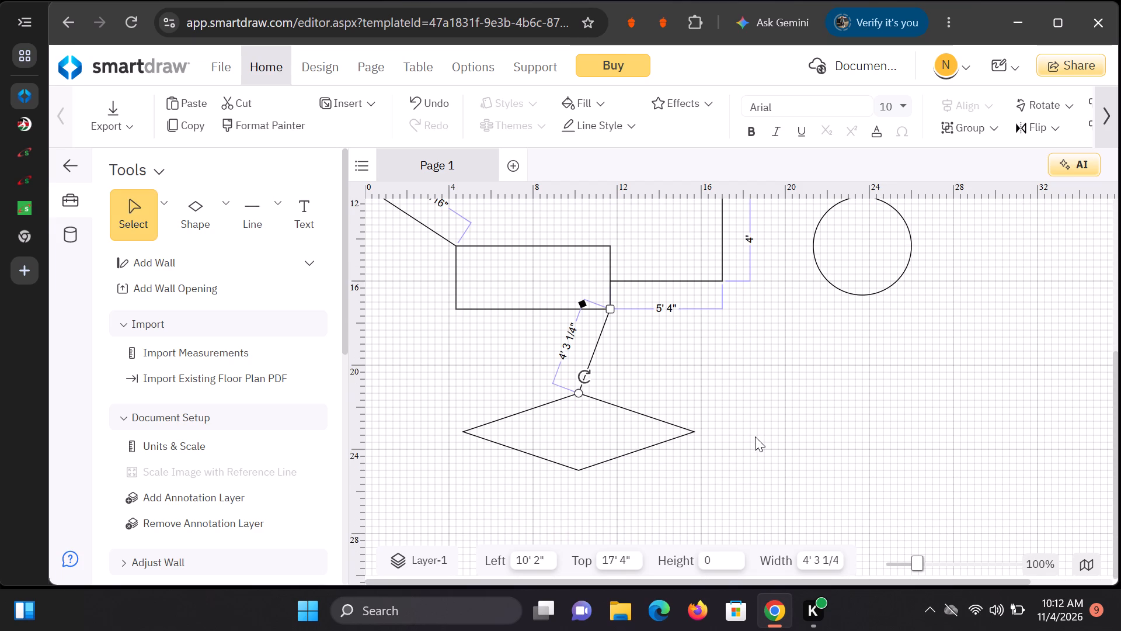
left_click(278, 197)
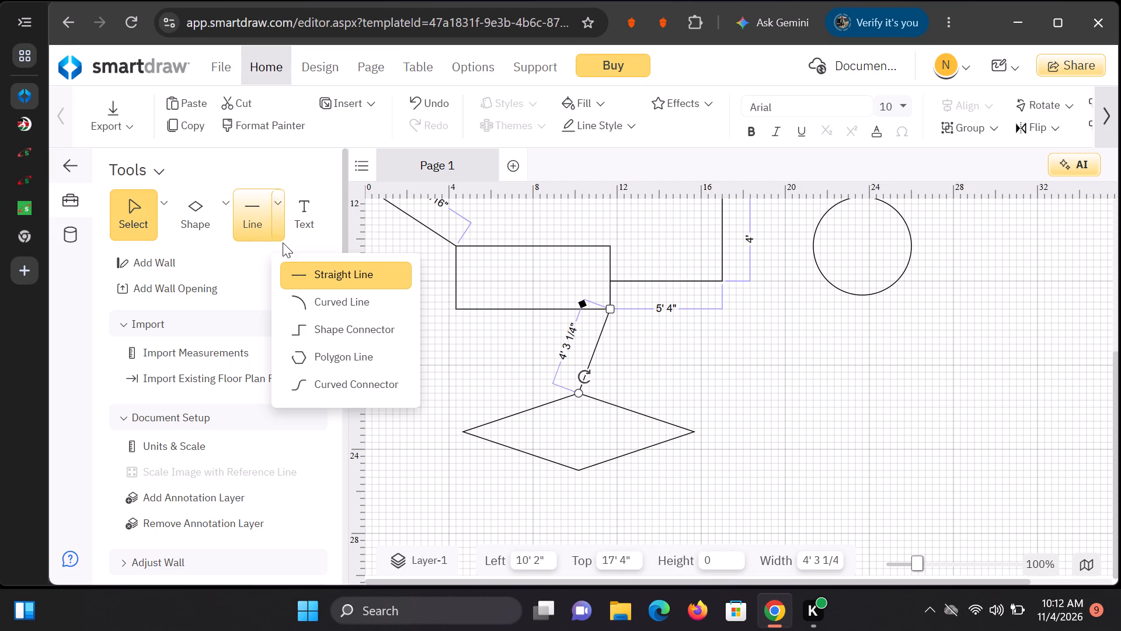
left_click(295, 274)
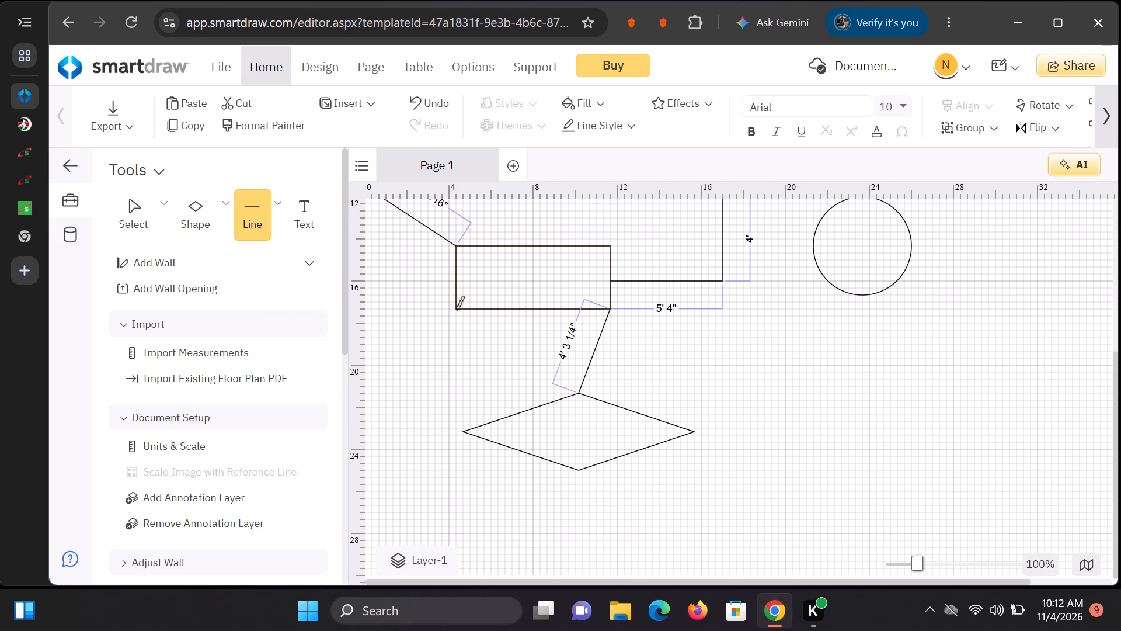
left_click_drag(455, 307, 452, 402)
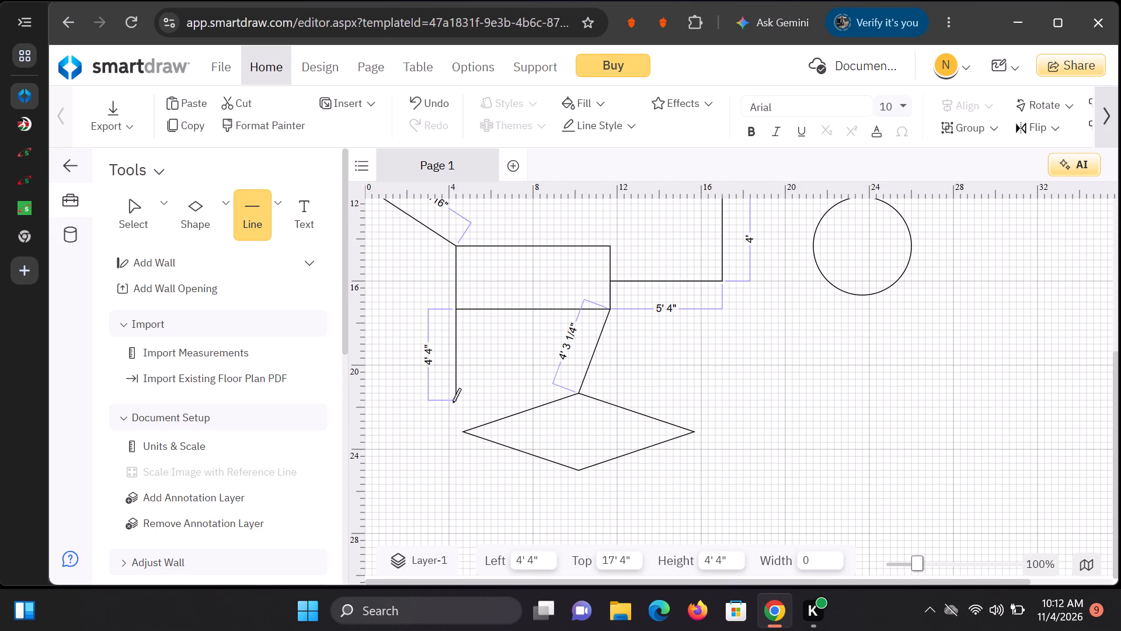
left_click_drag(452, 402, 461, 432)
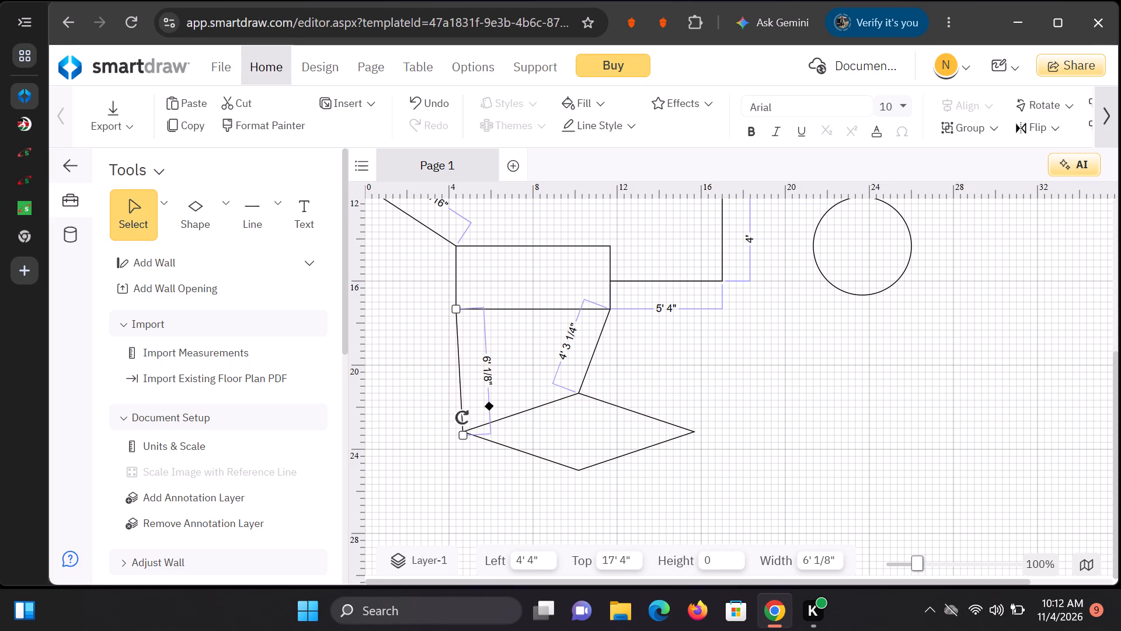
left_click(511, 369)
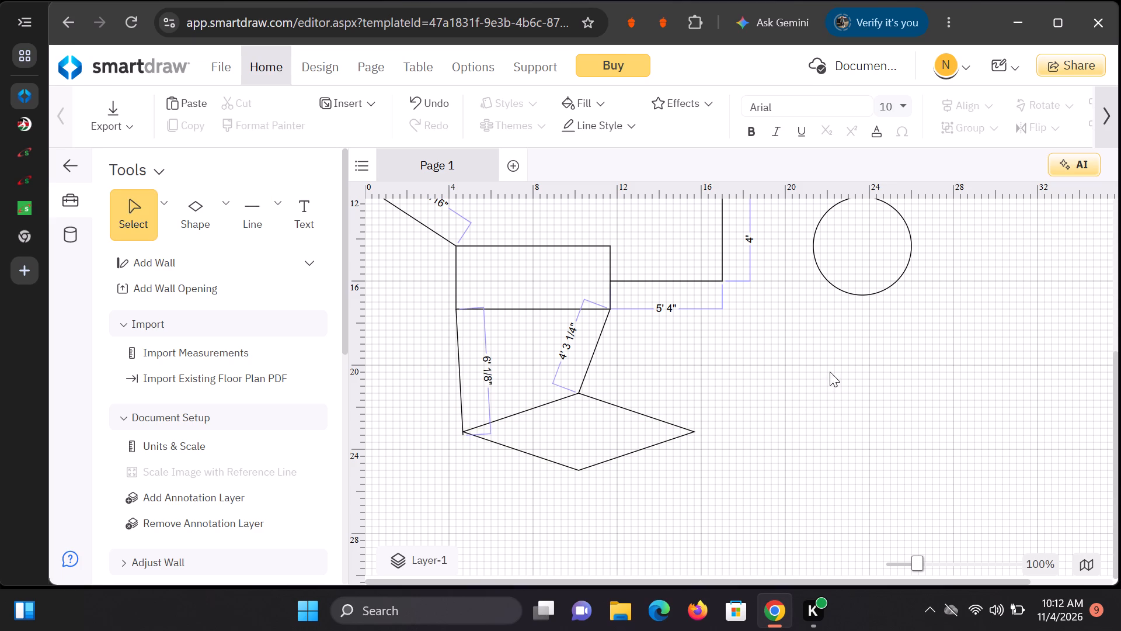
Draw a straight line 7' 3 1/2" long from the corner where the 4' and 5' 4" lines meet to the diamond's right vertex.
left_click(272, 214)
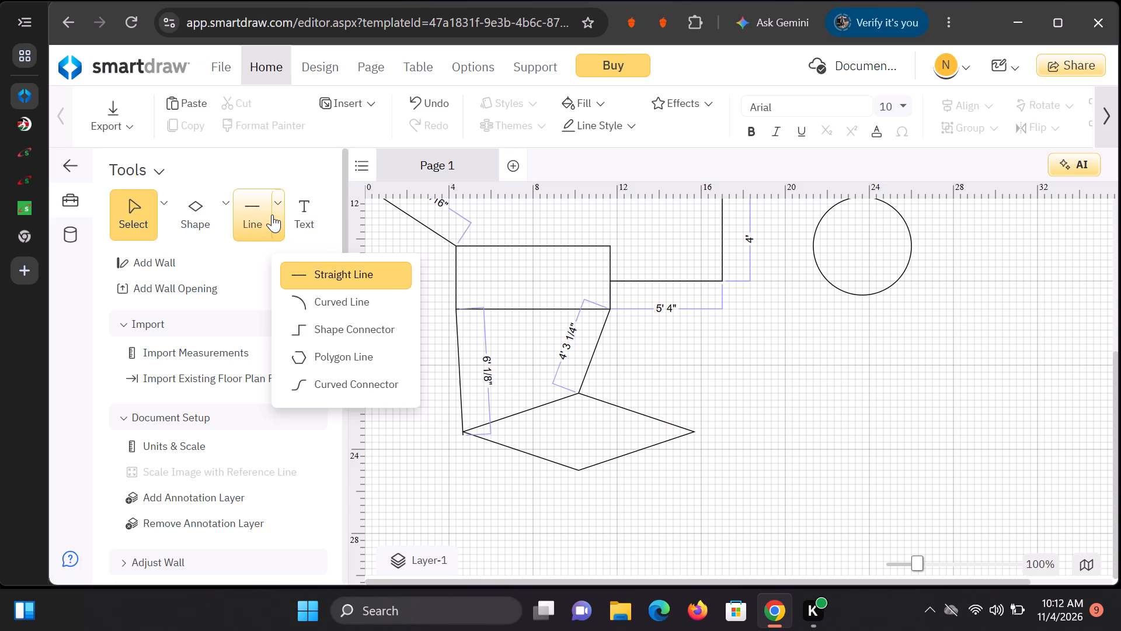
left_click(305, 278)
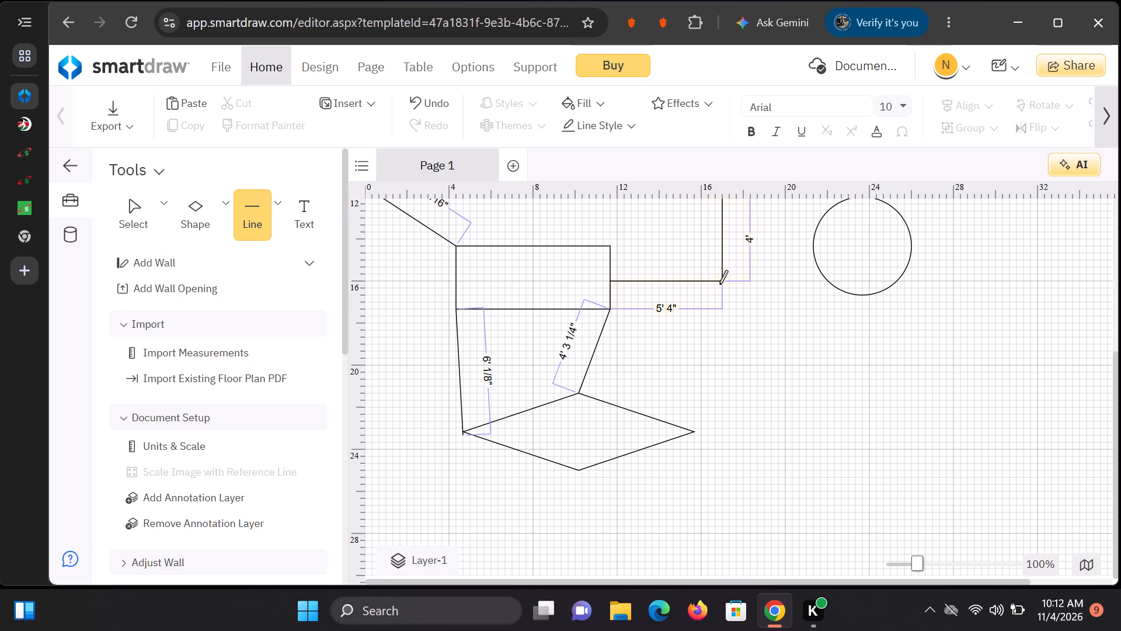
left_click_drag(722, 280, 716, 300)
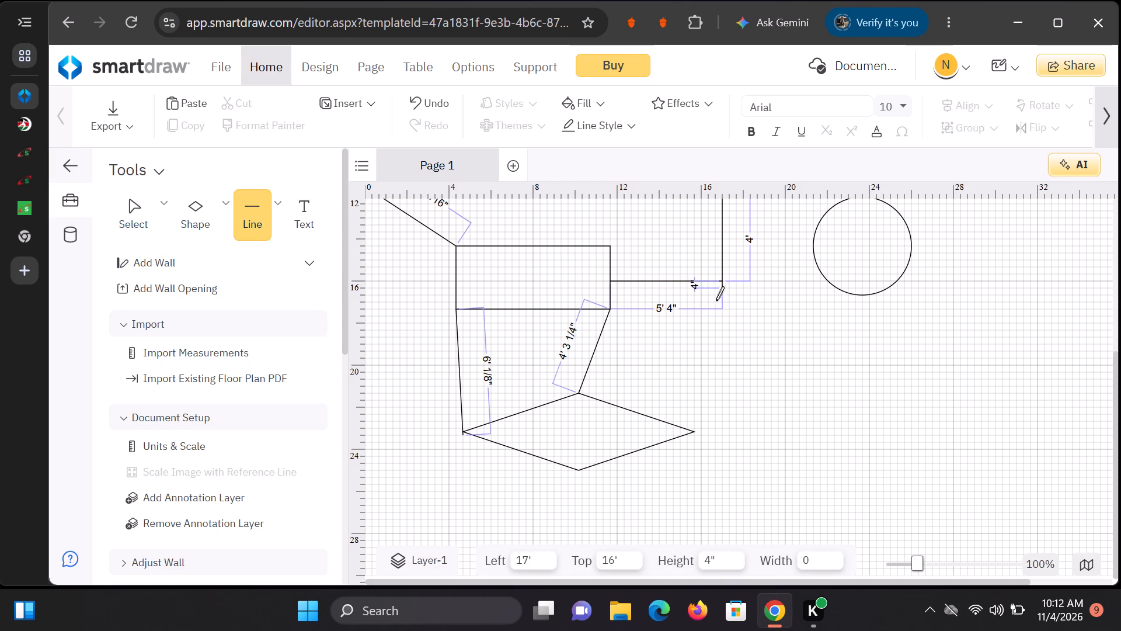
left_click_drag(716, 300, 687, 432)
left_click(814, 367)
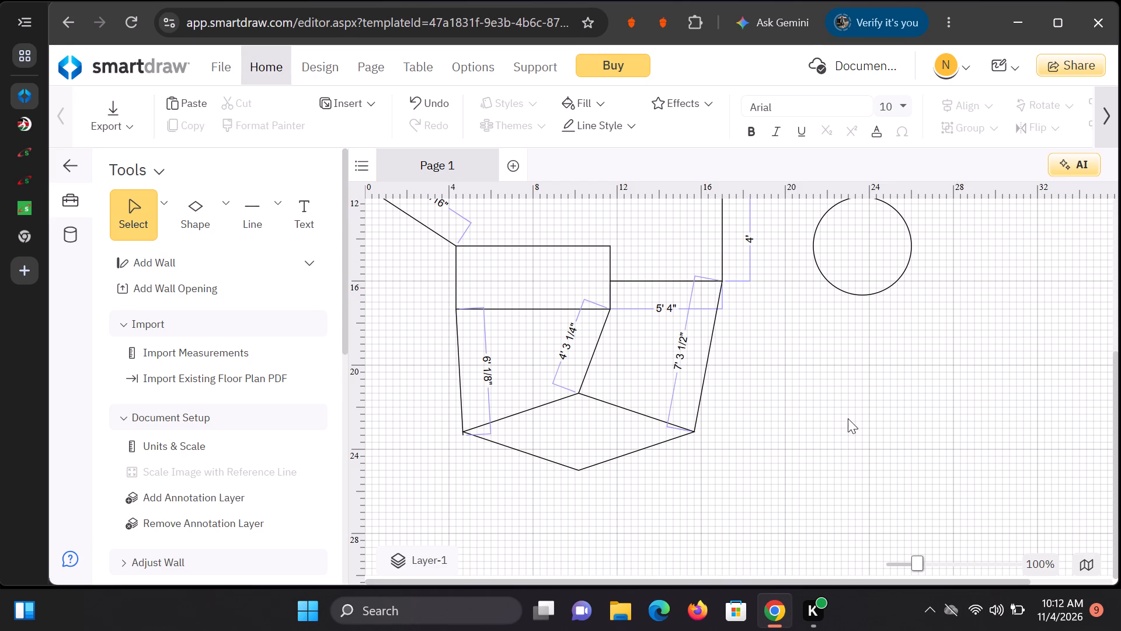
Place a rectangle below the circle, 8' 4" wide and 4' 8" high, at 23' 8" left and 20' 4" top.
scroll(870, 404, "down", 2)
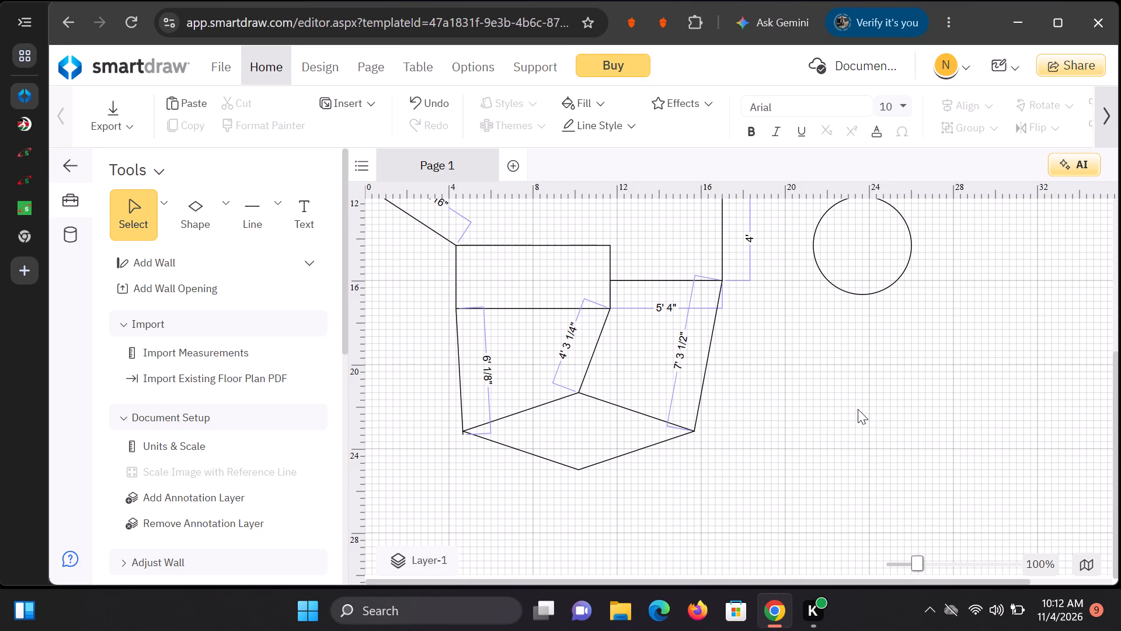
left_click(221, 210)
left_click(259, 282)
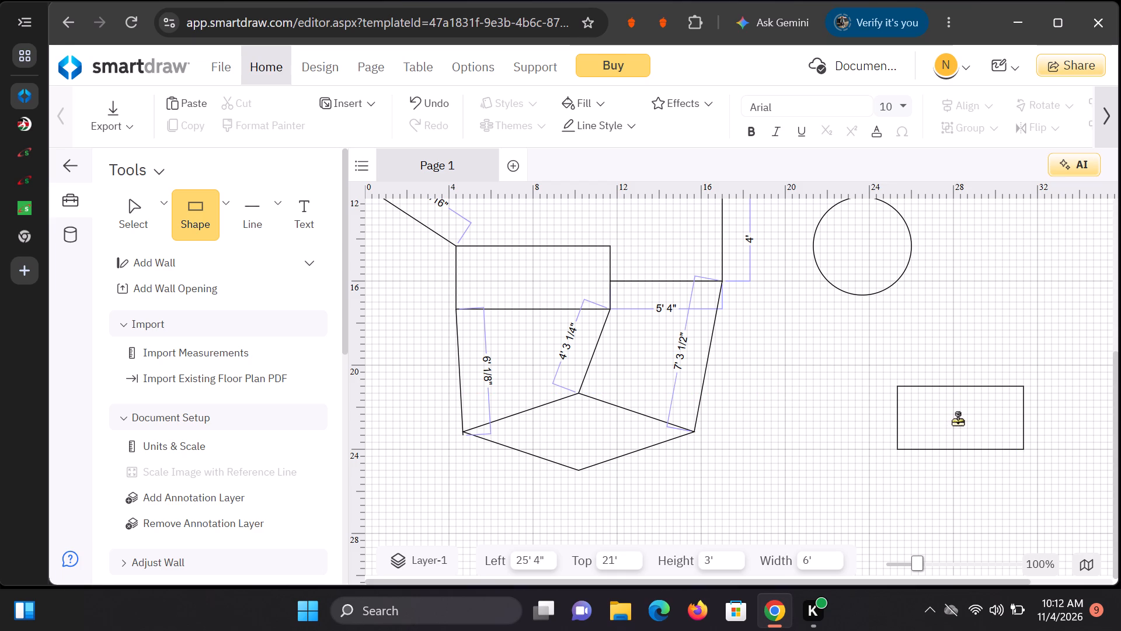
left_click(958, 420)
left_click_drag(898, 383, 885, 377)
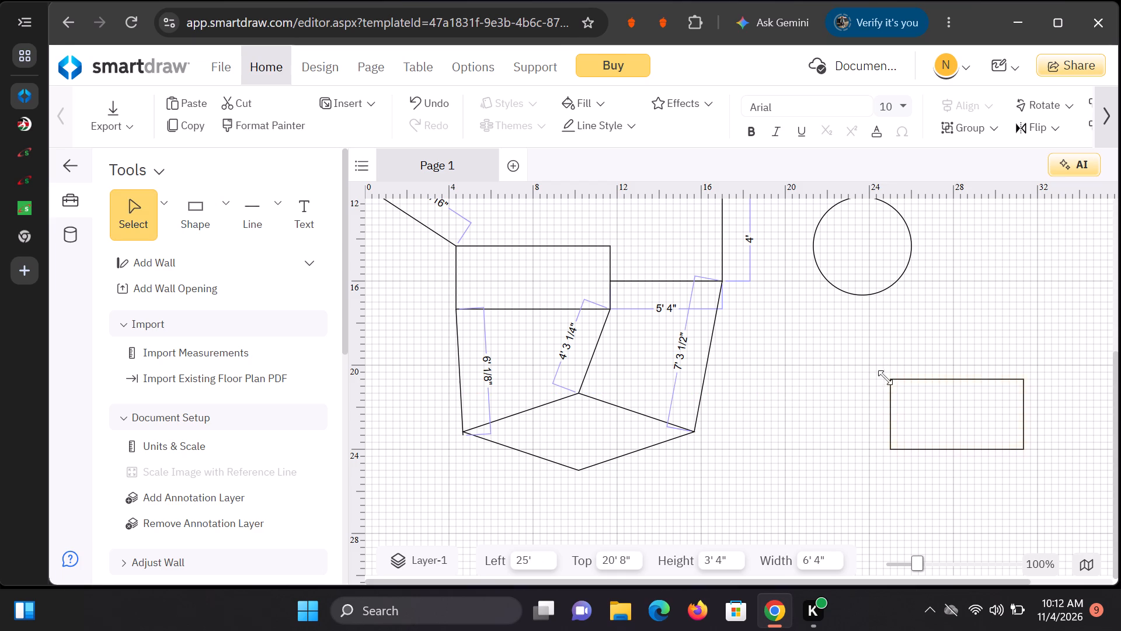
left_click_drag(885, 377, 865, 371)
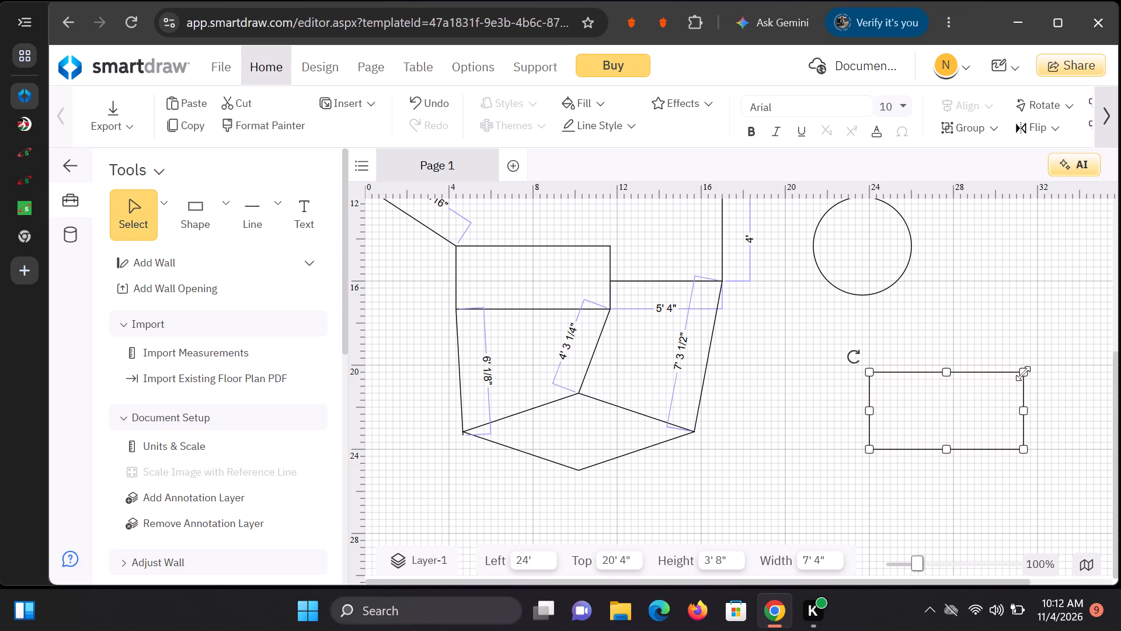
left_click_drag(1023, 371, 1044, 353)
left_click(957, 392)
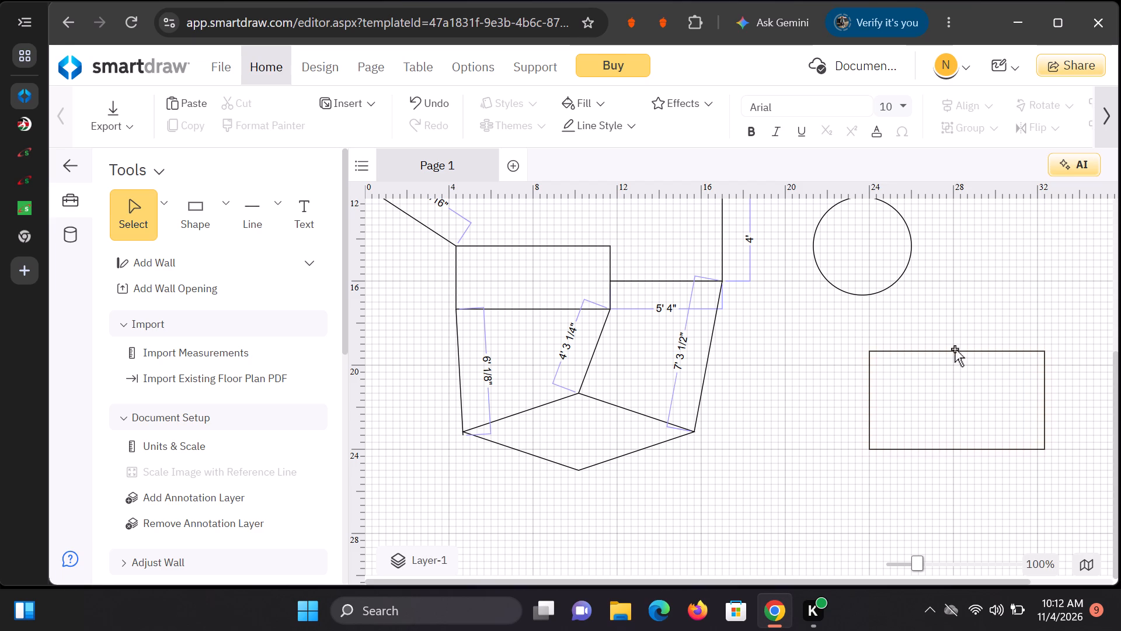
left_click_drag(955, 348, 945, 366)
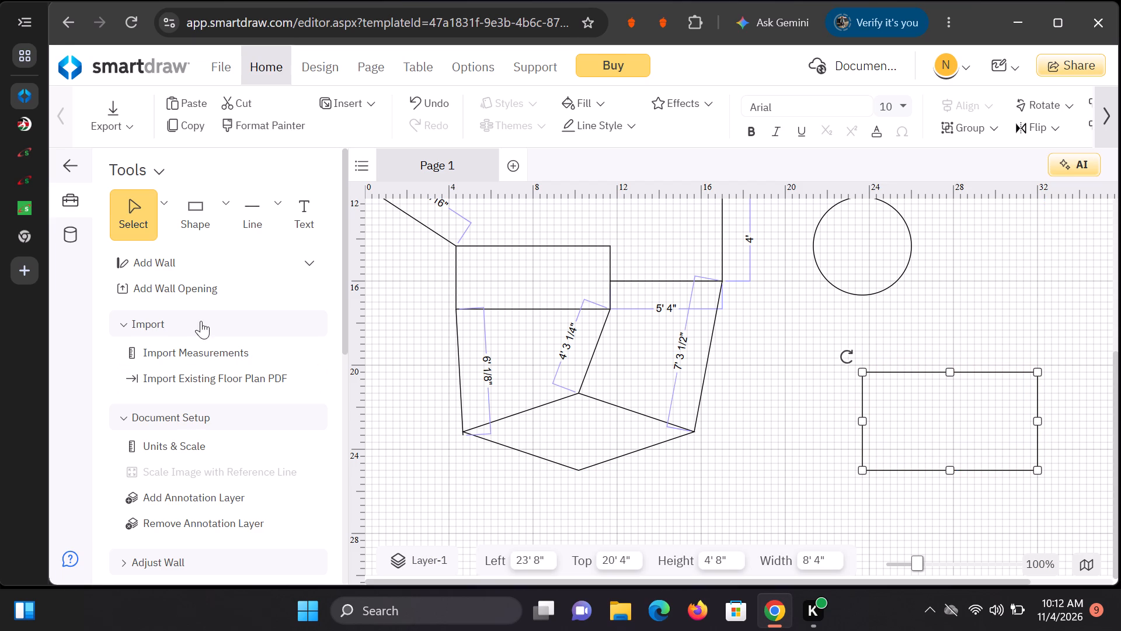
Insert a plain round table from the Tables symbols.
scroll(230, 311, "down", 4)
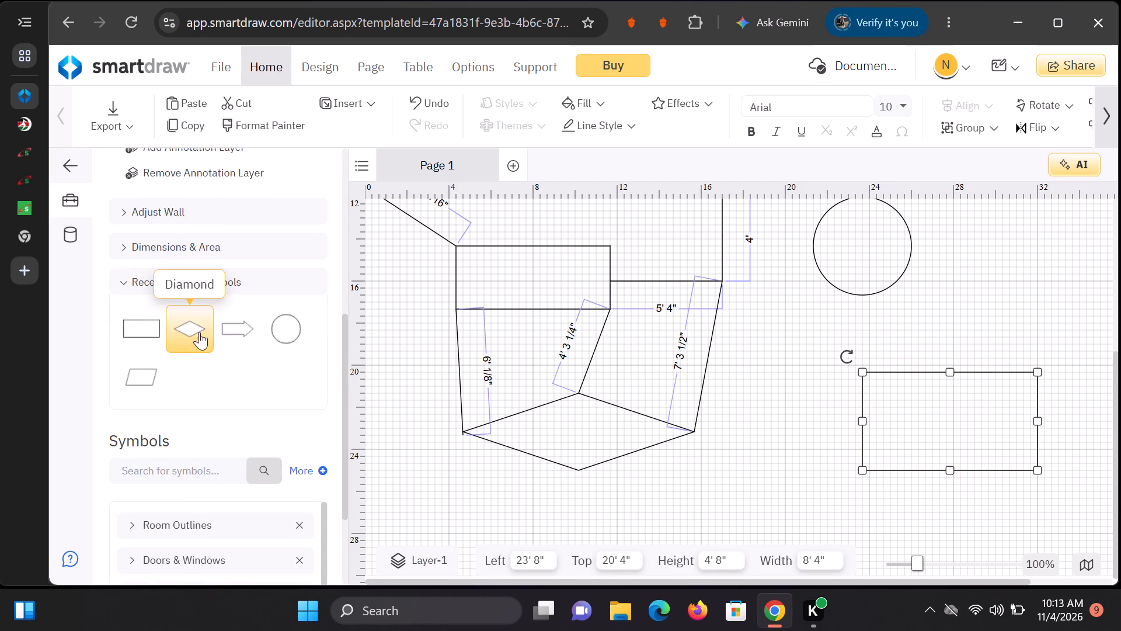
scroll(264, 433, "down", 3)
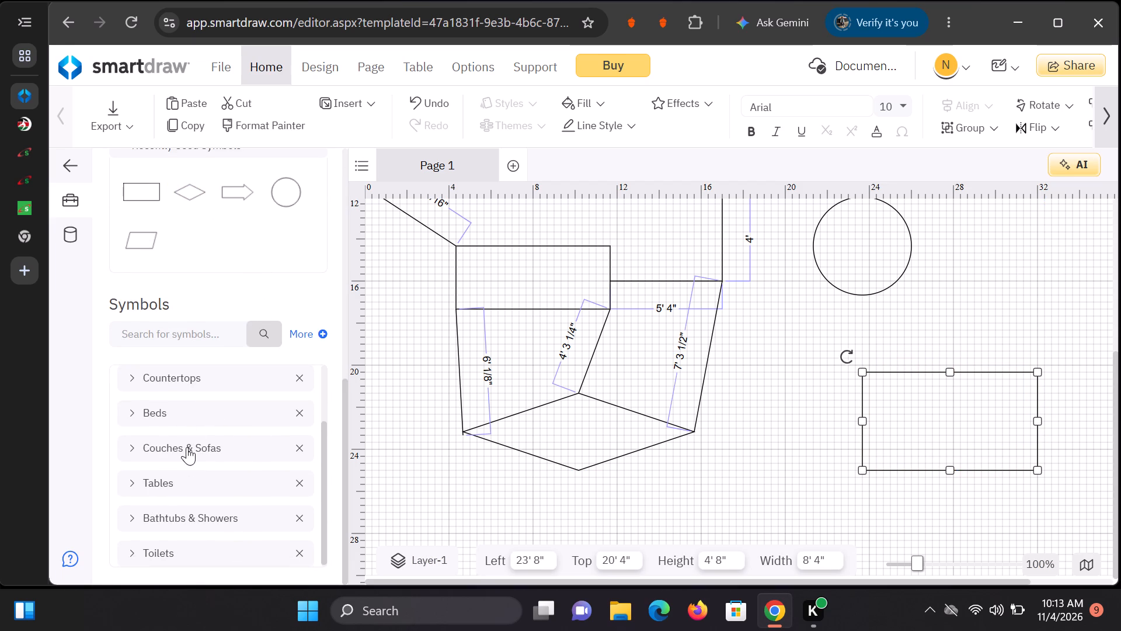
left_click(182, 483)
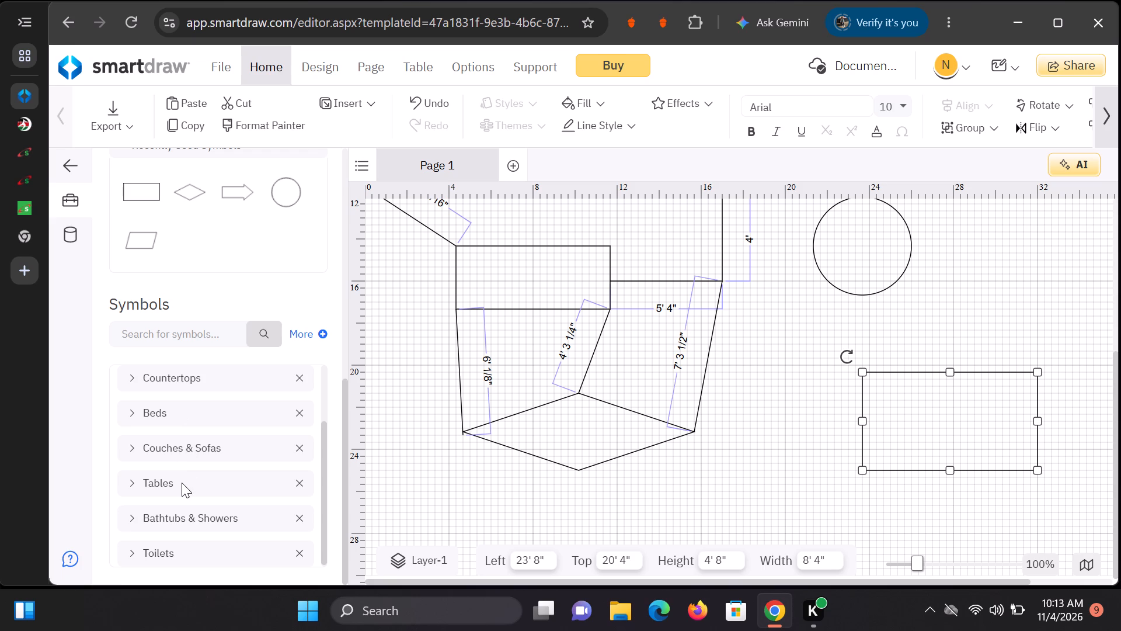
left_click(182, 483)
left_click(182, 483)
scroll(182, 484, "down", 1)
left_click(165, 479)
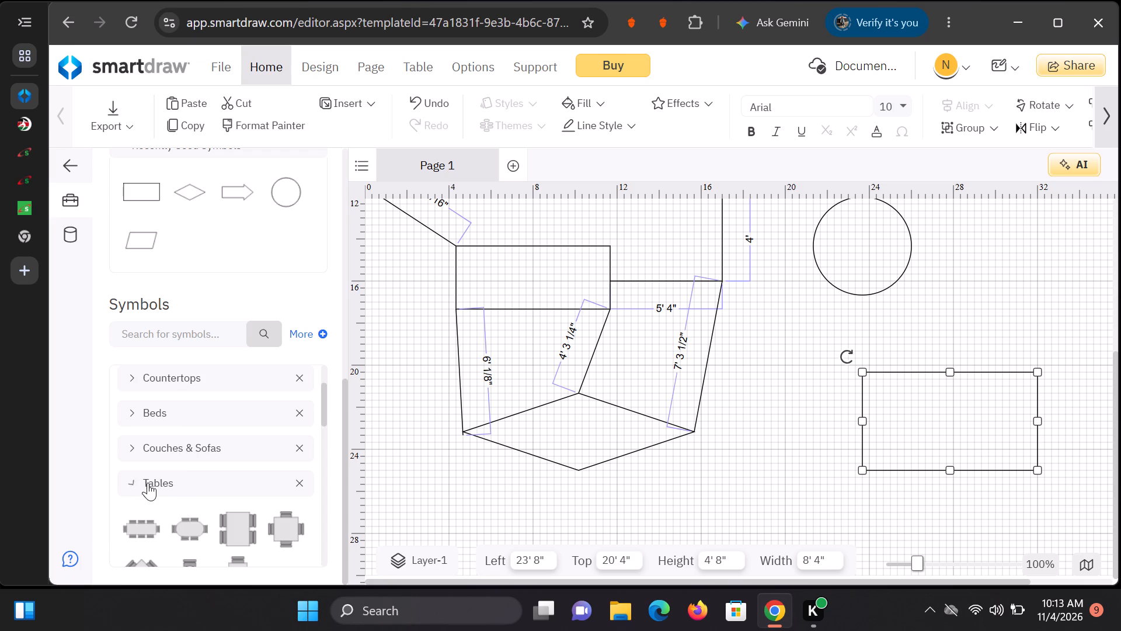
scroll(227, 442, "down", 2)
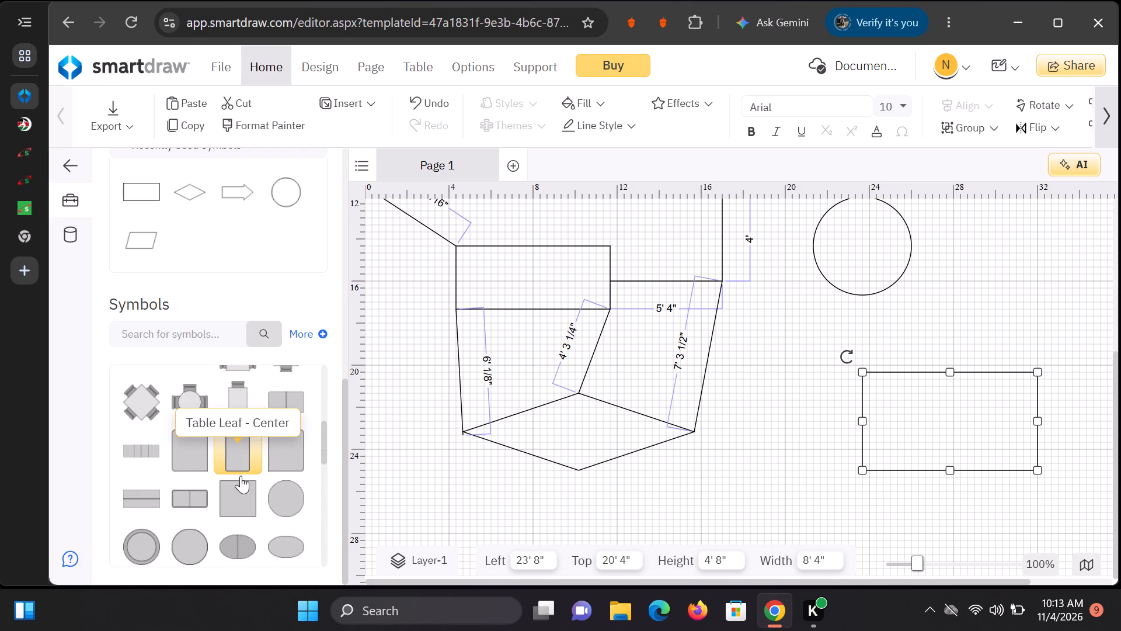
left_click(279, 493)
left_click_drag(279, 493, 333, 508)
double_click(288, 508)
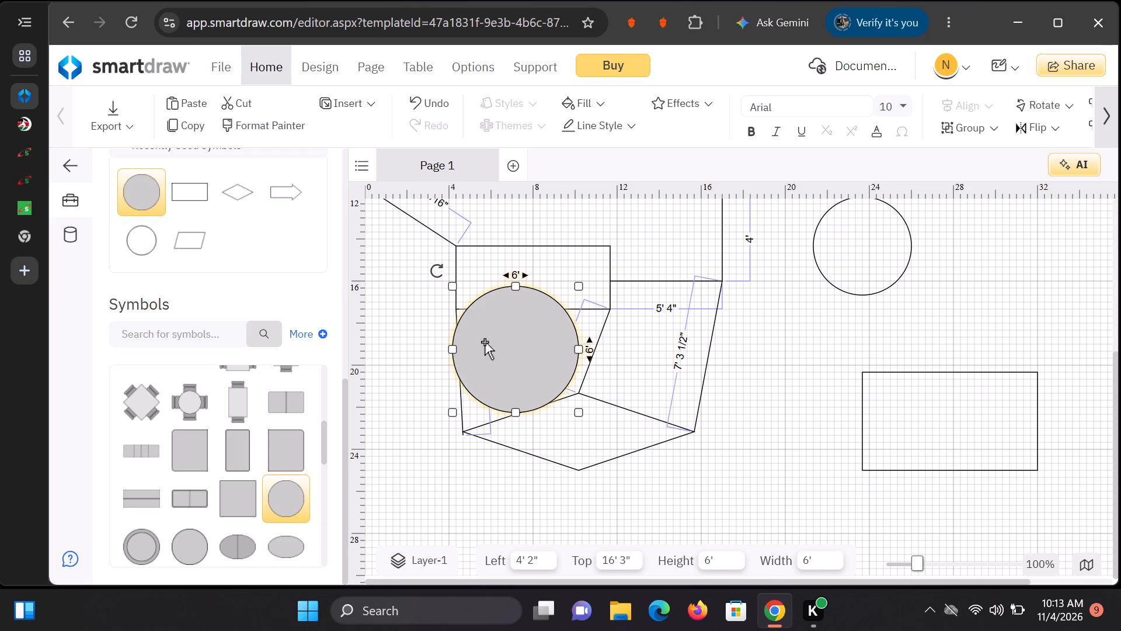
Move the round table into the empty space beside the diamond's right vertex and shrink it to 1' by 1'.
left_click_drag(503, 330, 777, 448)
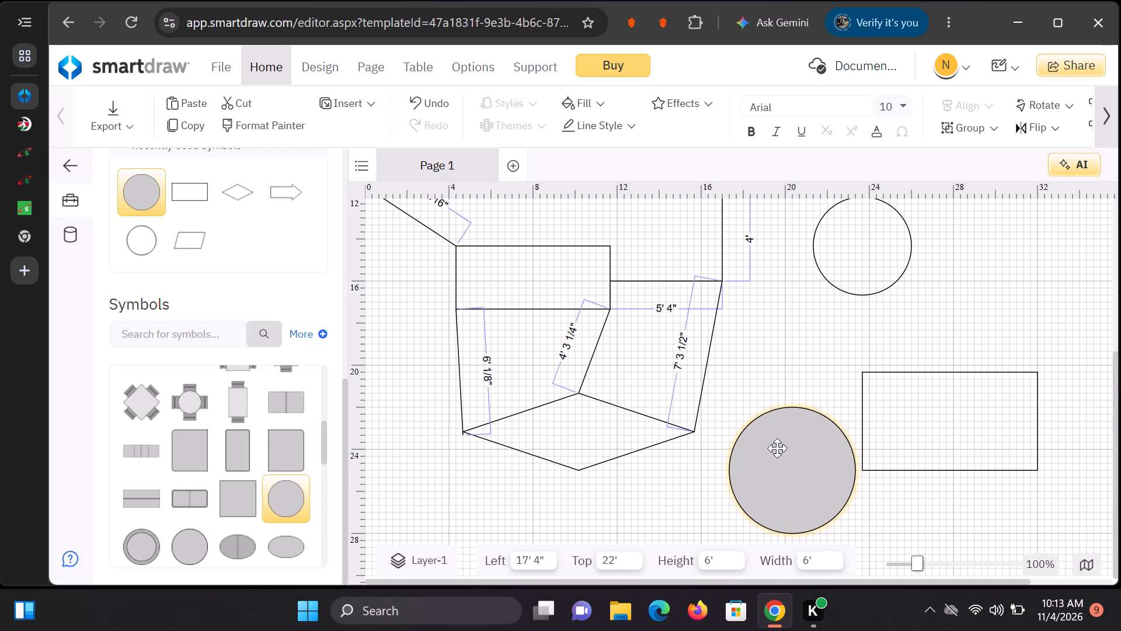
left_click_drag(777, 448, 768, 445)
left_click_drag(840, 523, 814, 513)
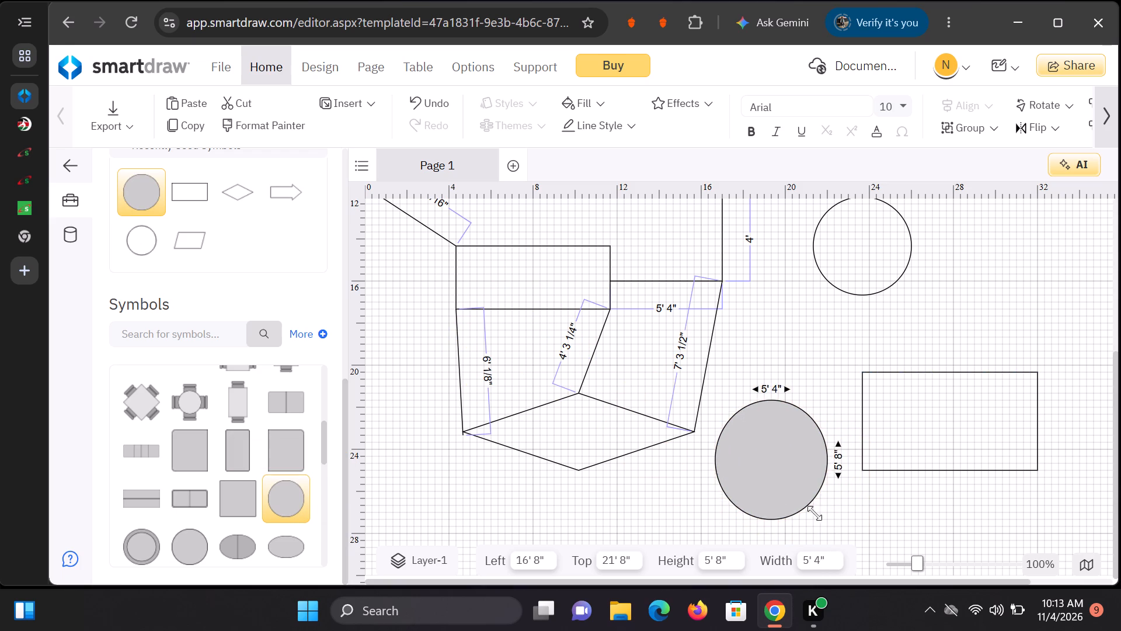
left_click_drag(814, 513, 774, 460)
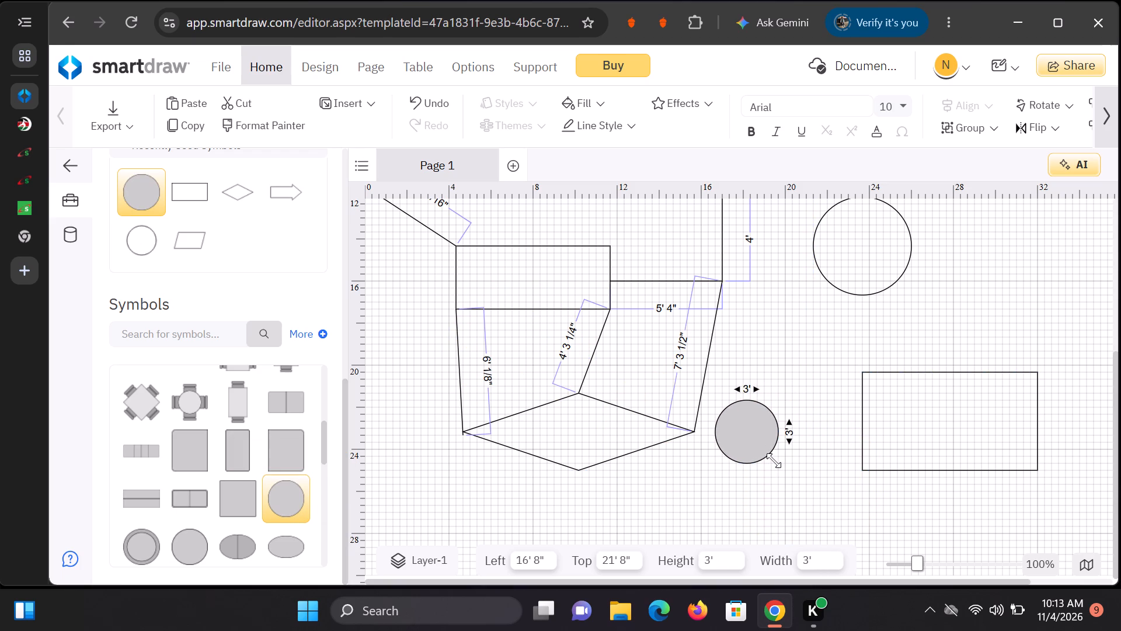
left_click_drag(774, 460, 760, 443)
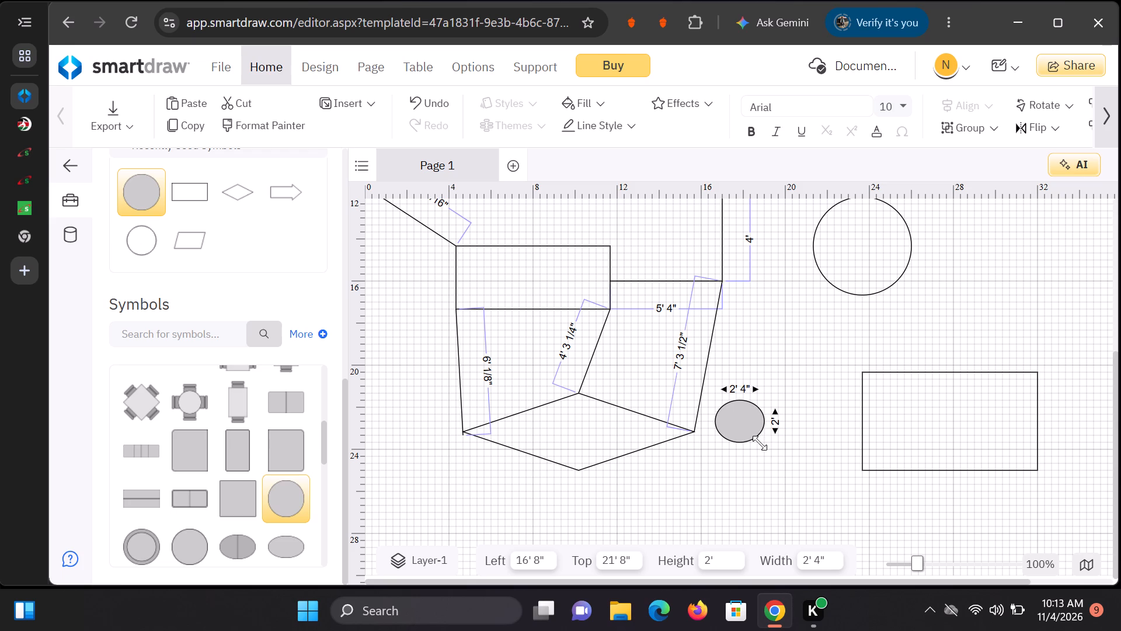
left_click_drag(760, 443, 748, 430)
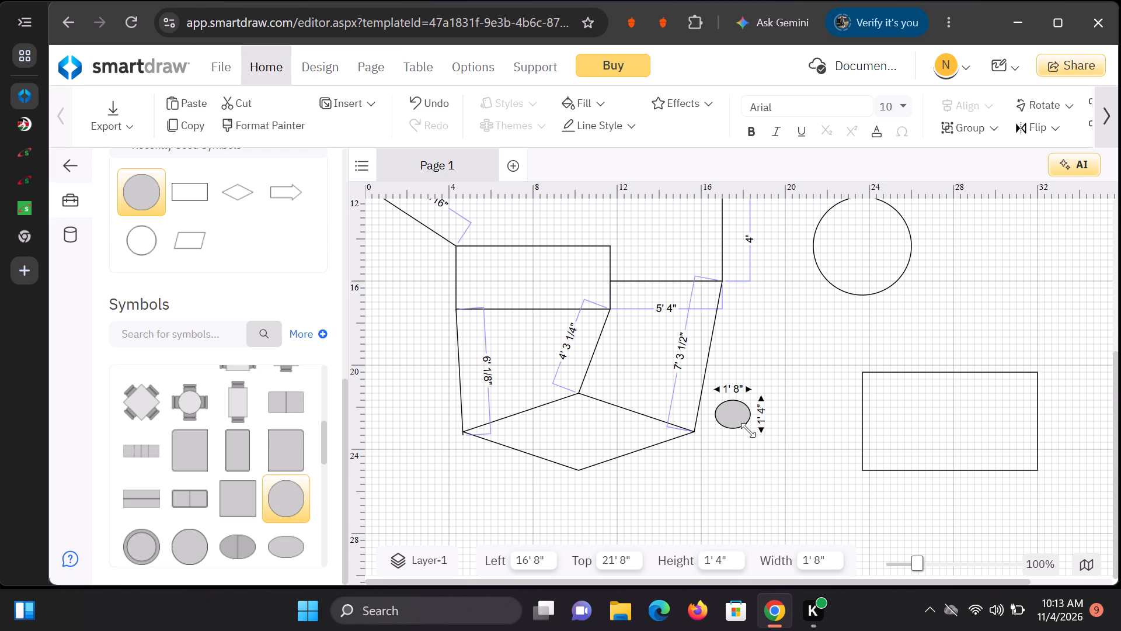
left_click_drag(748, 430, 737, 427)
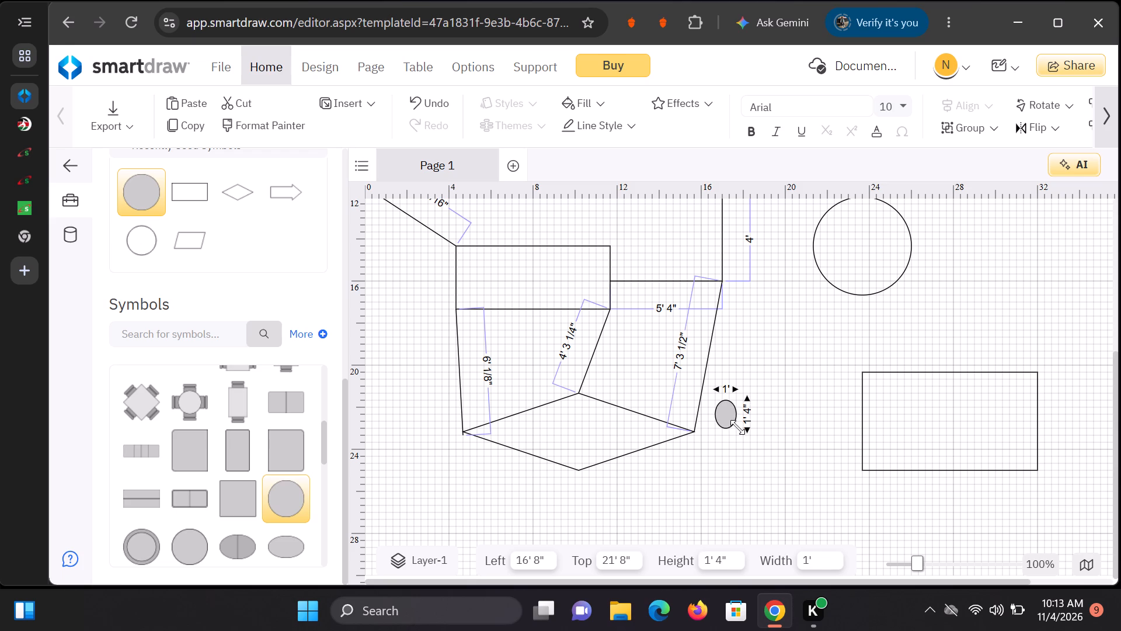
left_click_drag(737, 427, 736, 421)
Move the small round table into the middle of the new rectangle, at about 27' 4" left and 22' 4" top.
left_click_drag(725, 410, 857, 412)
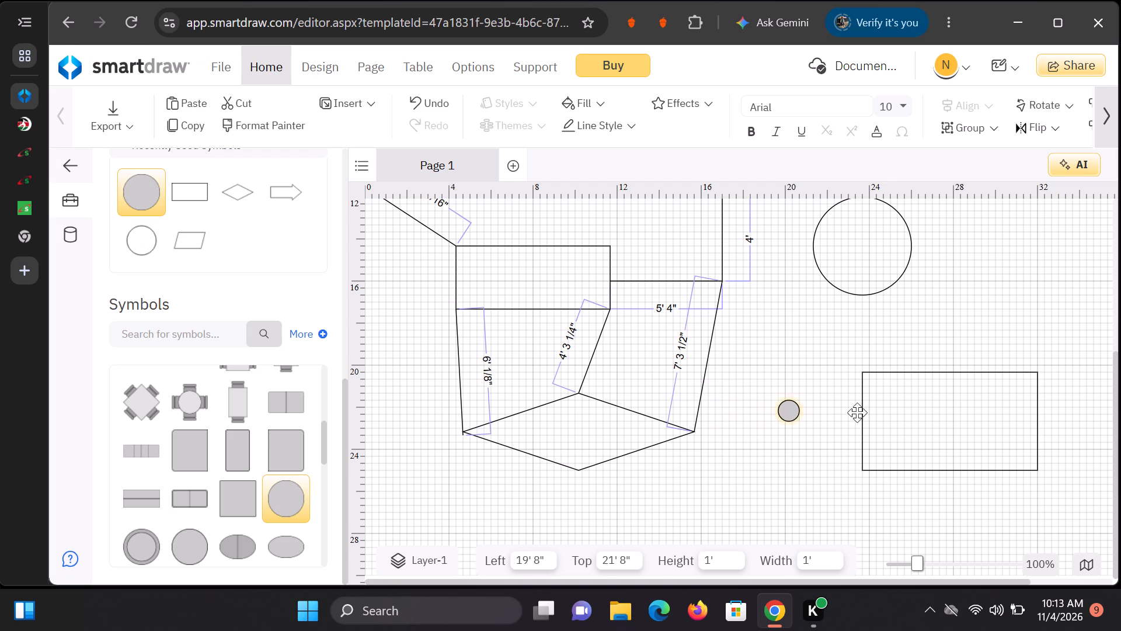
left_click_drag(857, 412, 945, 421)
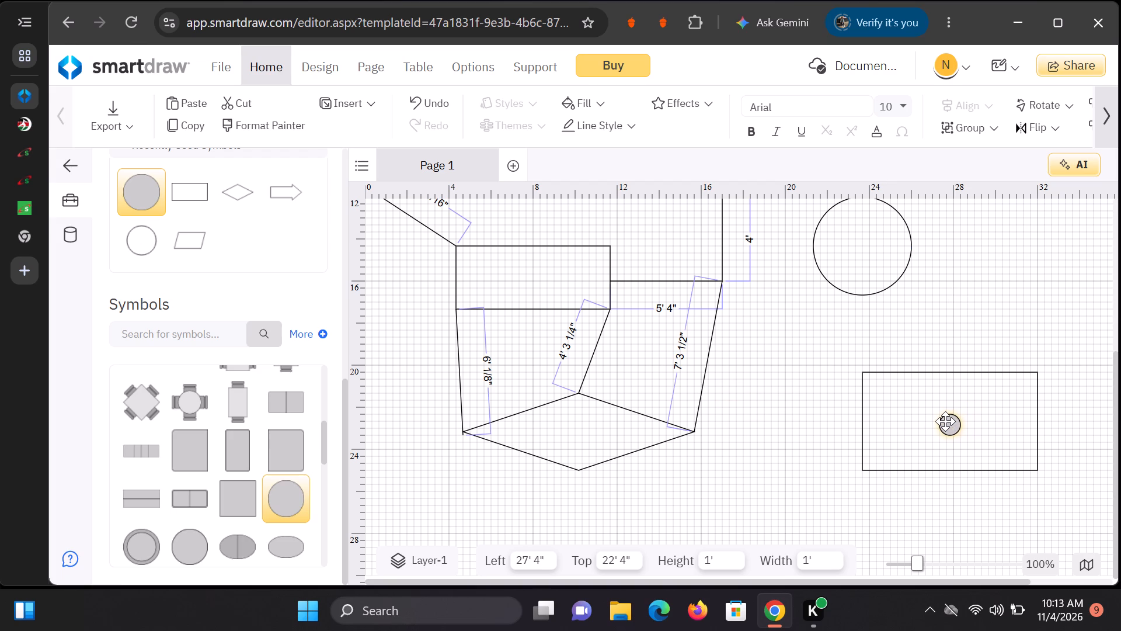
left_click_drag(945, 421, 946, 421)
left_click(972, 282)
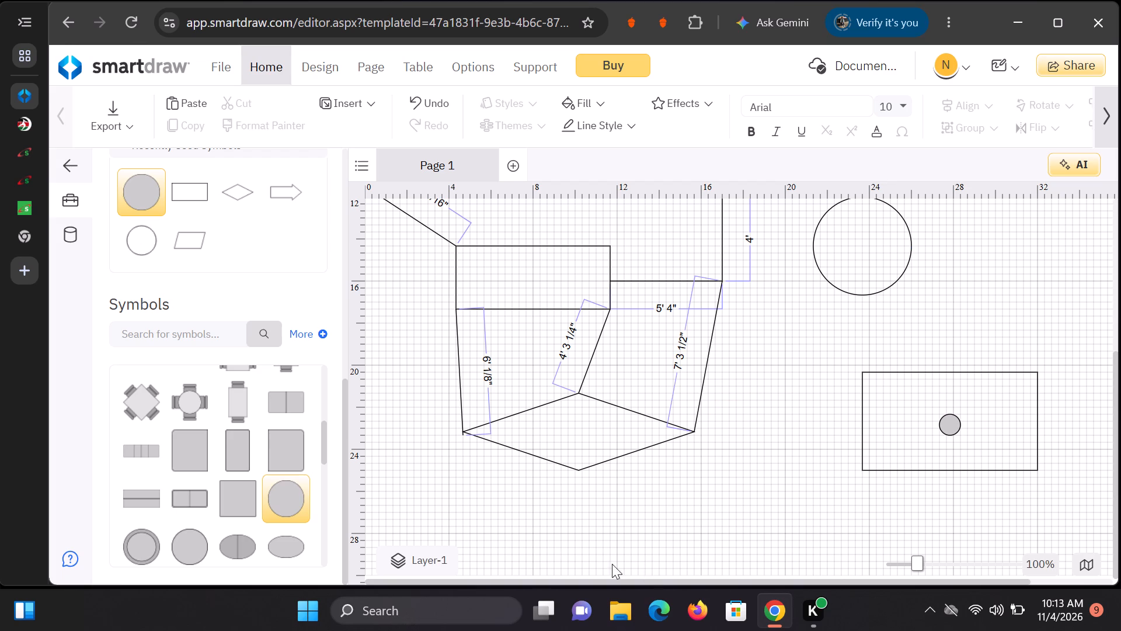
Insert the Sectional Sofa with Pillows from the Couches & Sofas symbols.
scroll(236, 466, "down", 1)
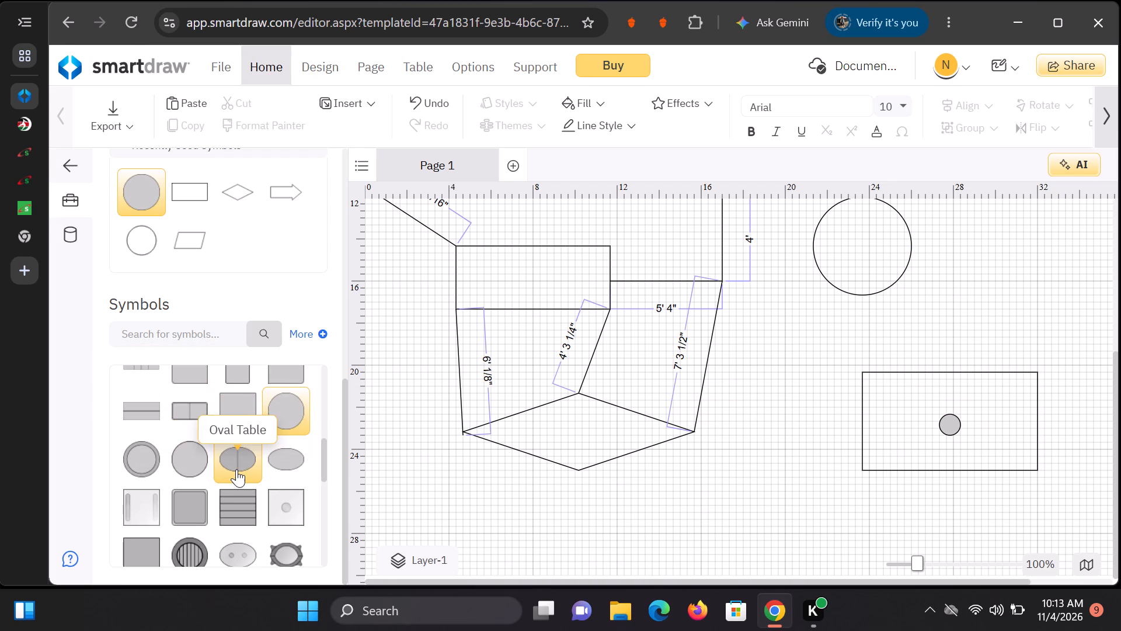
scroll(236, 469, "down", 3)
scroll(234, 477, "up", 3)
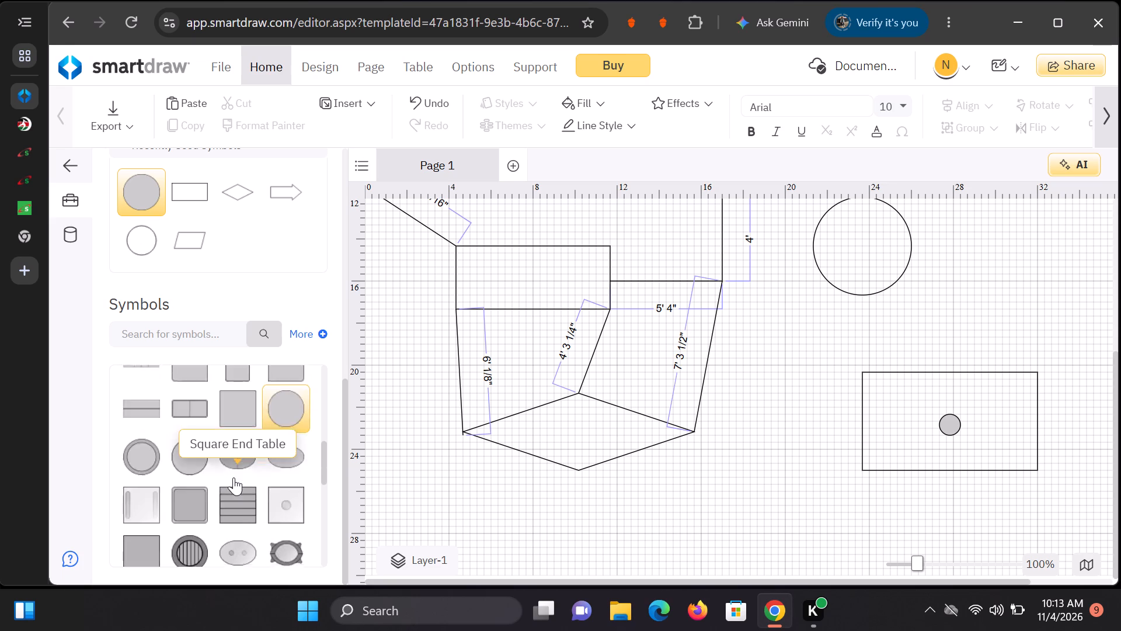
scroll(234, 477, "up", 6)
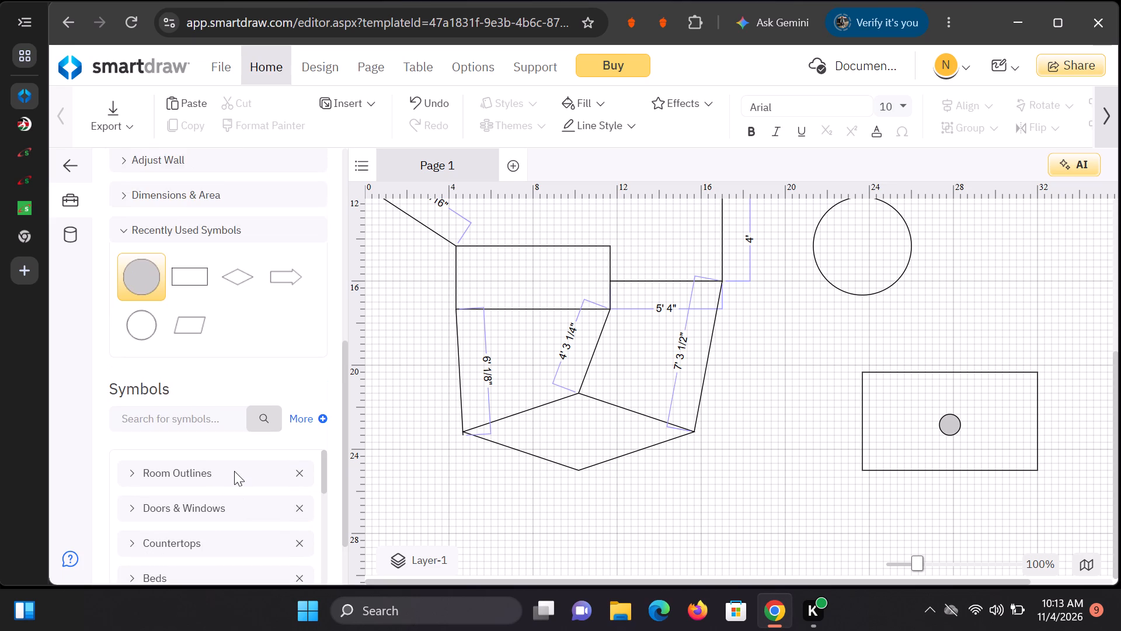
scroll(234, 471, "down", 2)
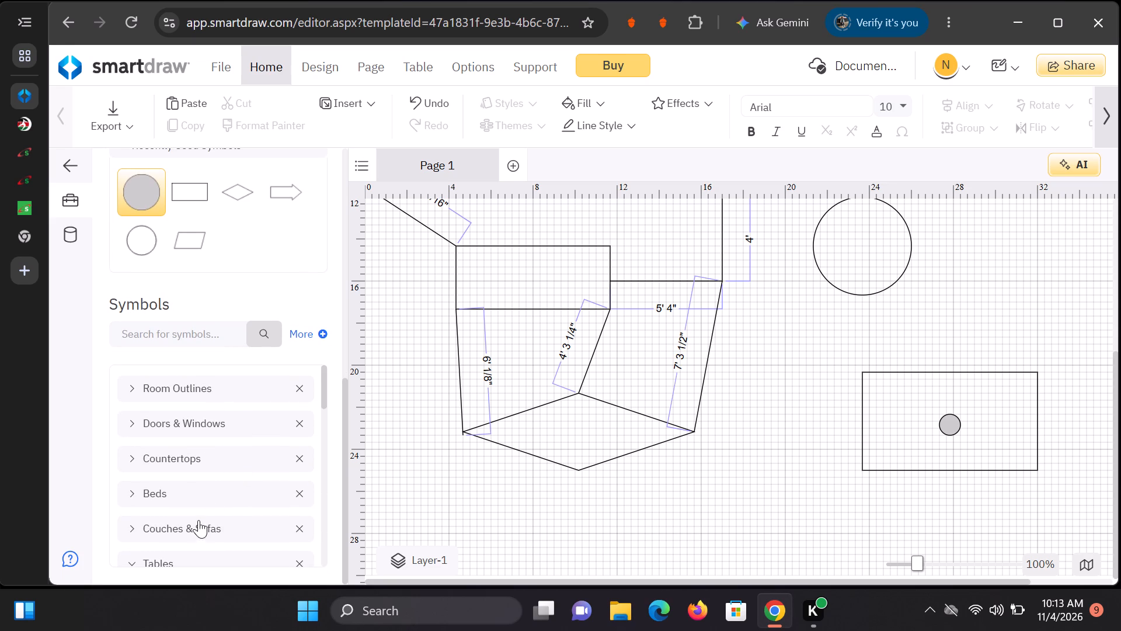
left_click(199, 525)
scroll(224, 453, "down", 1)
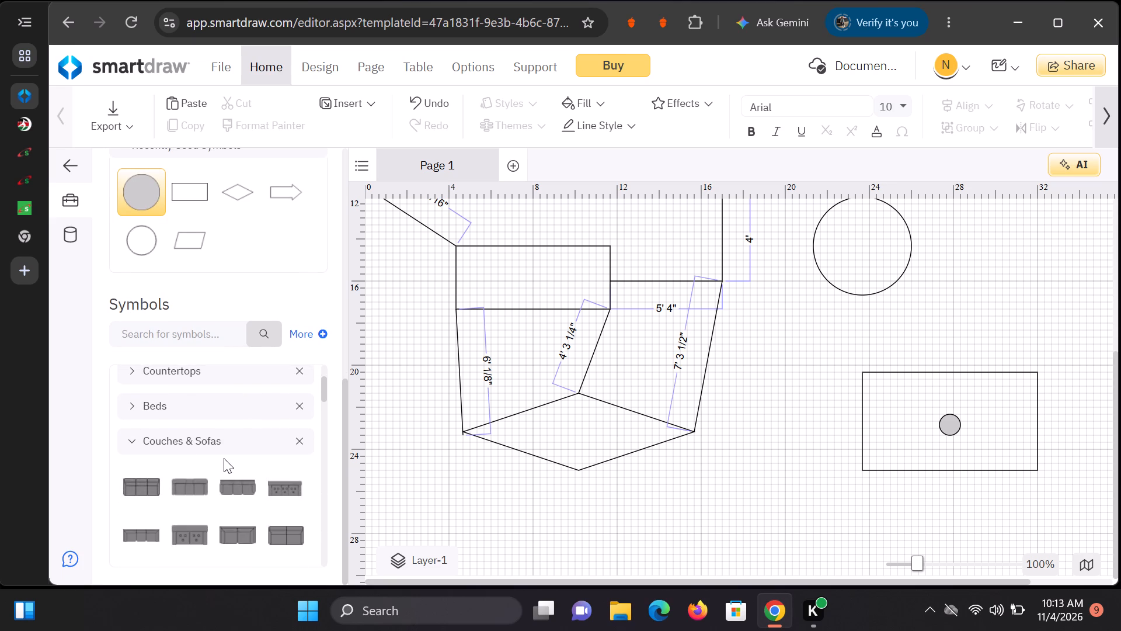
scroll(221, 461, "down", 4)
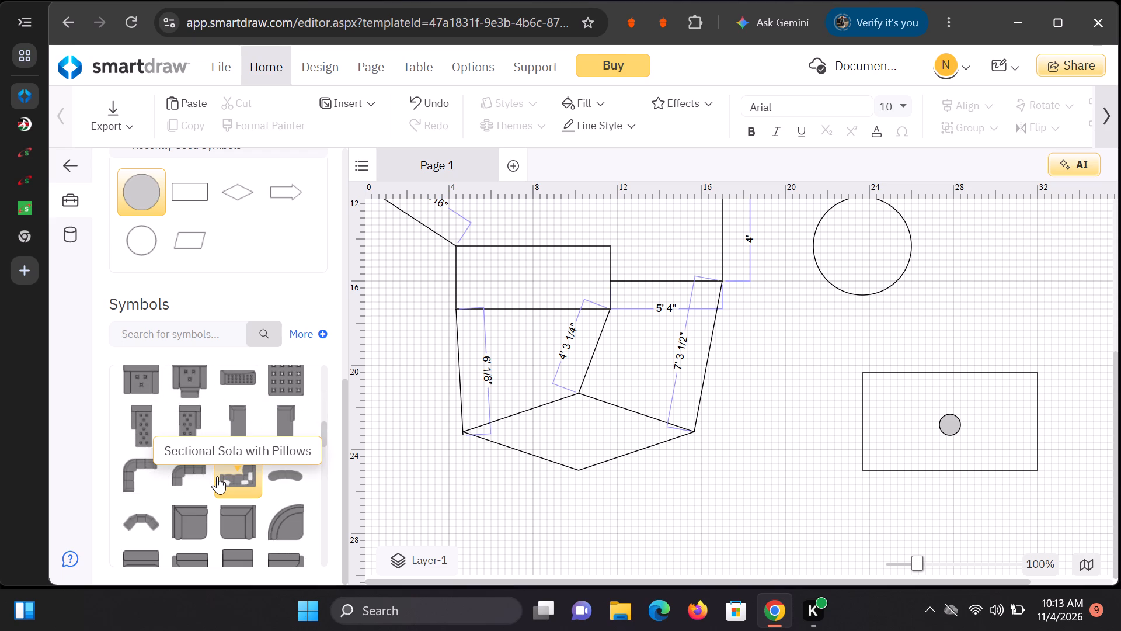
left_click(216, 477)
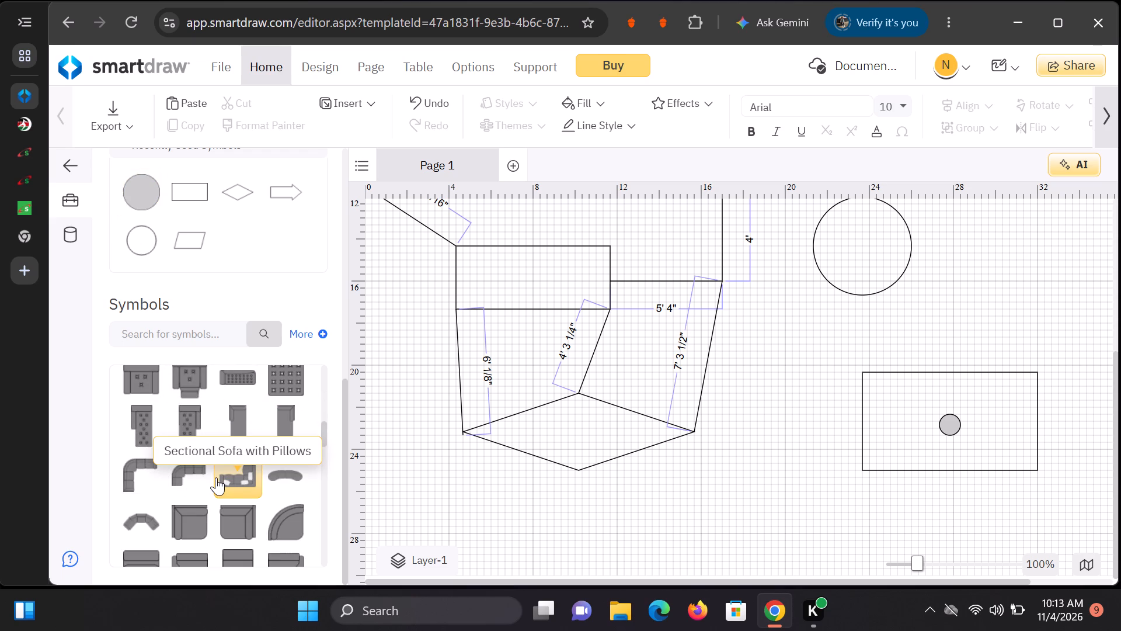
double_click(231, 485)
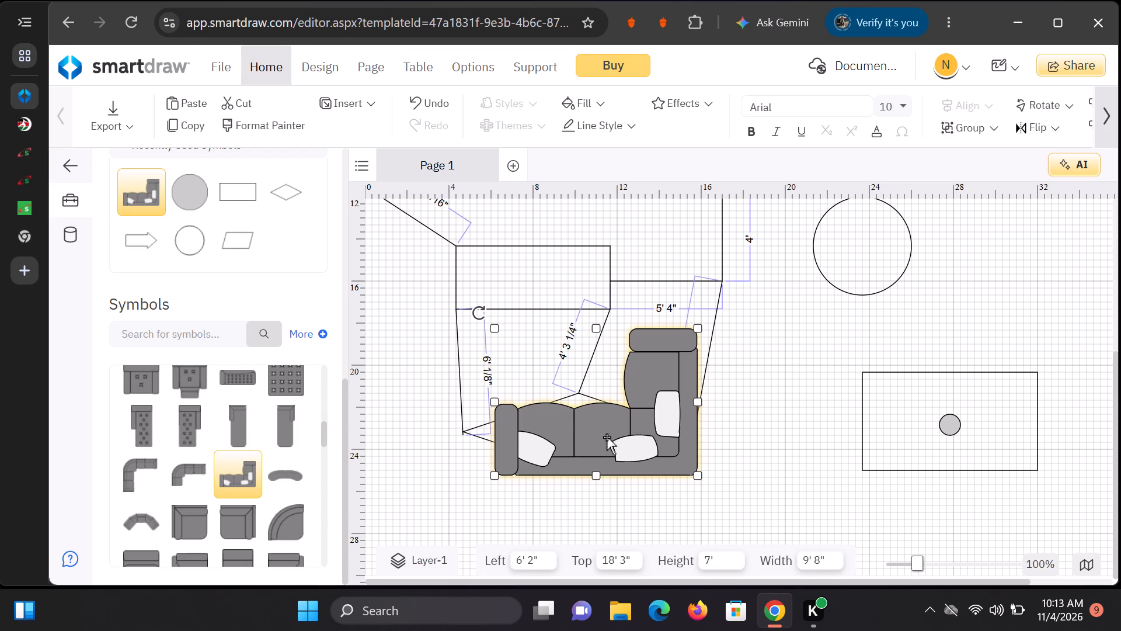
Move the sectional sofa beside the diamond's lower right side and shrink it to 5' wide by 3' high.
left_click_drag(655, 410, 722, 471)
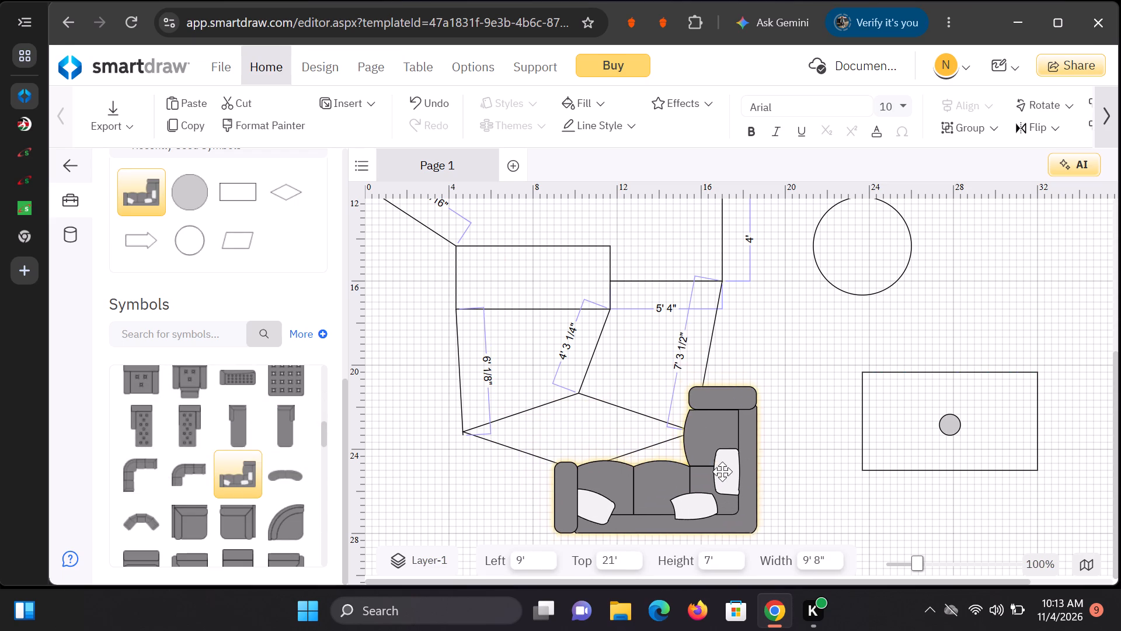
left_click_drag(722, 471, 764, 469)
left_click_drag(810, 533, 796, 530)
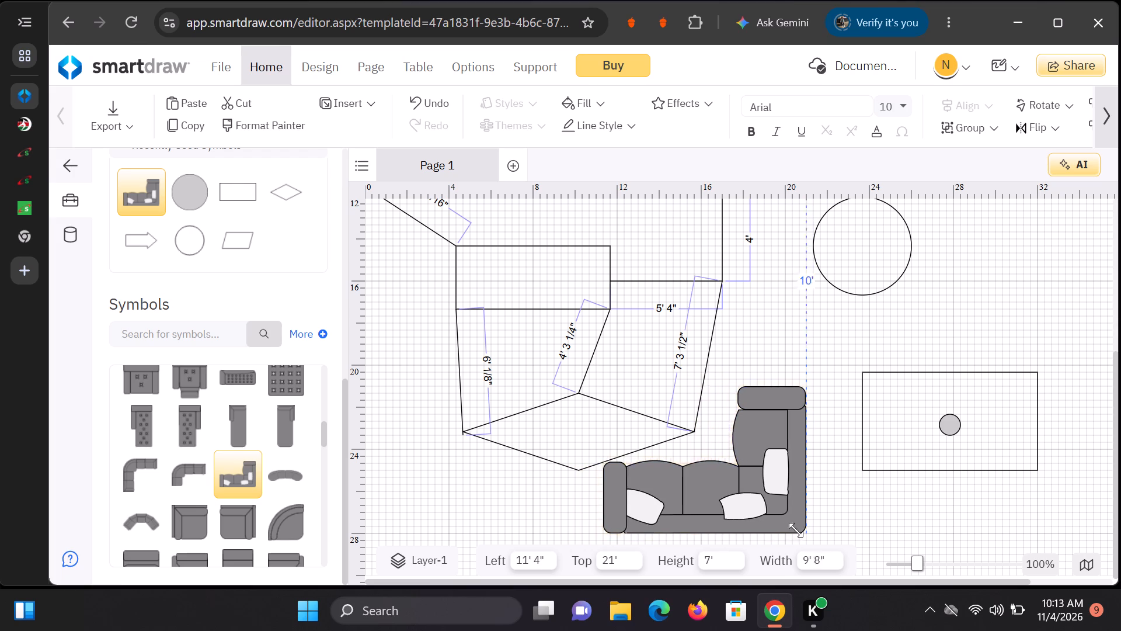
left_click_drag(796, 530, 749, 511)
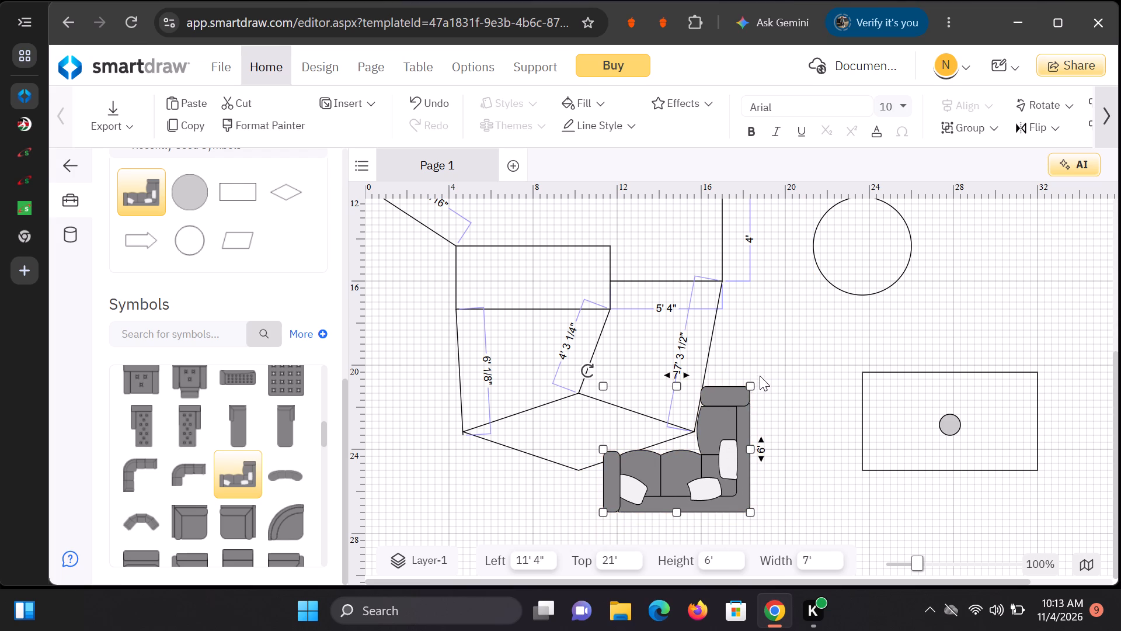
left_click_drag(750, 383, 748, 433)
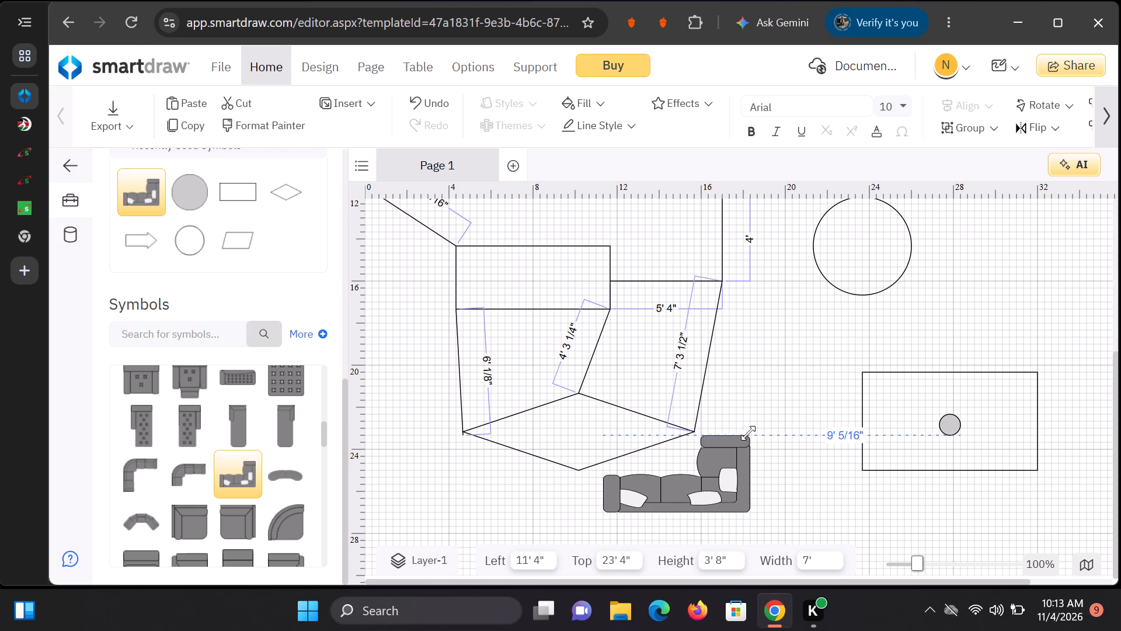
left_click_drag(748, 433, 707, 450)
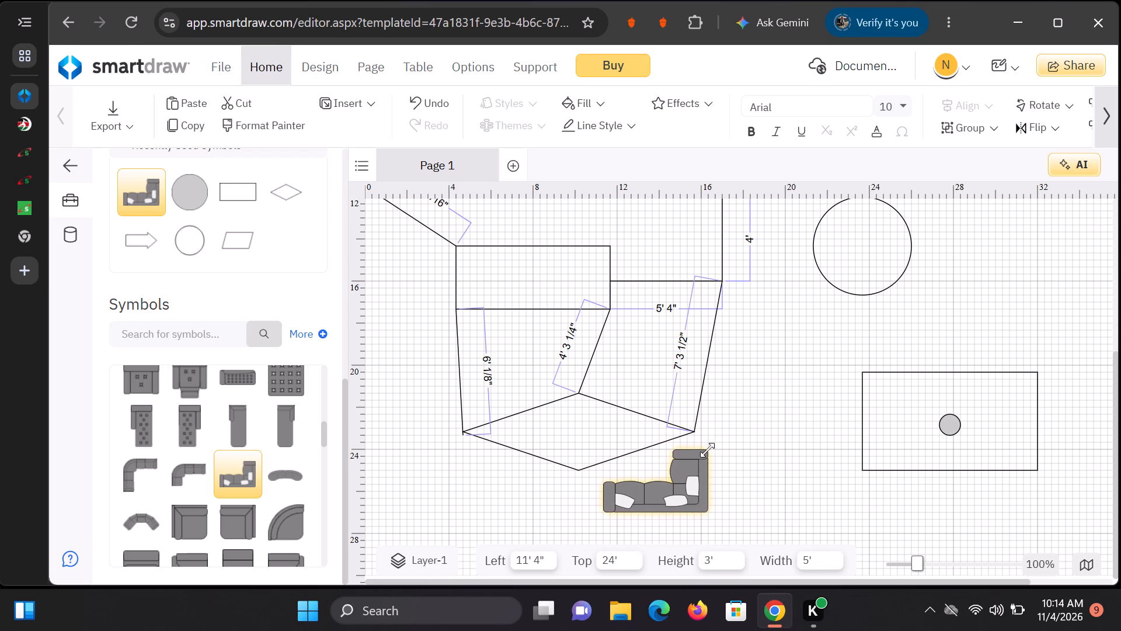
left_click_drag(707, 450, 705, 451)
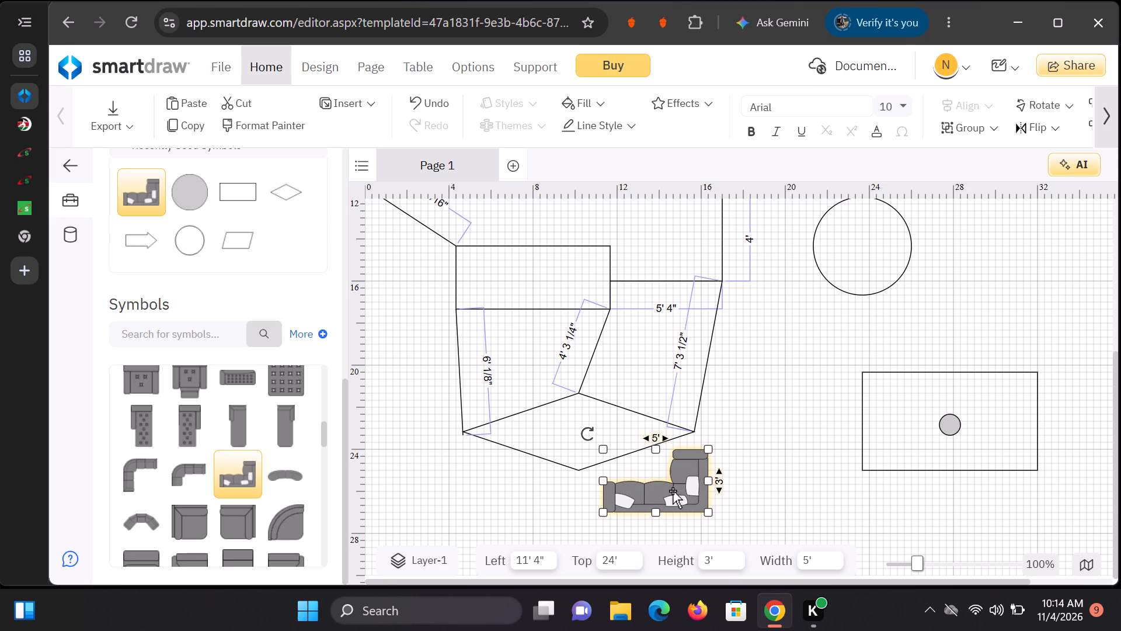
Place the sofa in the lower-right corner of the rectangle holding the round table, at 27' left and 22' top.
left_click_drag(673, 491, 932, 463)
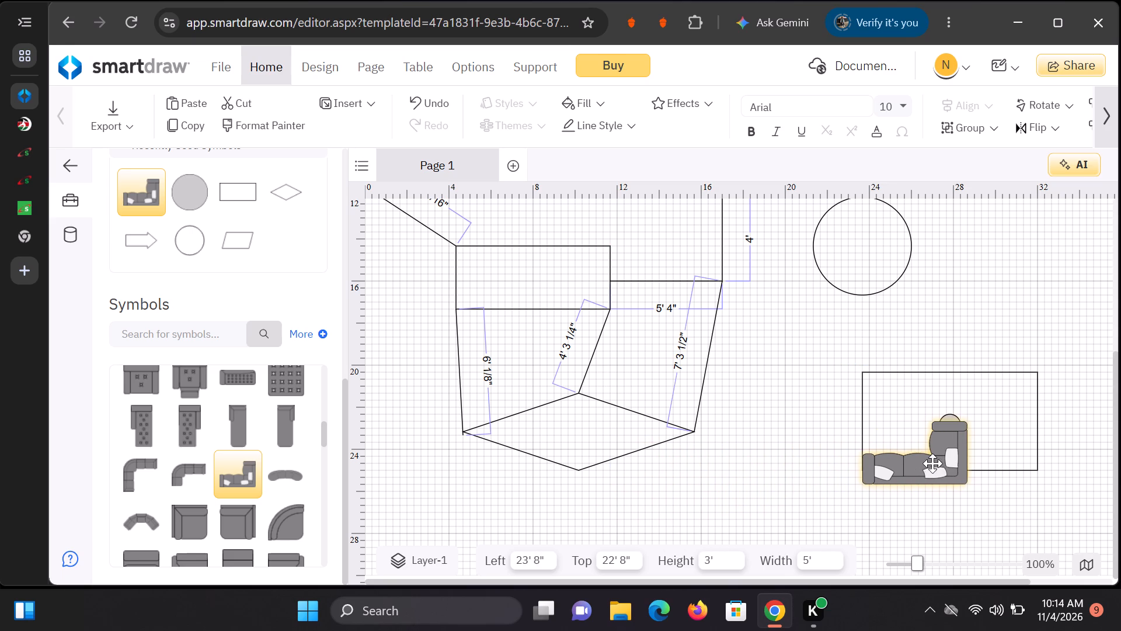
left_click_drag(932, 463, 1005, 449)
left_click_drag(947, 427, 953, 412)
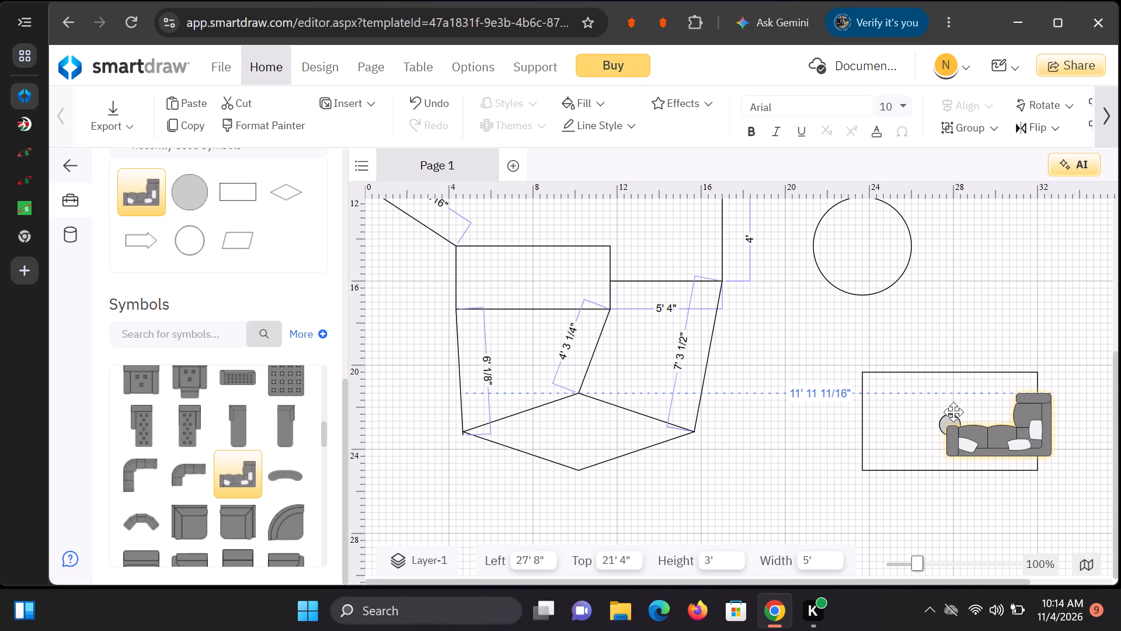
left_click_drag(953, 412, 948, 431)
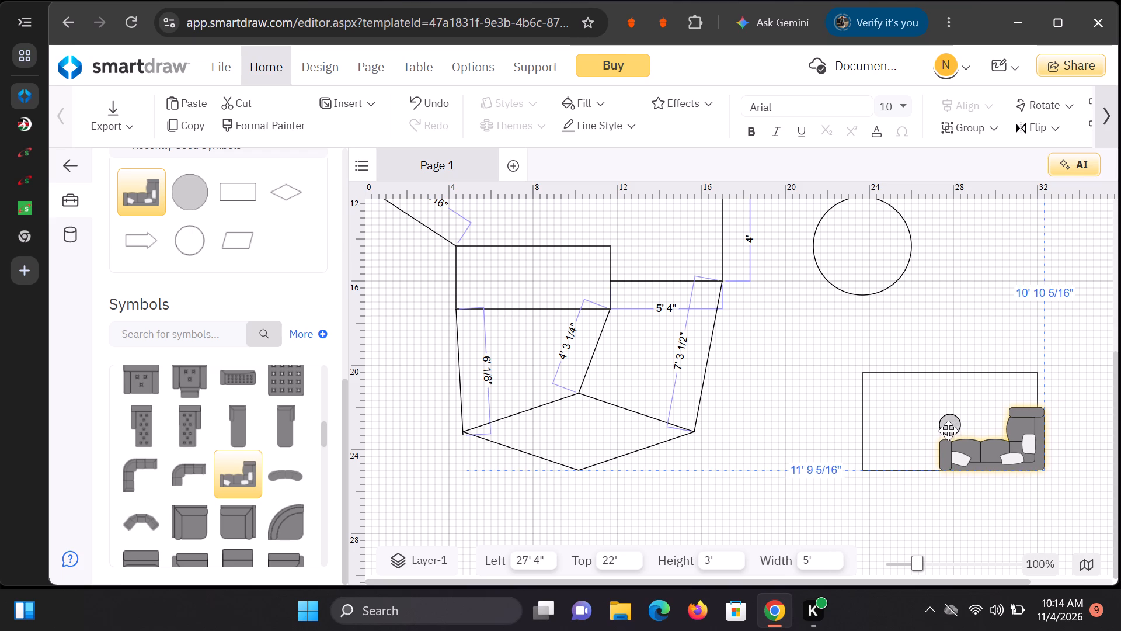
left_click_drag(948, 431, 934, 425)
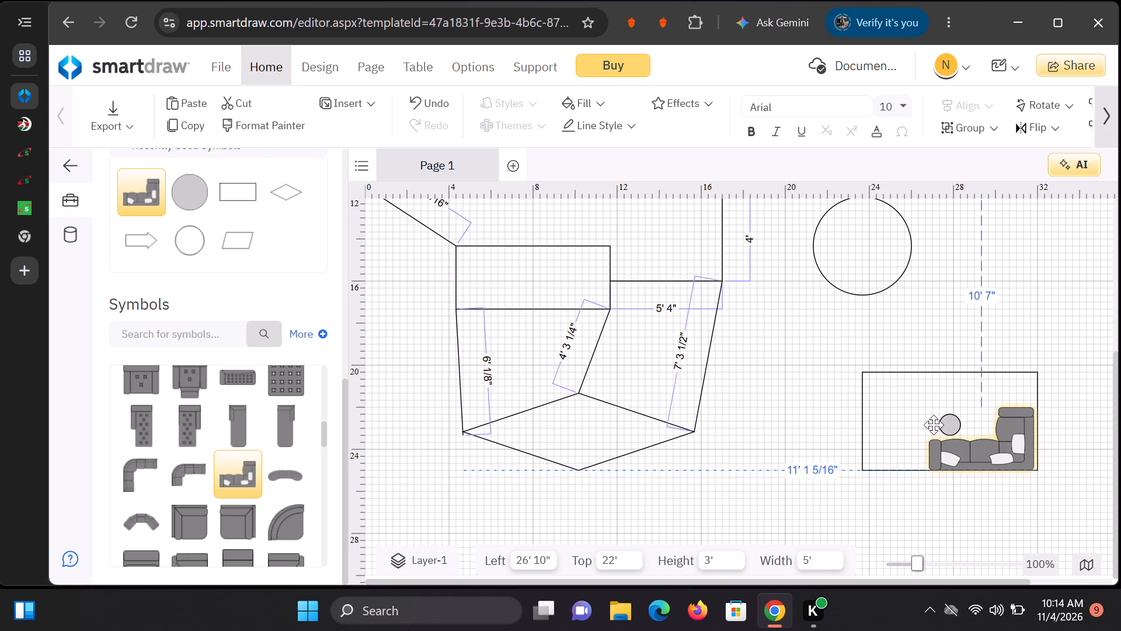
left_click_drag(934, 425, 938, 426)
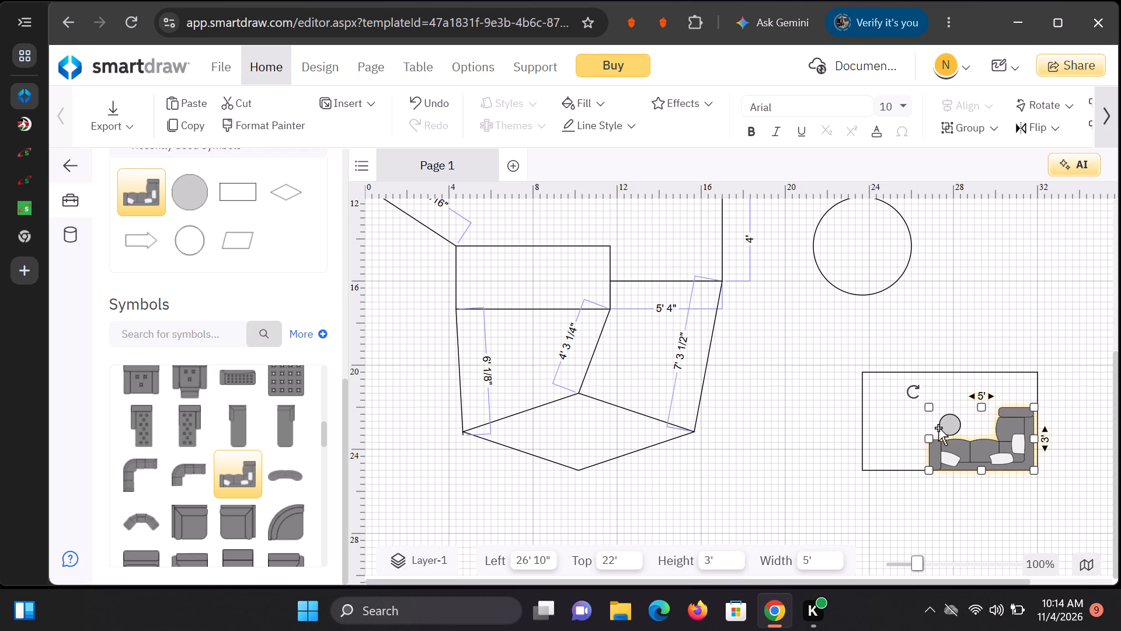
left_click(1008, 446)
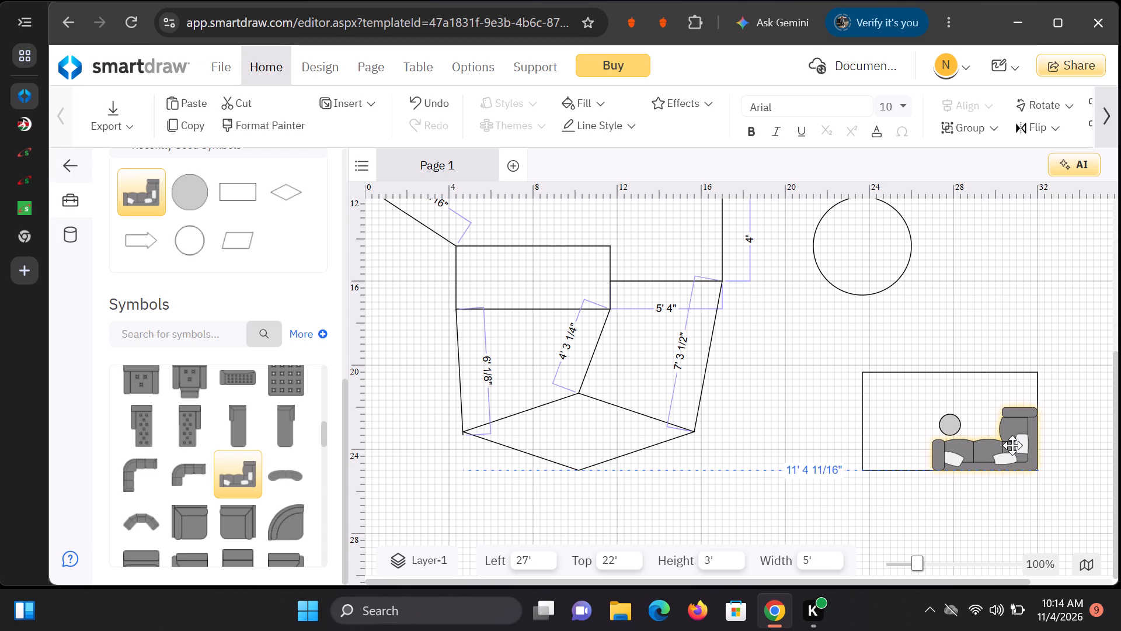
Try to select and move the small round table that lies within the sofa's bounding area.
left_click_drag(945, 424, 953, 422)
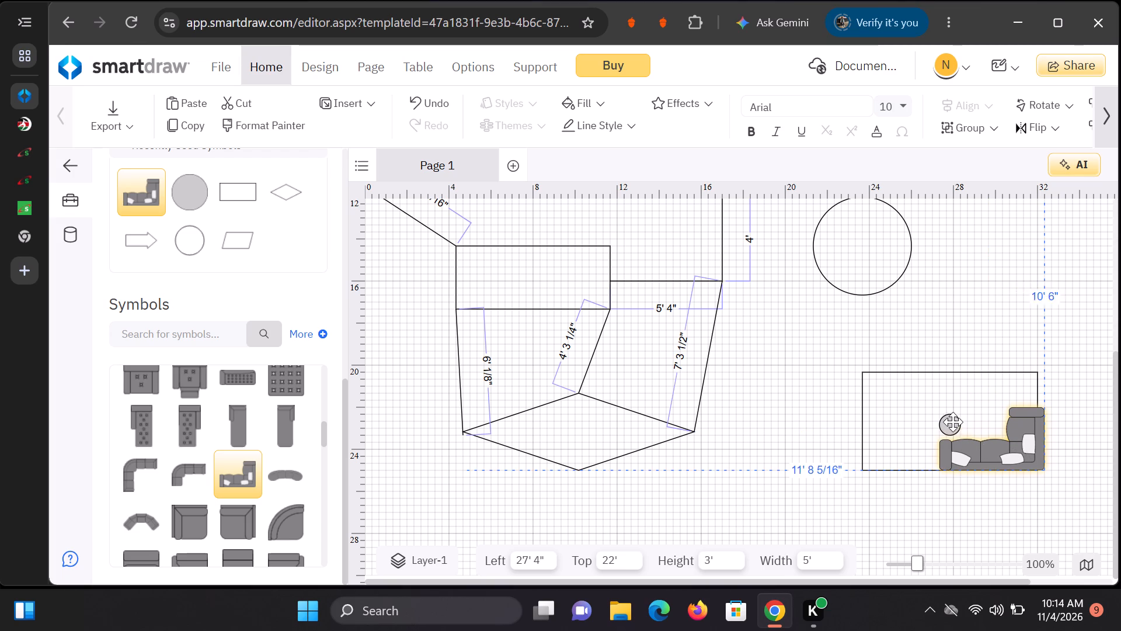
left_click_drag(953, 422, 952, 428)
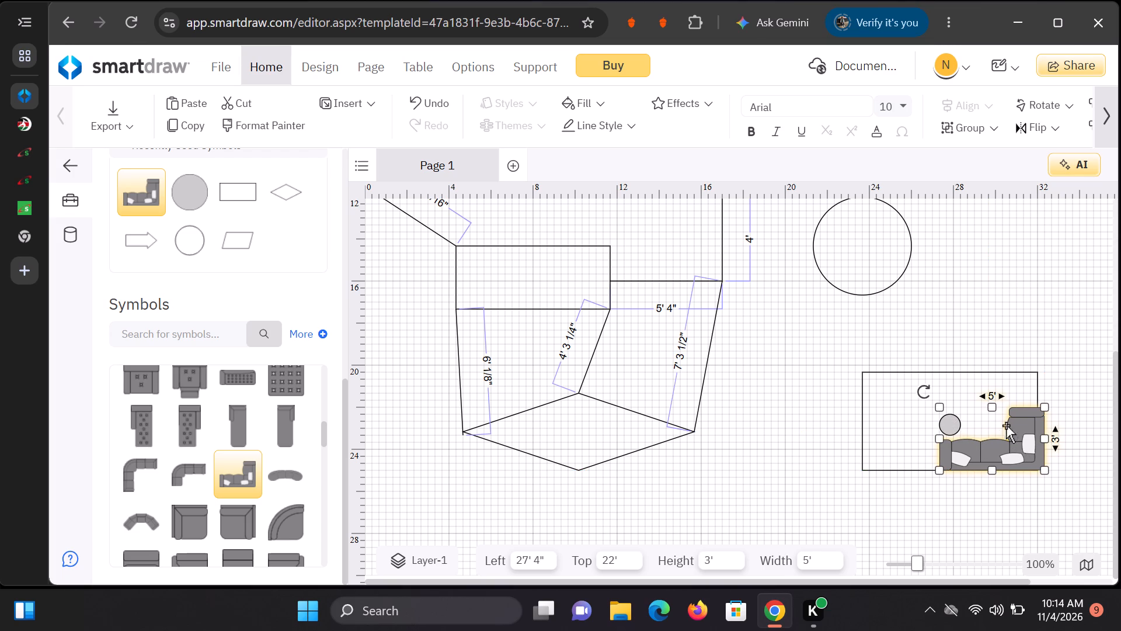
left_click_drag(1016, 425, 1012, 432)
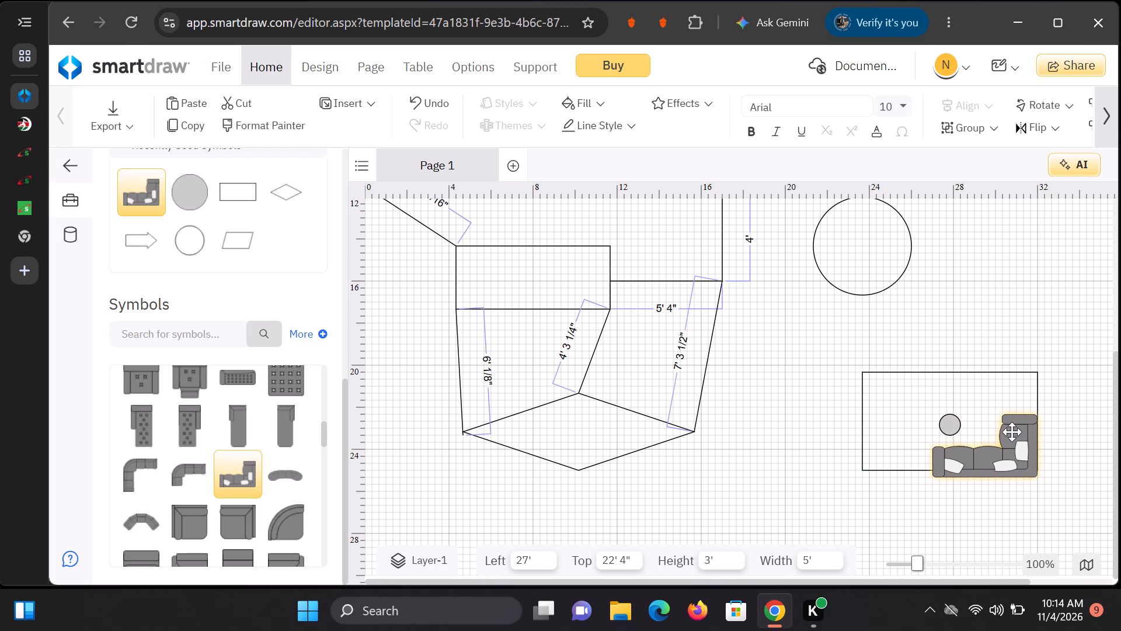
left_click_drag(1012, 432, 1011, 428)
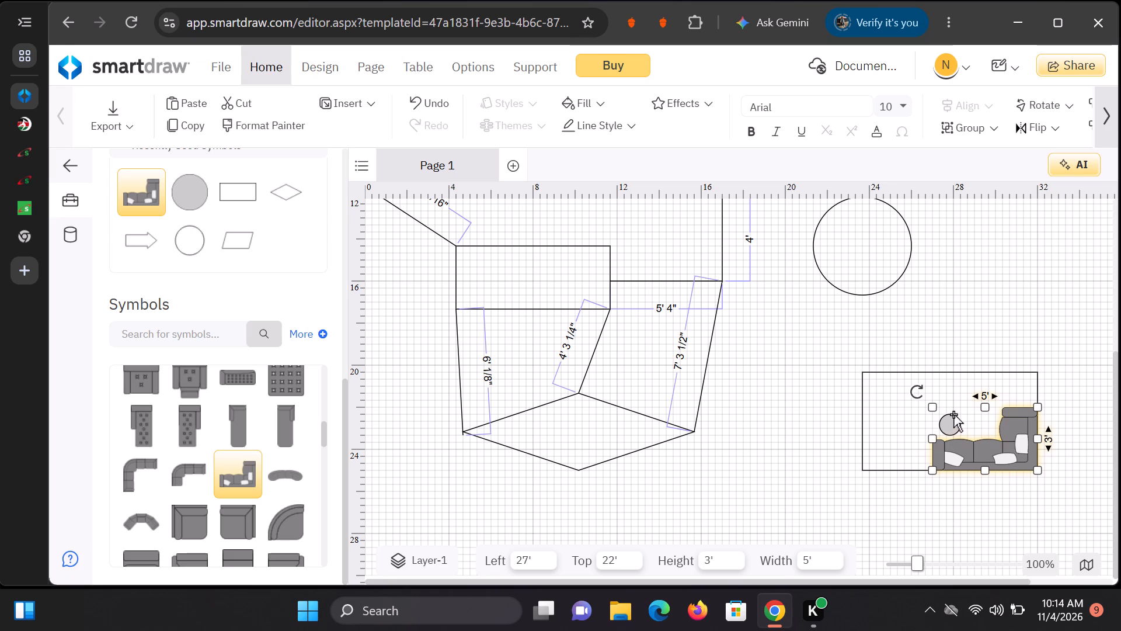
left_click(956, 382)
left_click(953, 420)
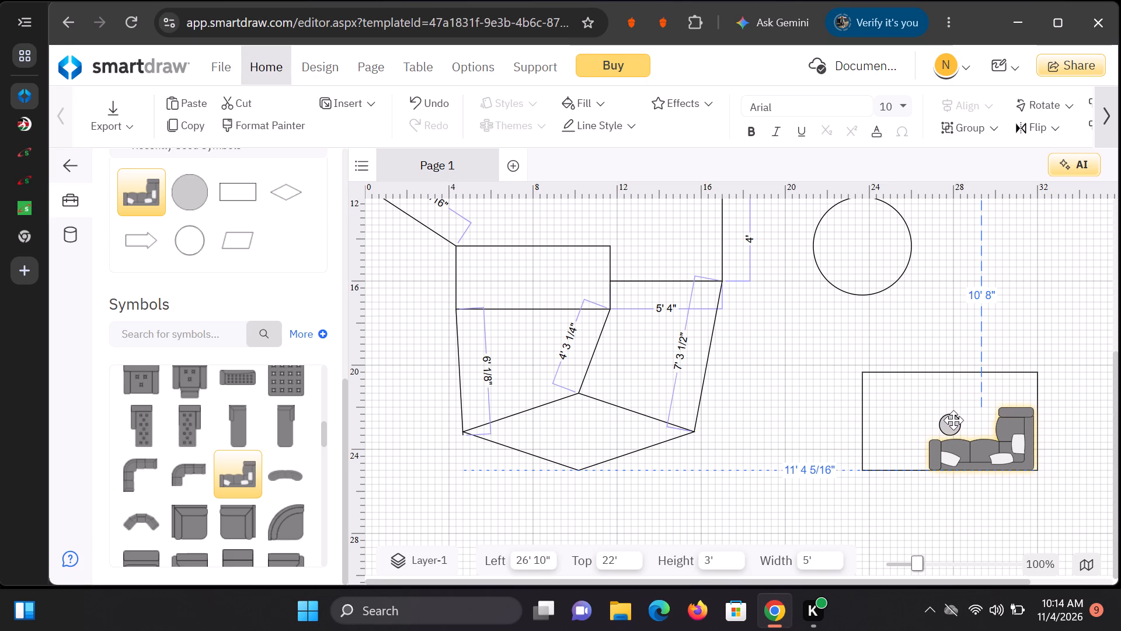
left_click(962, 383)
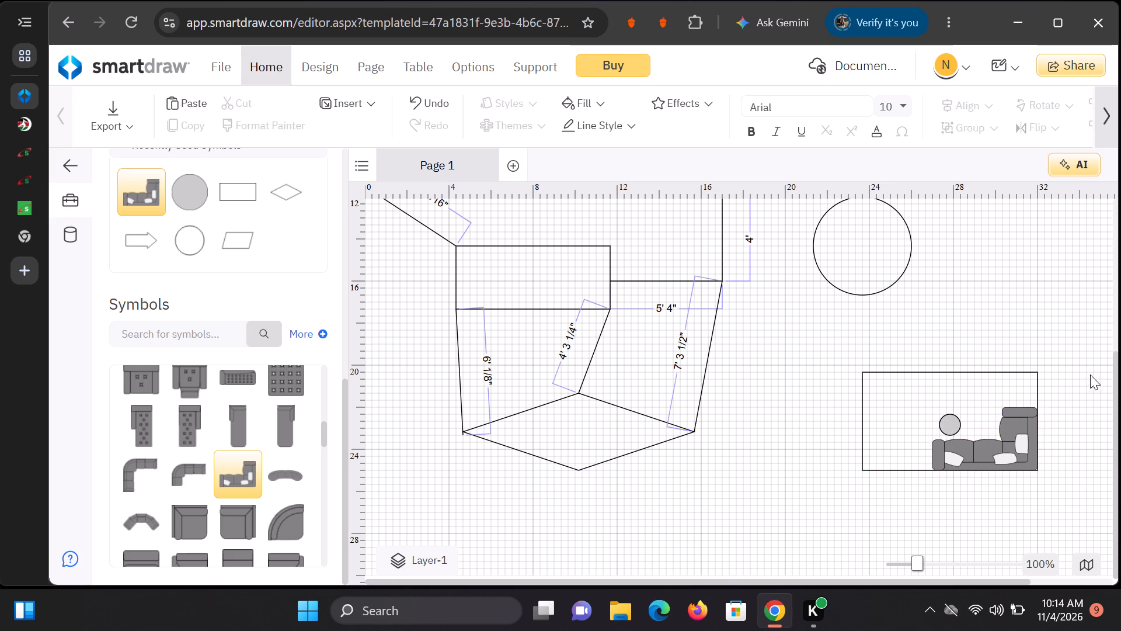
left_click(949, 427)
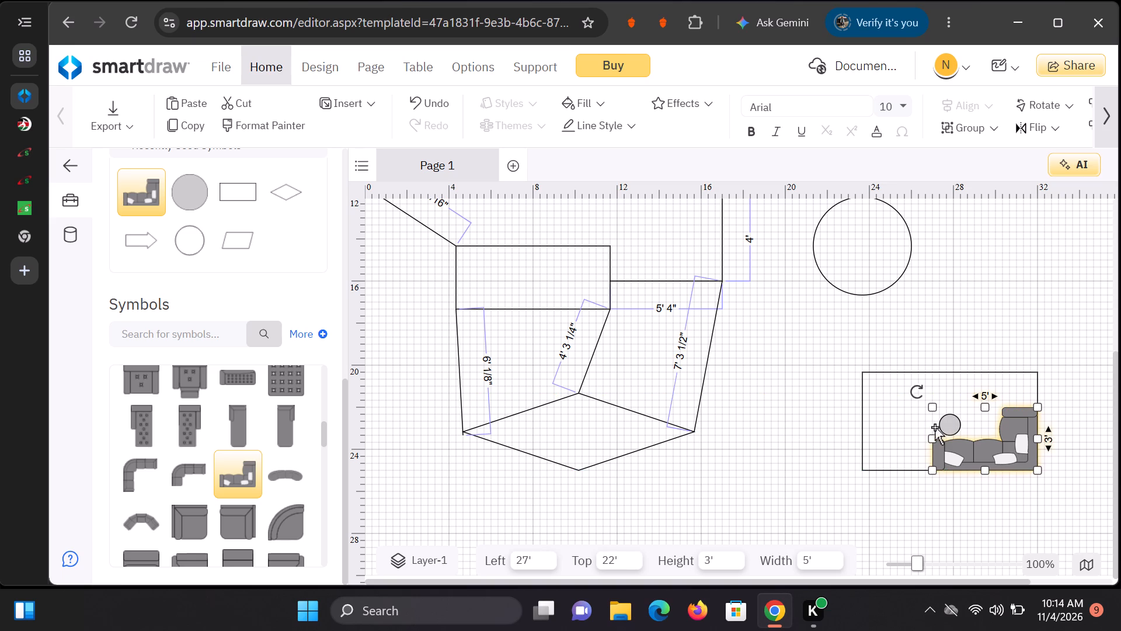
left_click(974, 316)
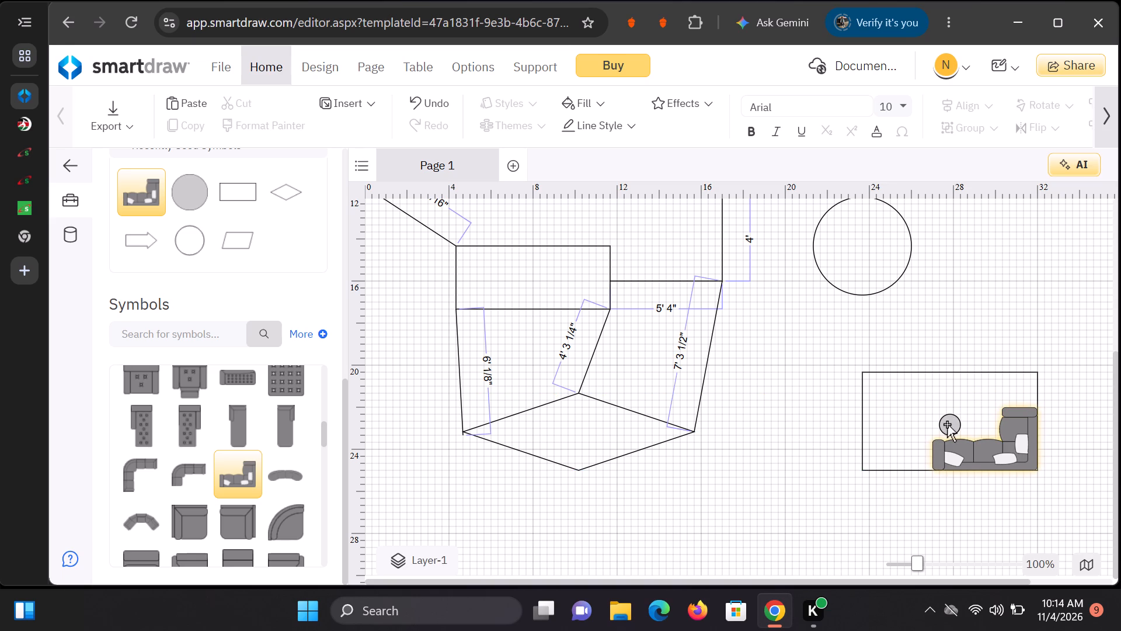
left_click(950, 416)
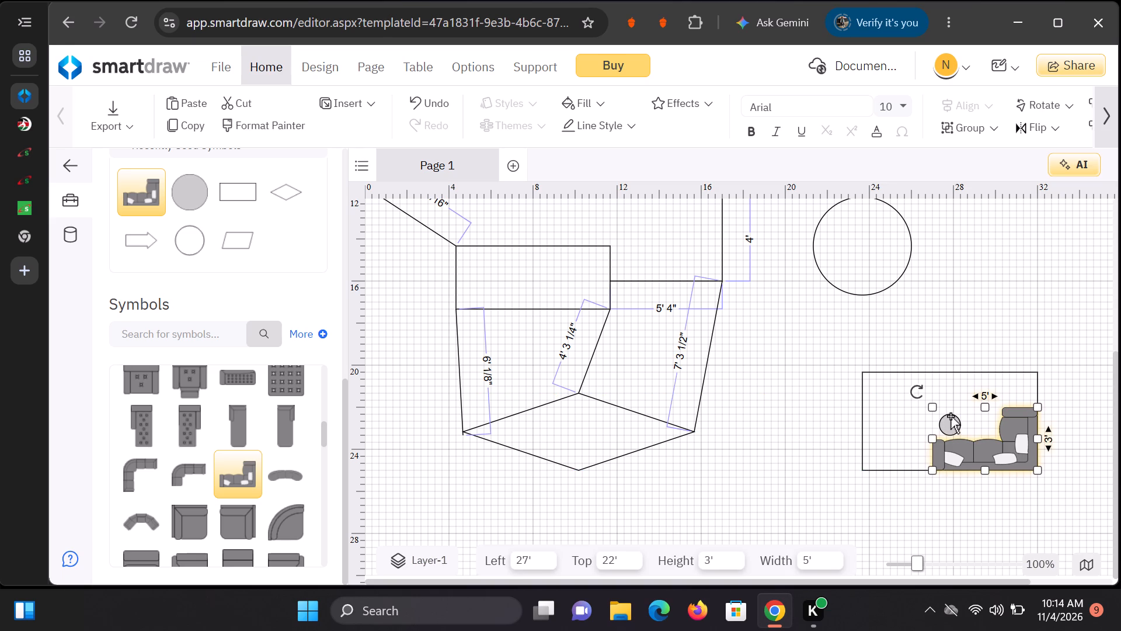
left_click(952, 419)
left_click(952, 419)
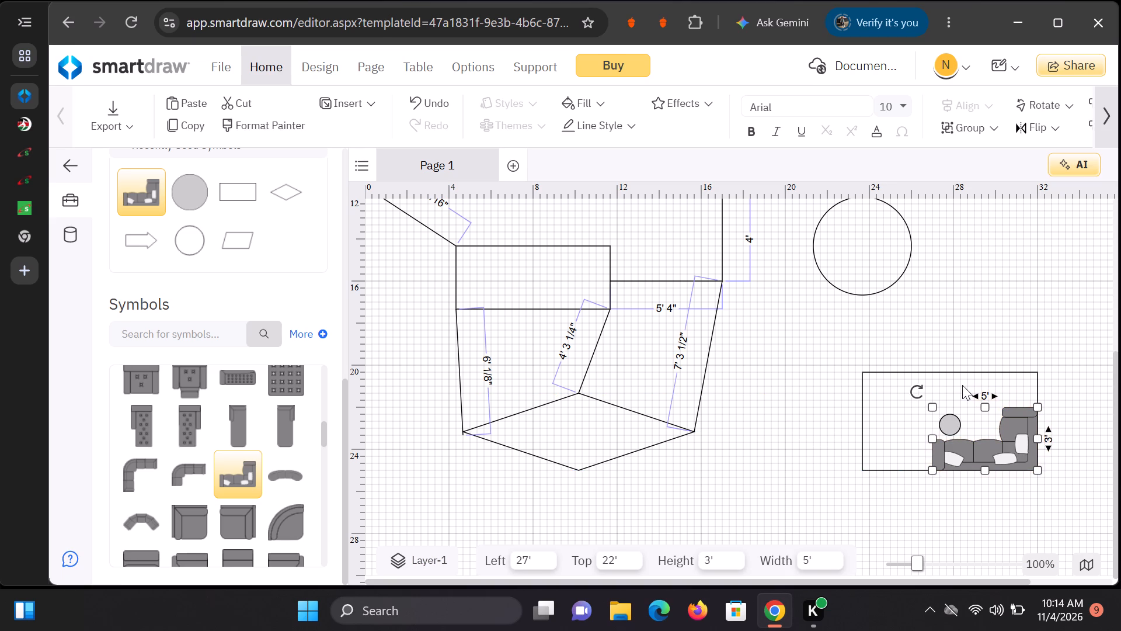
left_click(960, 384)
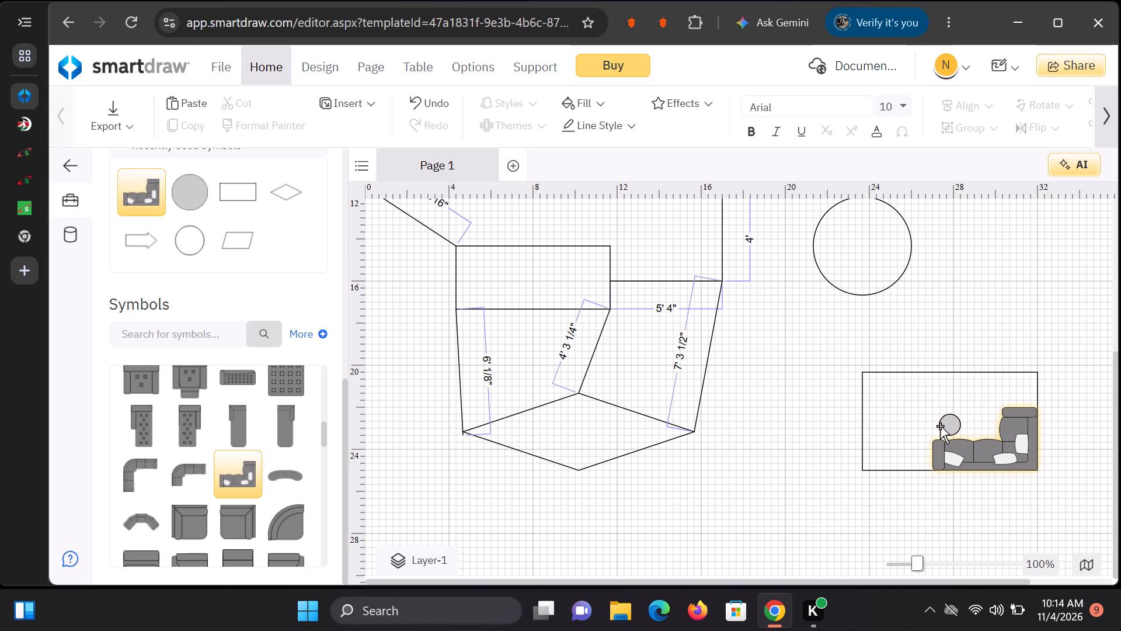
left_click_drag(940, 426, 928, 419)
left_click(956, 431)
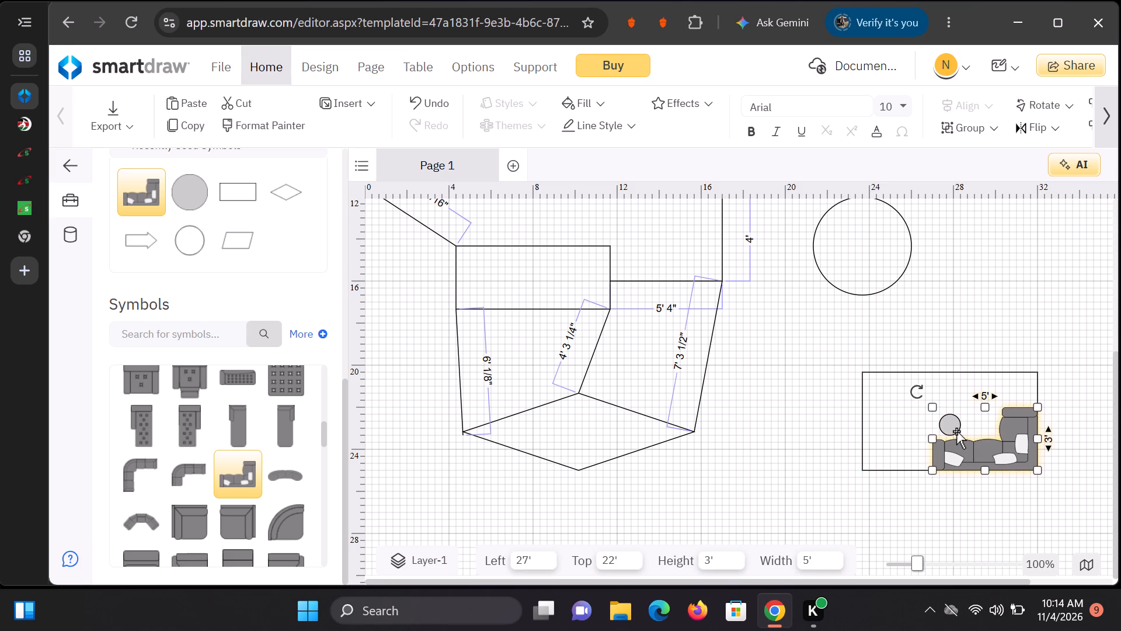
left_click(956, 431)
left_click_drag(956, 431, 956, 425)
Shift the sofa down clear of the small round table, and raise the table slightly within the rectangle.
left_click_drag(955, 423, 949, 463)
left_click_drag(952, 426, 952, 419)
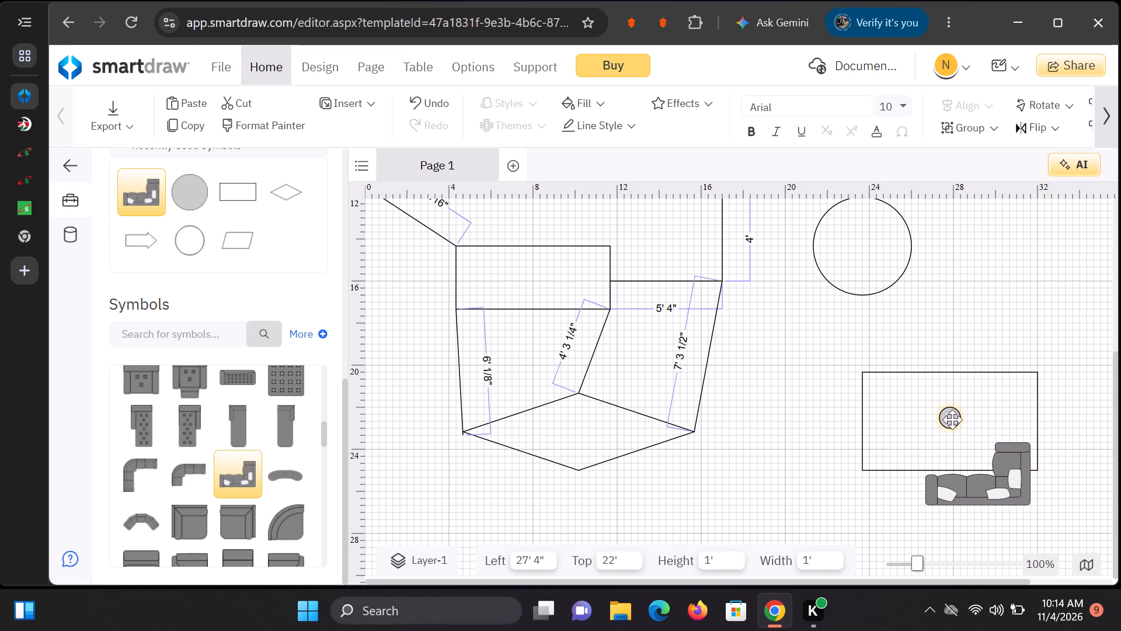
left_click_drag(952, 419, 951, 414)
Return the sofa to the rectangle's lower-right corner, at 27' left and 22' top, and clear the selection.
left_click_drag(980, 489, 984, 450)
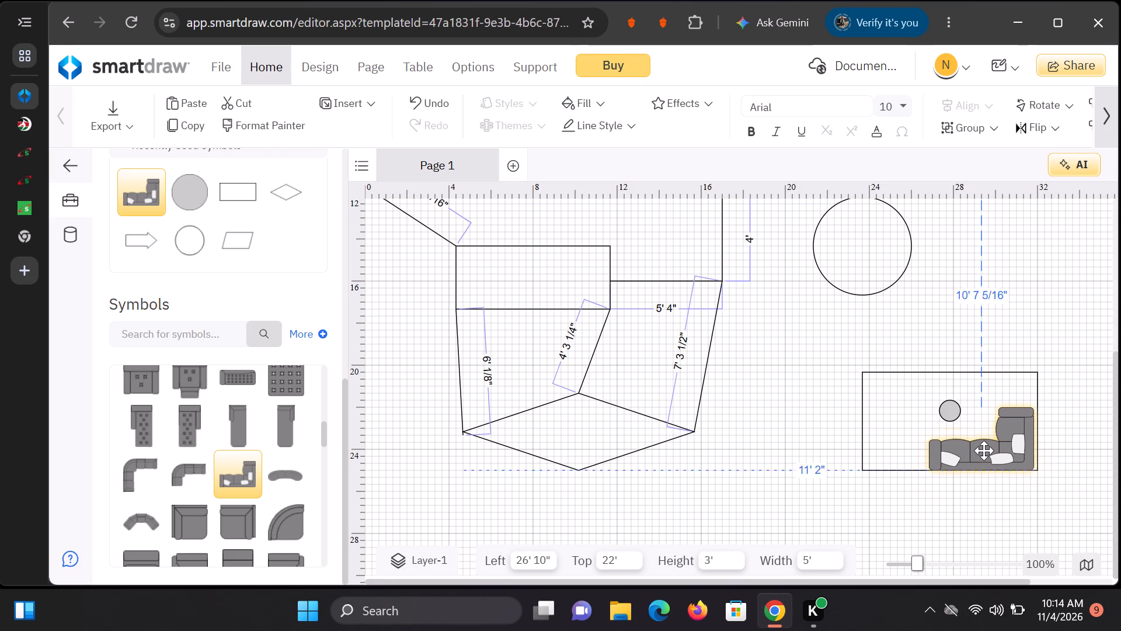
left_click_drag(984, 450, 988, 456)
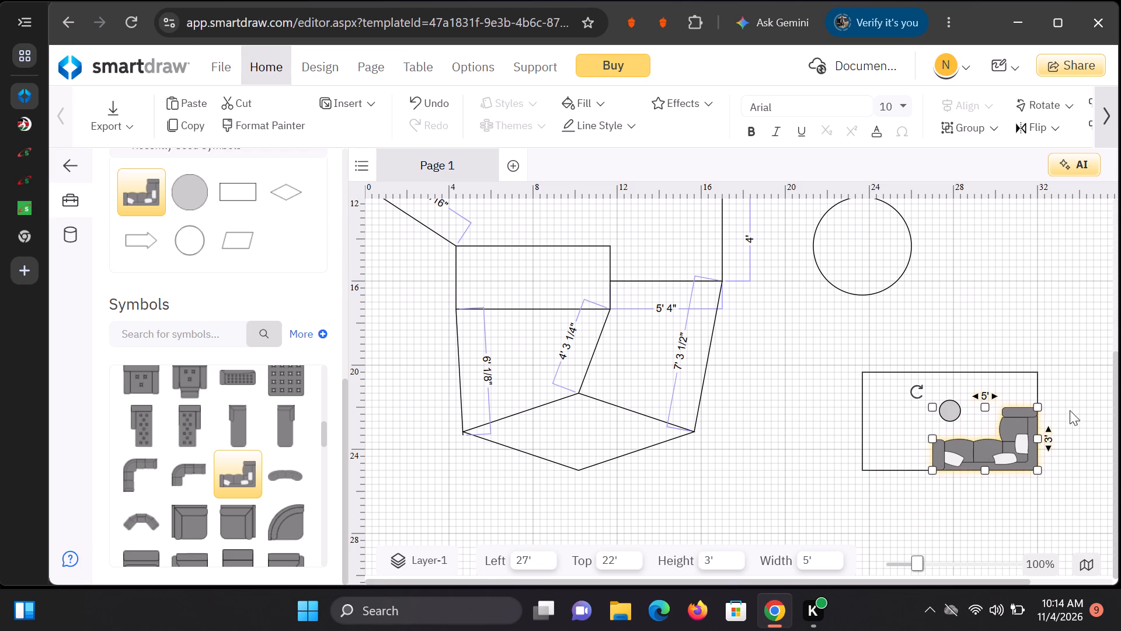
left_click(1068, 377)
left_click(952, 412)
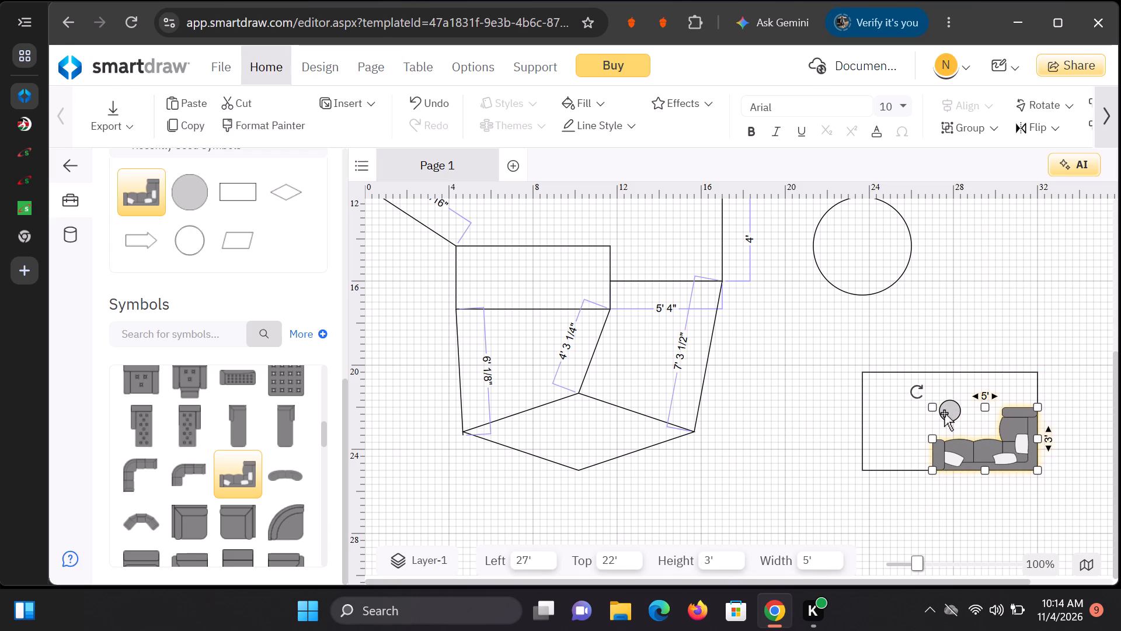
left_click(956, 323)
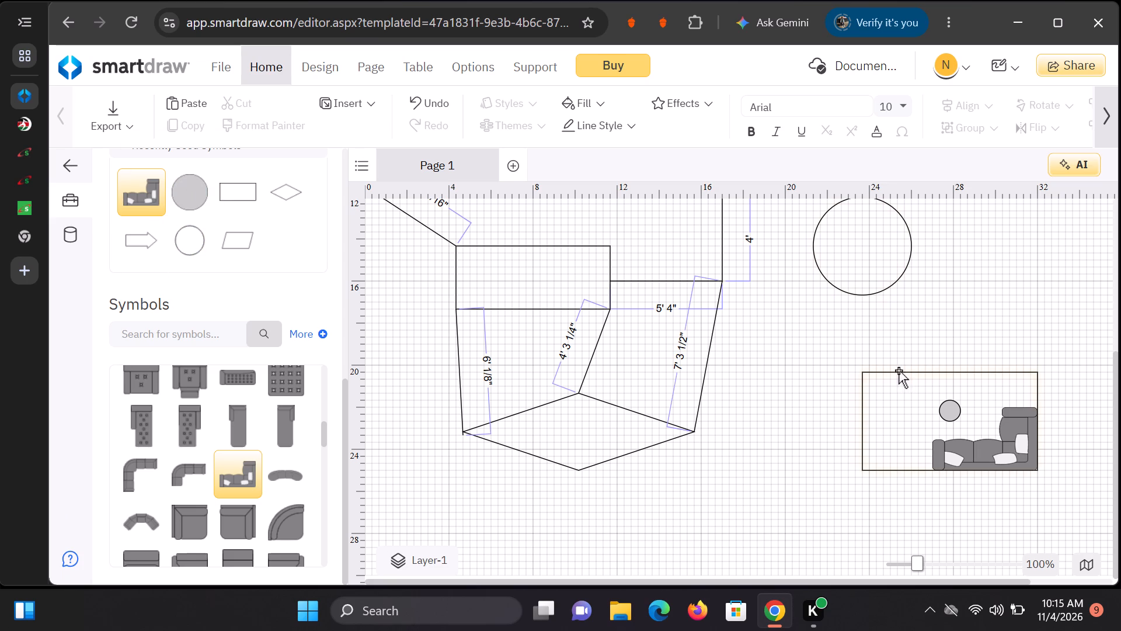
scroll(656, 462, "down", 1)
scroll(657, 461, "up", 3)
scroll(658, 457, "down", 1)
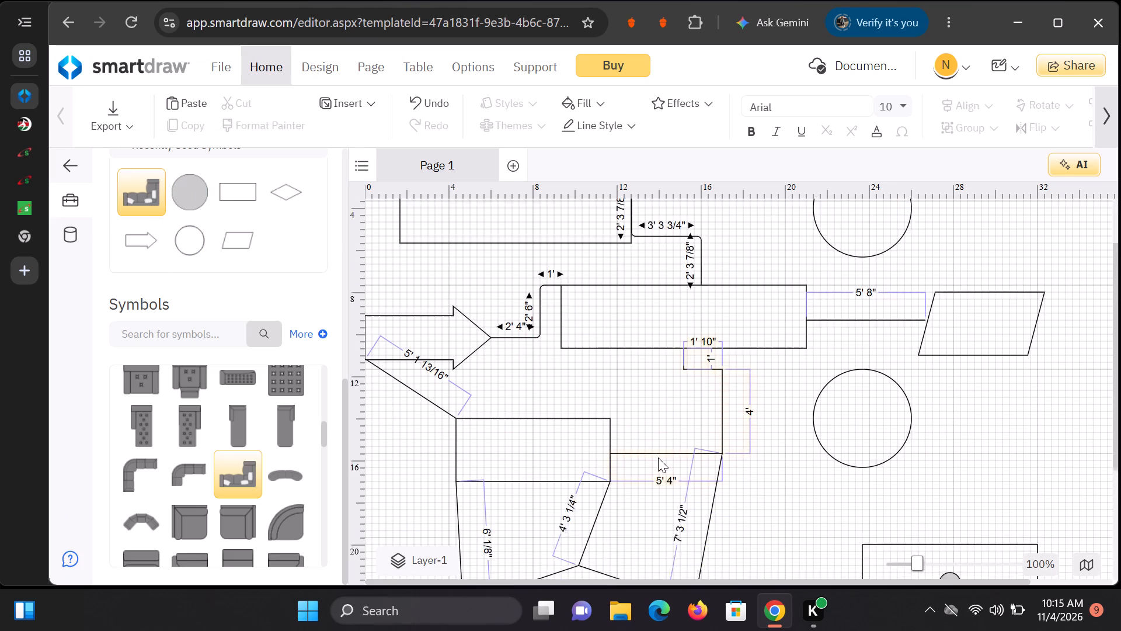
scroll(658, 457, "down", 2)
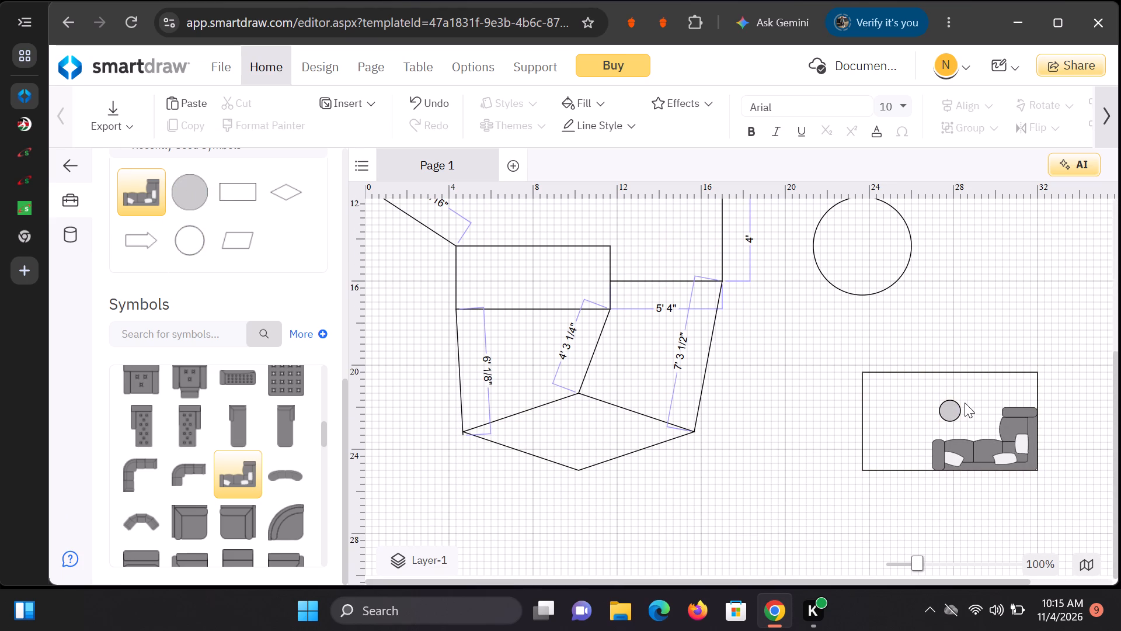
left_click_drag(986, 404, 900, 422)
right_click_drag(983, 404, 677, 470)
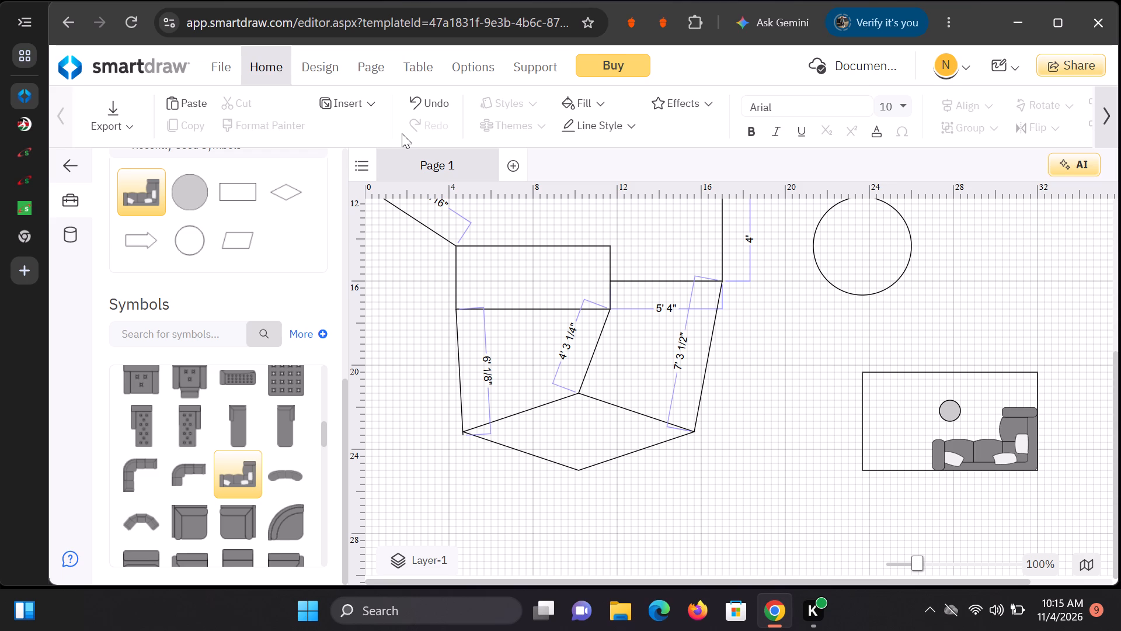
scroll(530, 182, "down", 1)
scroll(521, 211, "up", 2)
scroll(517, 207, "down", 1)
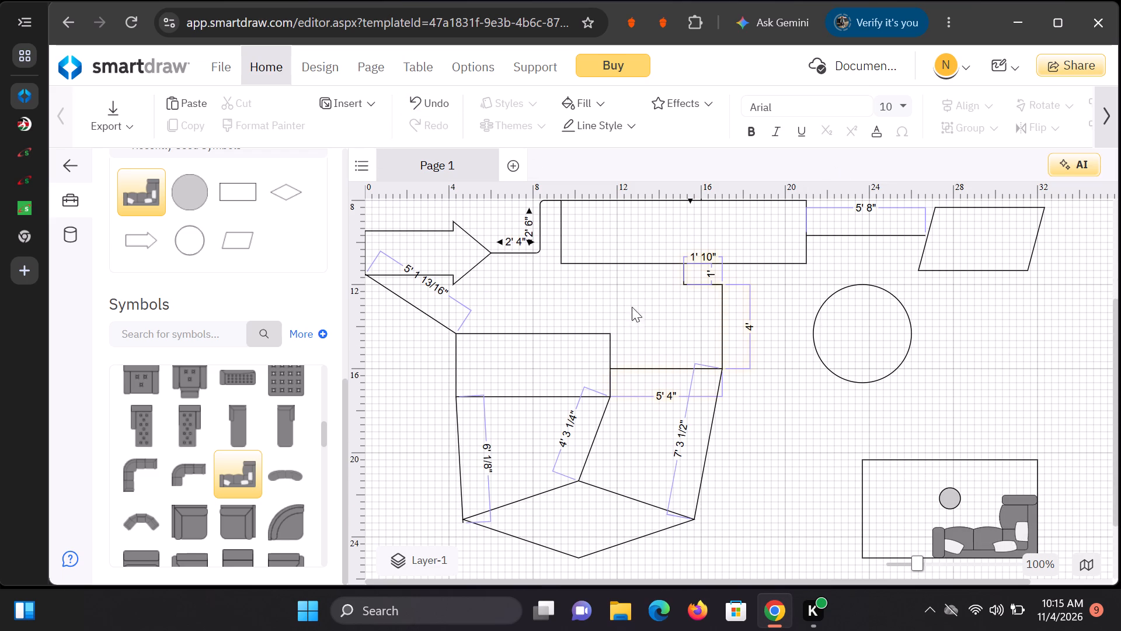
Move the sofa out of the rectangle to free the small round table, and raise the table slightly.
left_click_drag(951, 495, 950, 491)
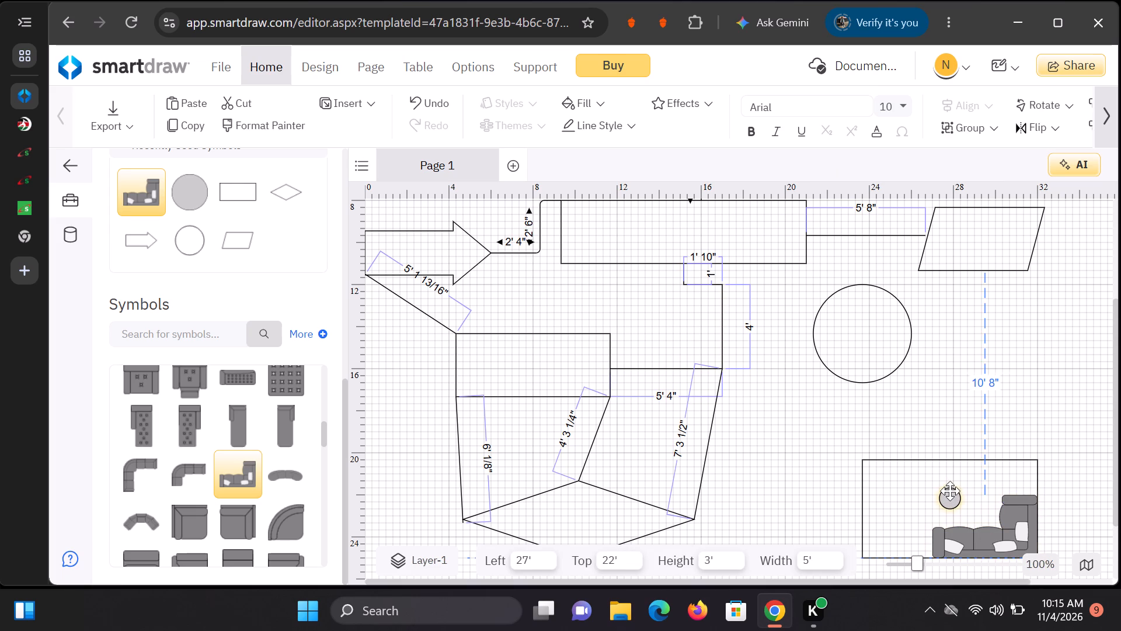
left_click_drag(950, 491, 952, 490)
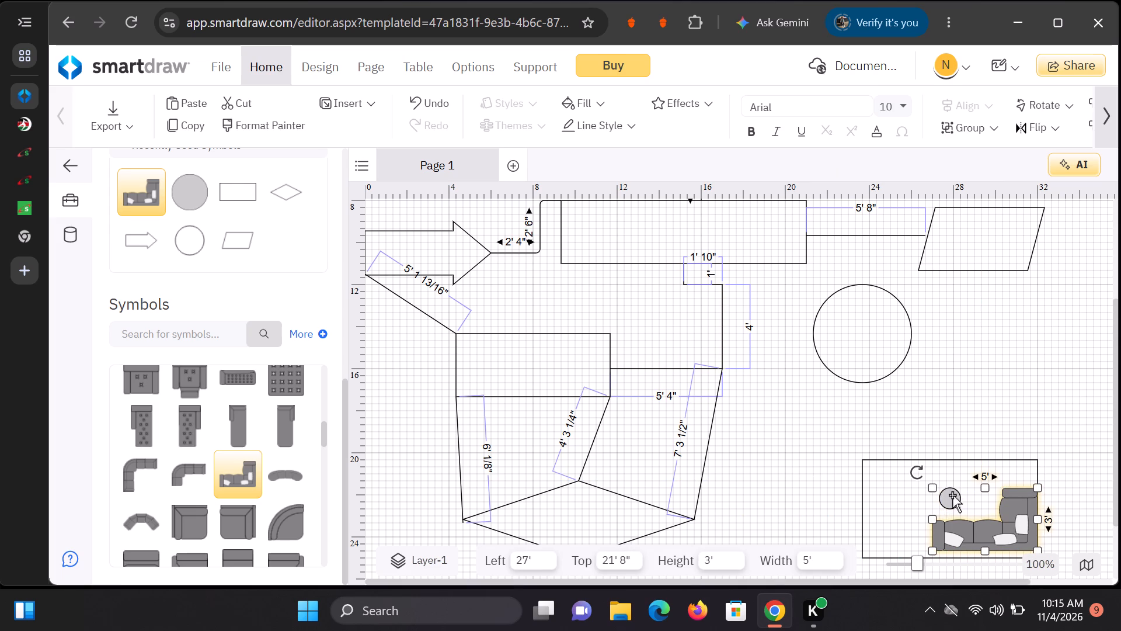
left_click_drag(1014, 500, 1106, 333)
left_click_drag(900, 501, 902, 488)
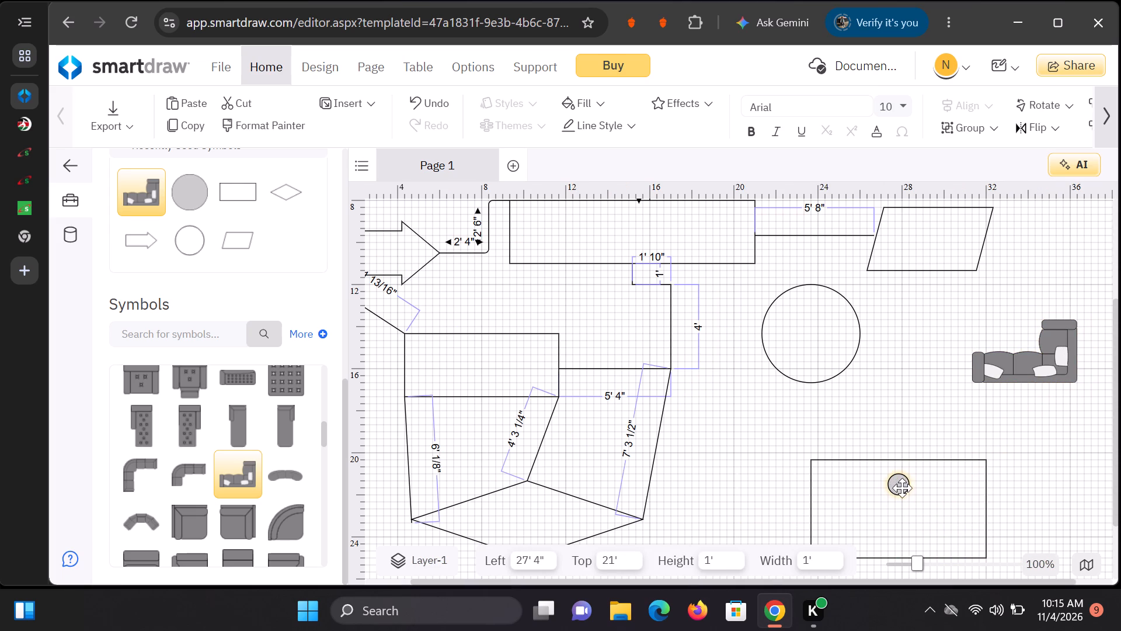
left_click_drag(902, 488, 903, 495)
Return the sofa to the rectangle's lower-right corner, at about 27' left and 22' top, and clear the selection.
left_click_drag(1043, 373, 1016, 415)
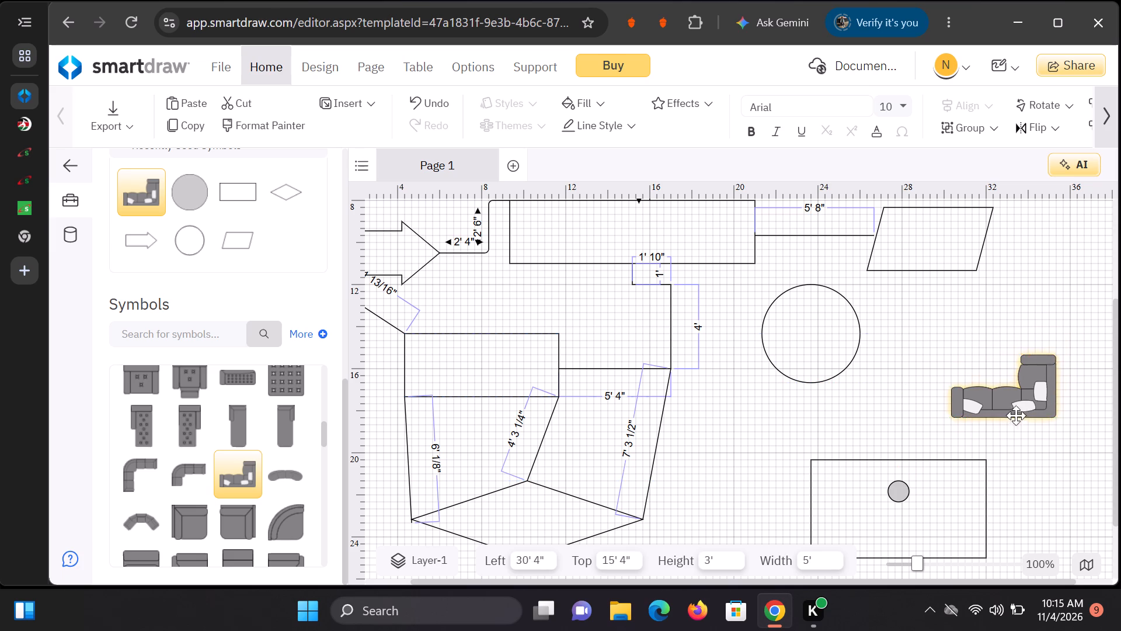
left_click_drag(1016, 415, 962, 548)
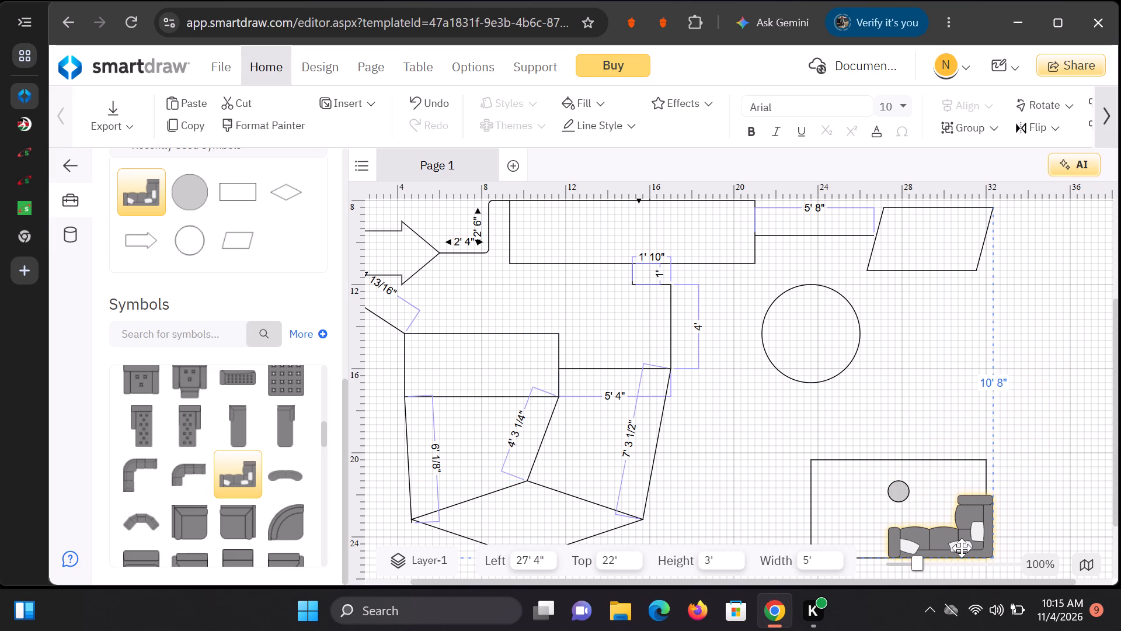
left_click_drag(962, 548, 951, 551)
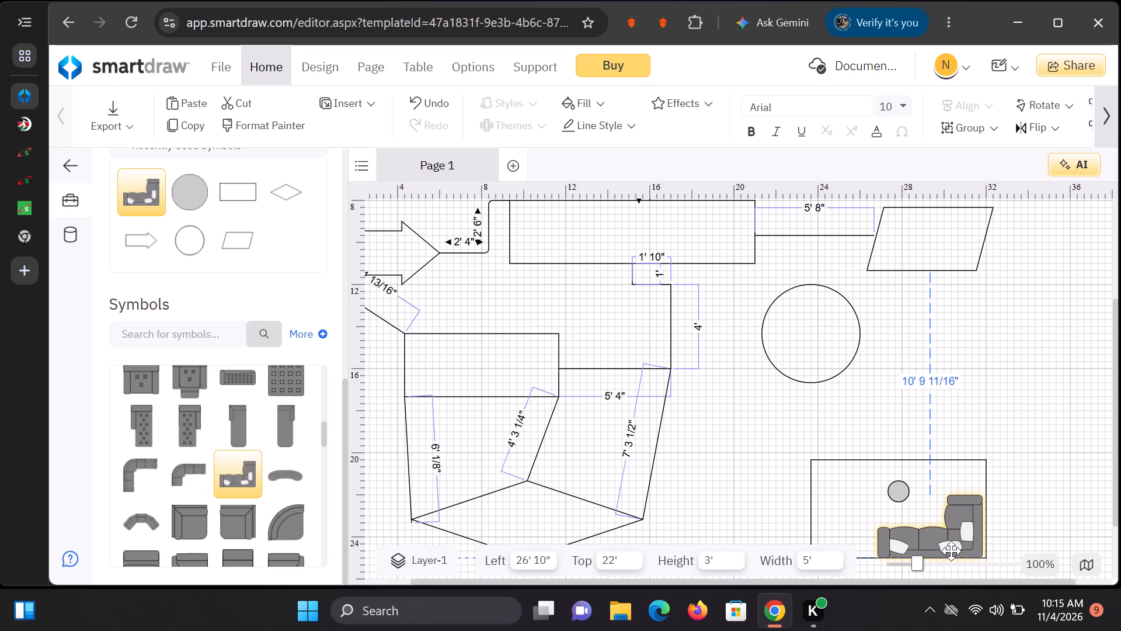
left_click_drag(951, 551, 952, 550)
left_click_drag(952, 550, 953, 550)
left_click(1068, 403)
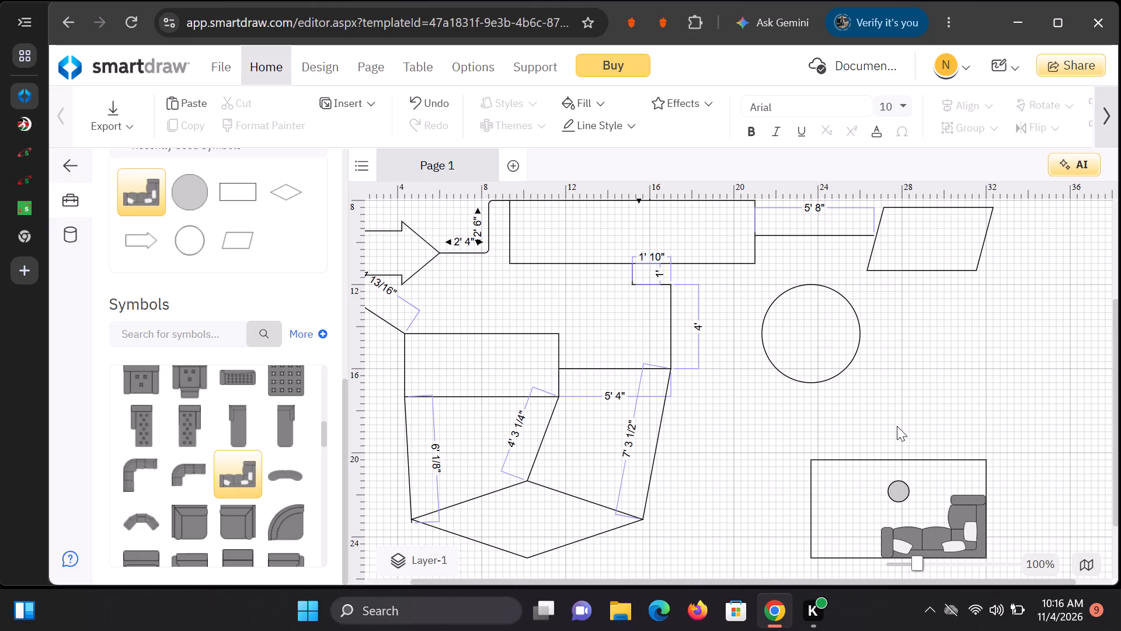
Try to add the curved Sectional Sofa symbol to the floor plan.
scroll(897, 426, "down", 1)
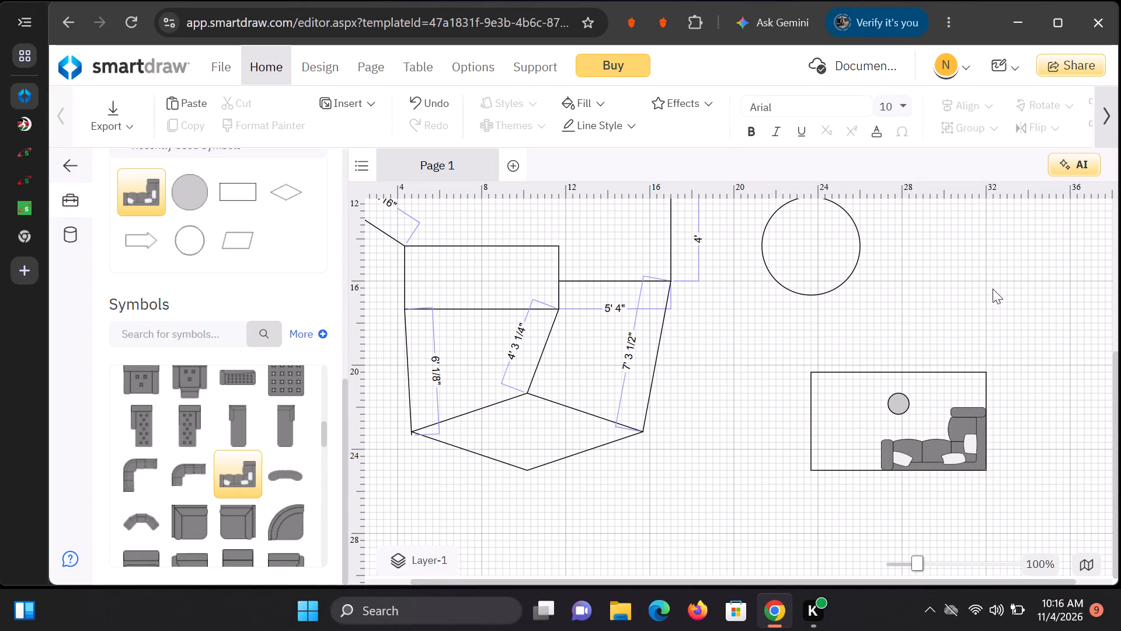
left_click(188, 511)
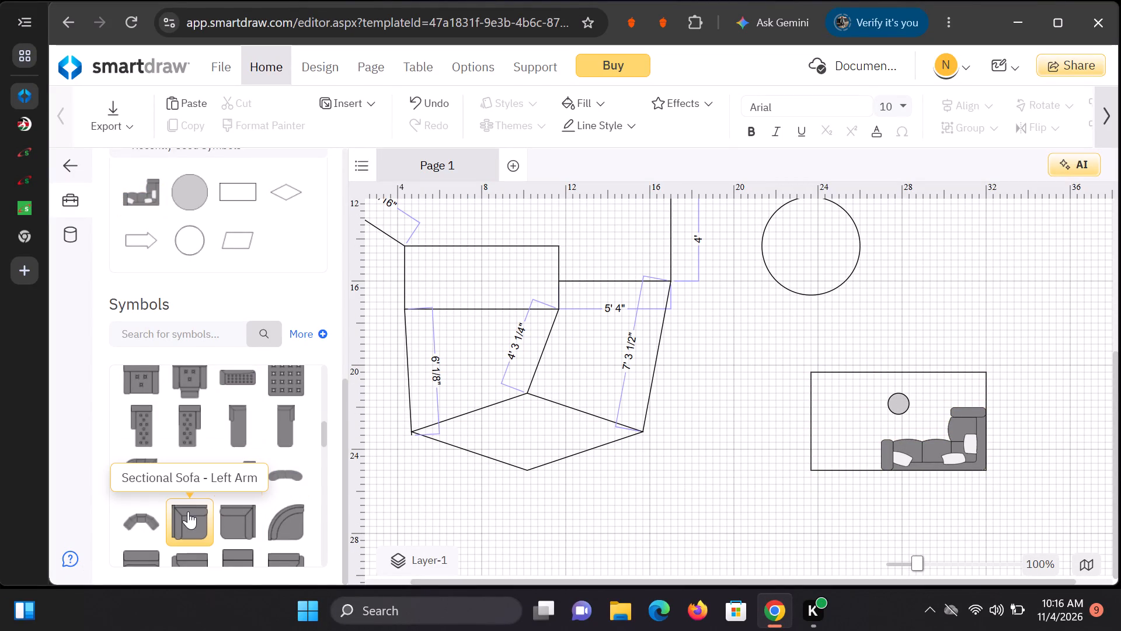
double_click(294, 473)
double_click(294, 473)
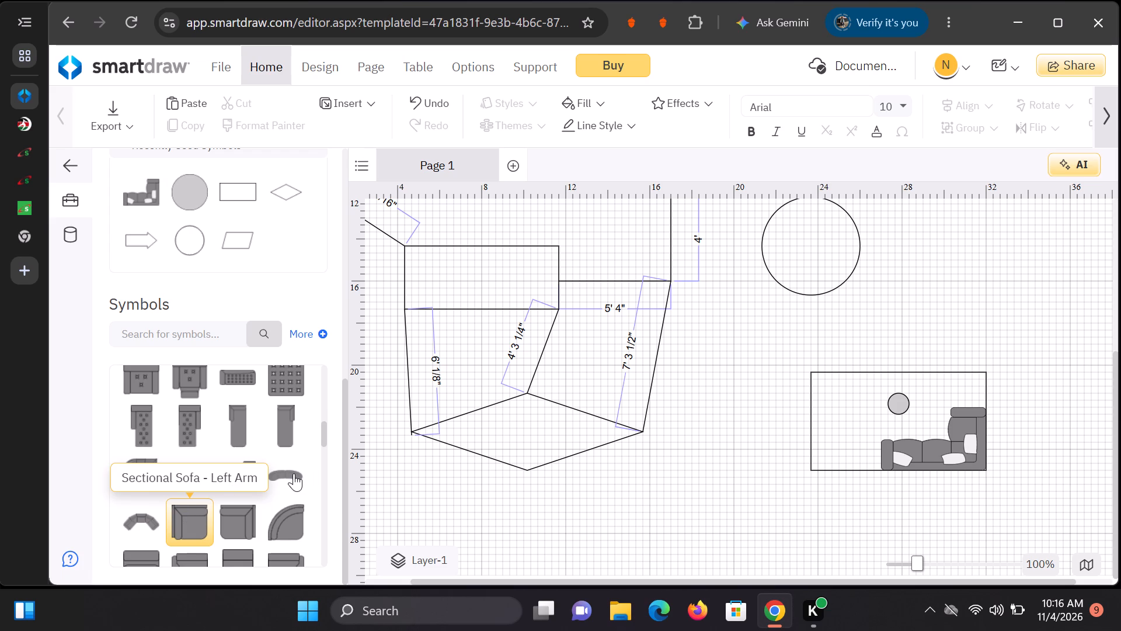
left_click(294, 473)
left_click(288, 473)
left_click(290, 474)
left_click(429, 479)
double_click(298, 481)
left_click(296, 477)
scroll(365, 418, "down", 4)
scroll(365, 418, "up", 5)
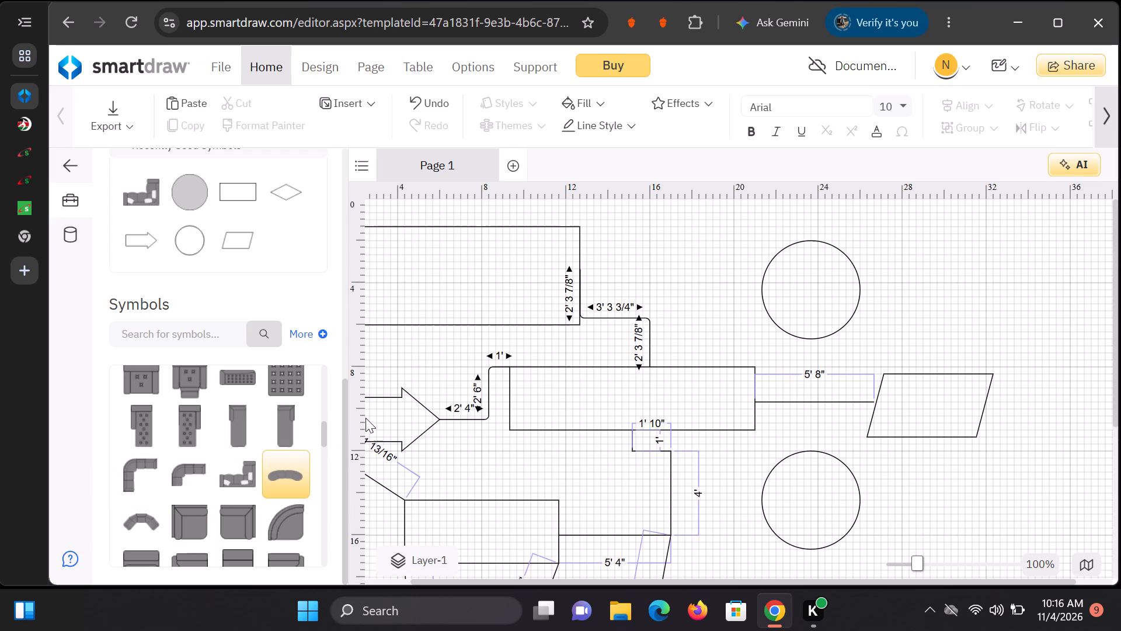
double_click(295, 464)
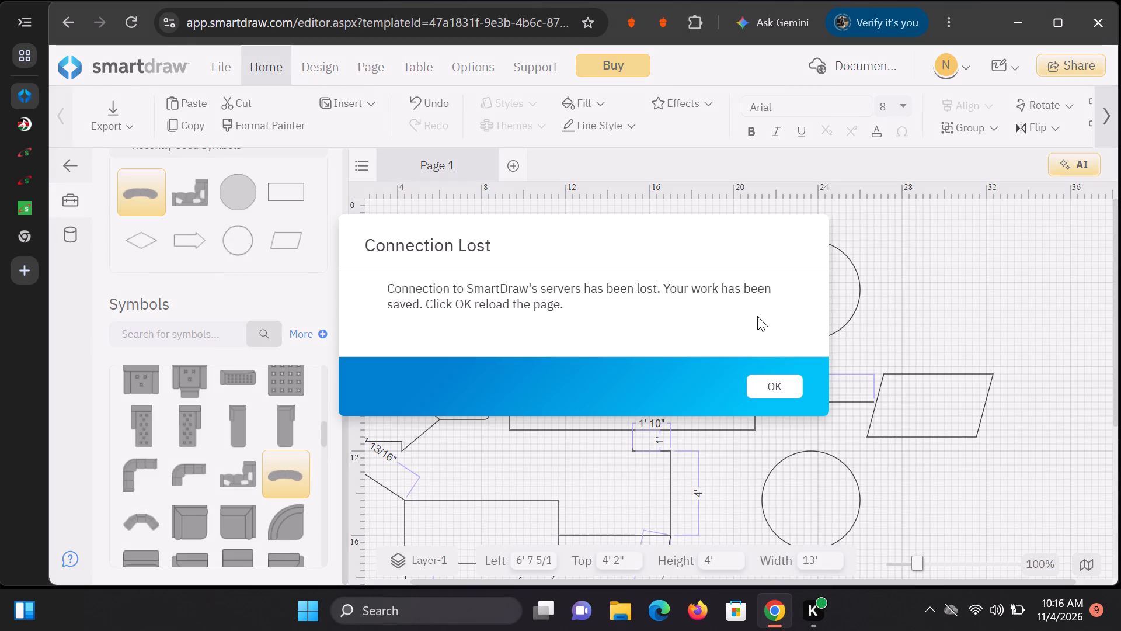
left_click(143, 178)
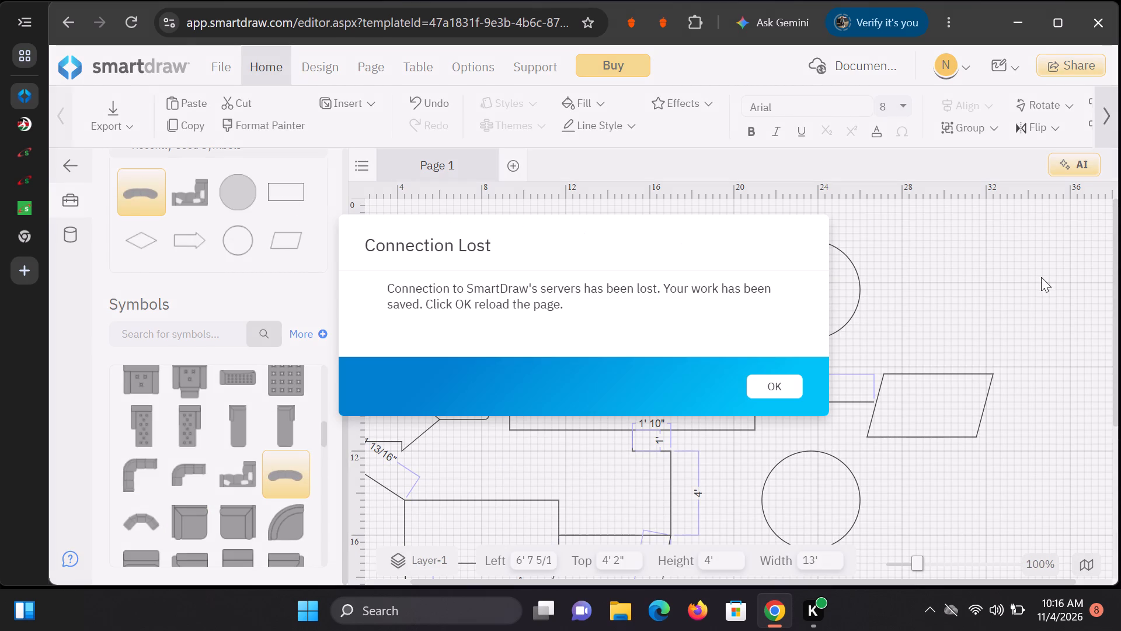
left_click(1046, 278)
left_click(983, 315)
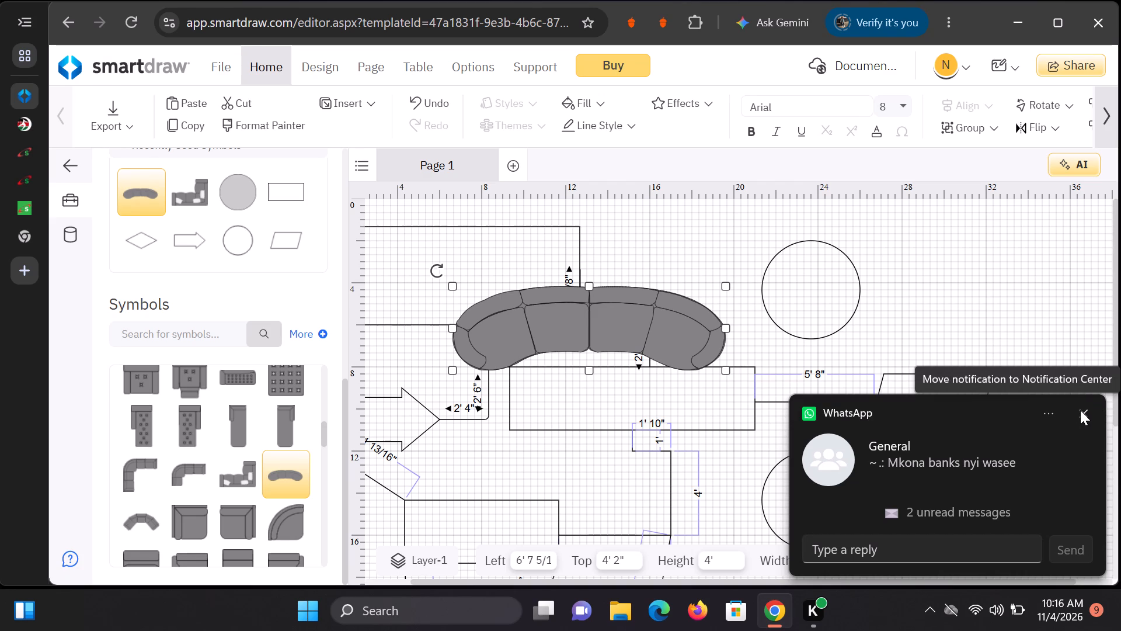
Dismiss the chat notification covering the drawing.
left_click(1082, 410)
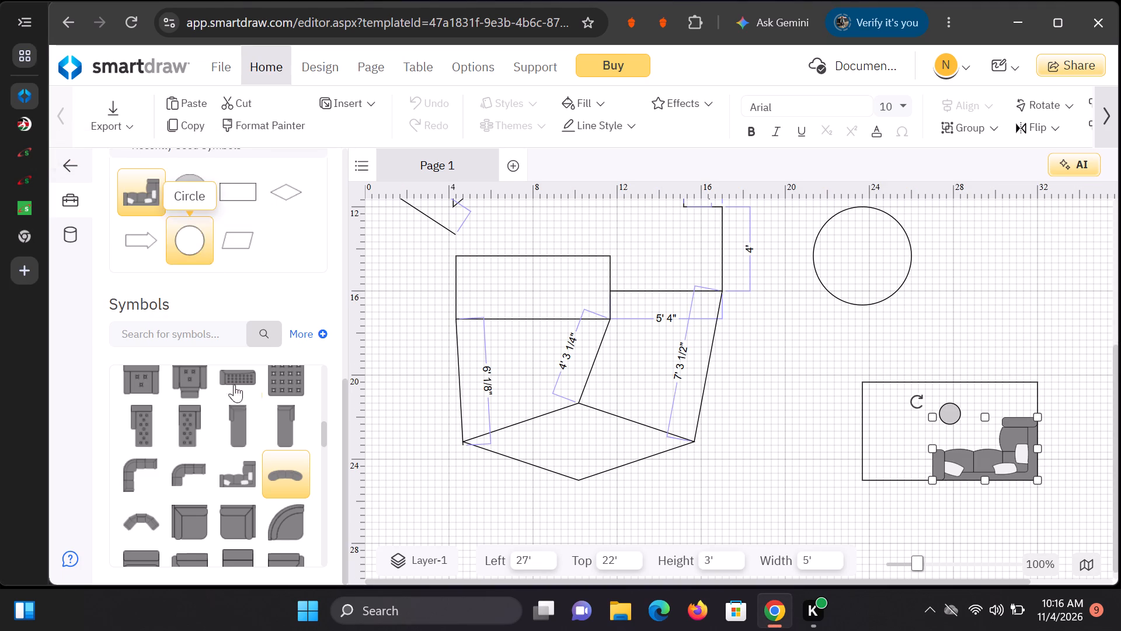
Add the curved Sectional Sofa symbol and place it over the large circle's lower part, at 21' left and 14' 4" top.
double_click(294, 481)
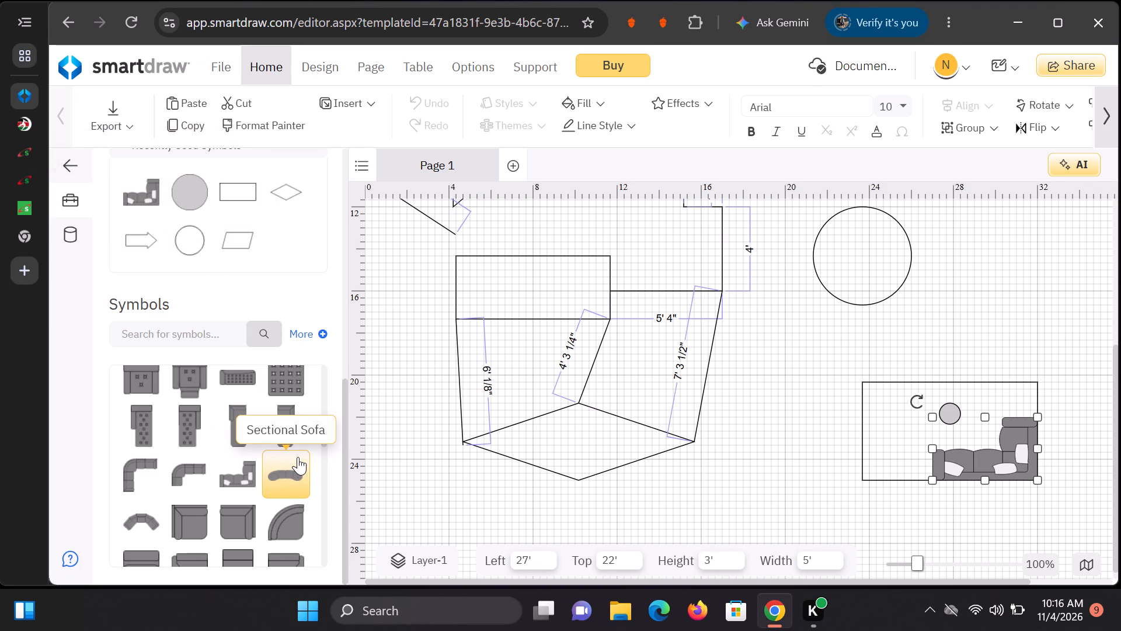
double_click(298, 457)
left_click_drag(523, 311, 564, 321)
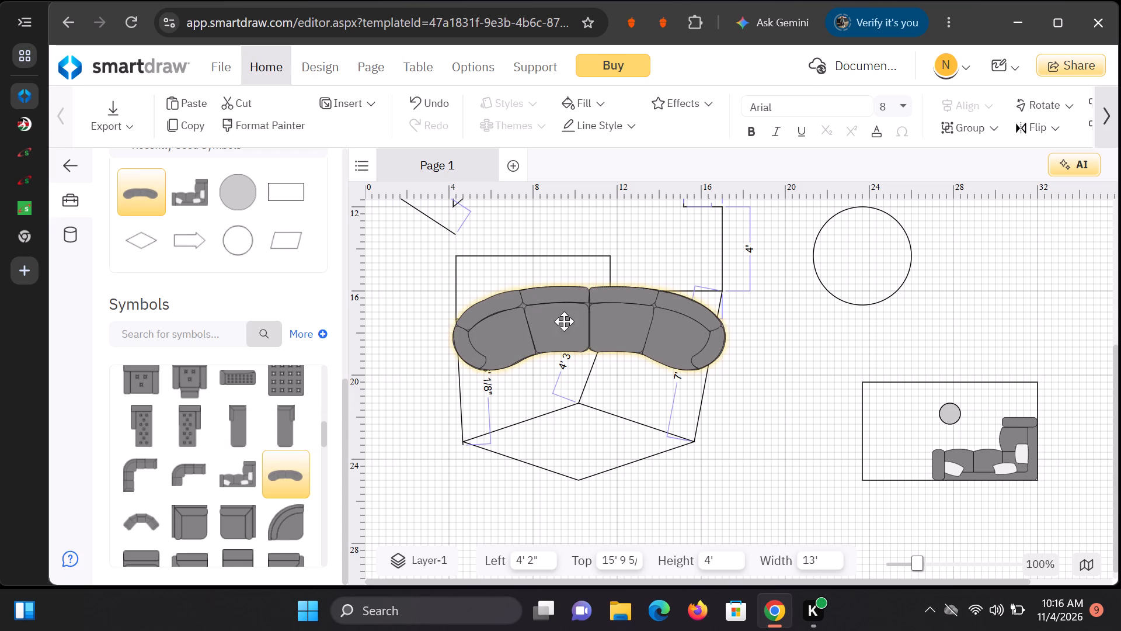
left_click_drag(564, 321, 953, 256)
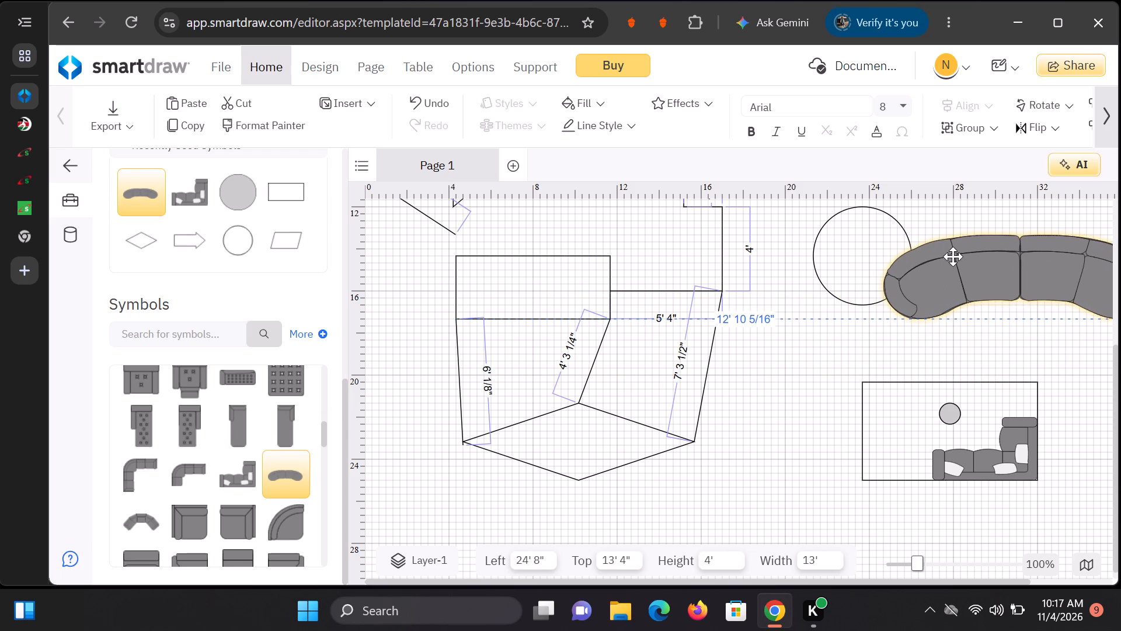
left_click_drag(953, 256, 876, 285)
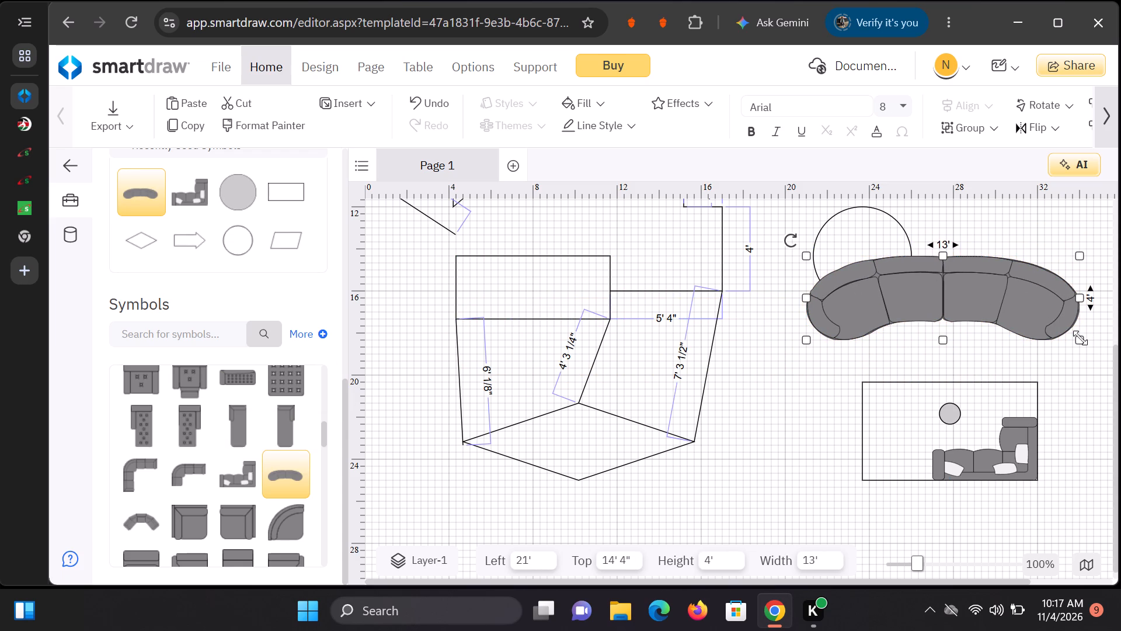
Shrink the curved sofa to about 2' 4" wide and 8" high, keeping its upper-left corner in place.
left_click_drag(1079, 338, 931, 341)
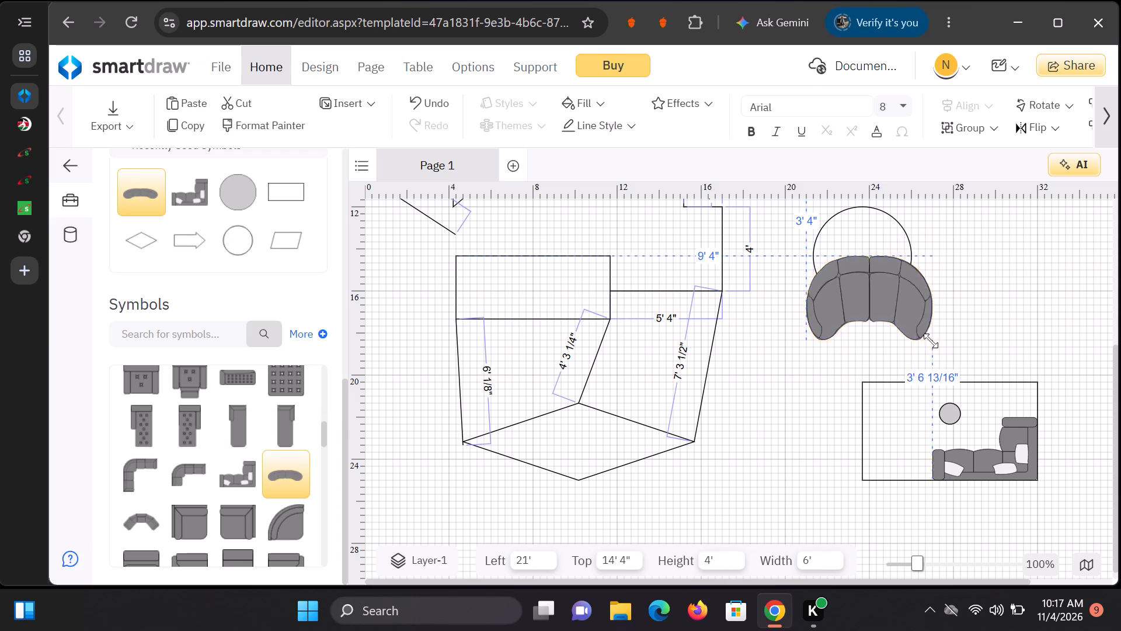
left_click_drag(931, 341, 915, 303)
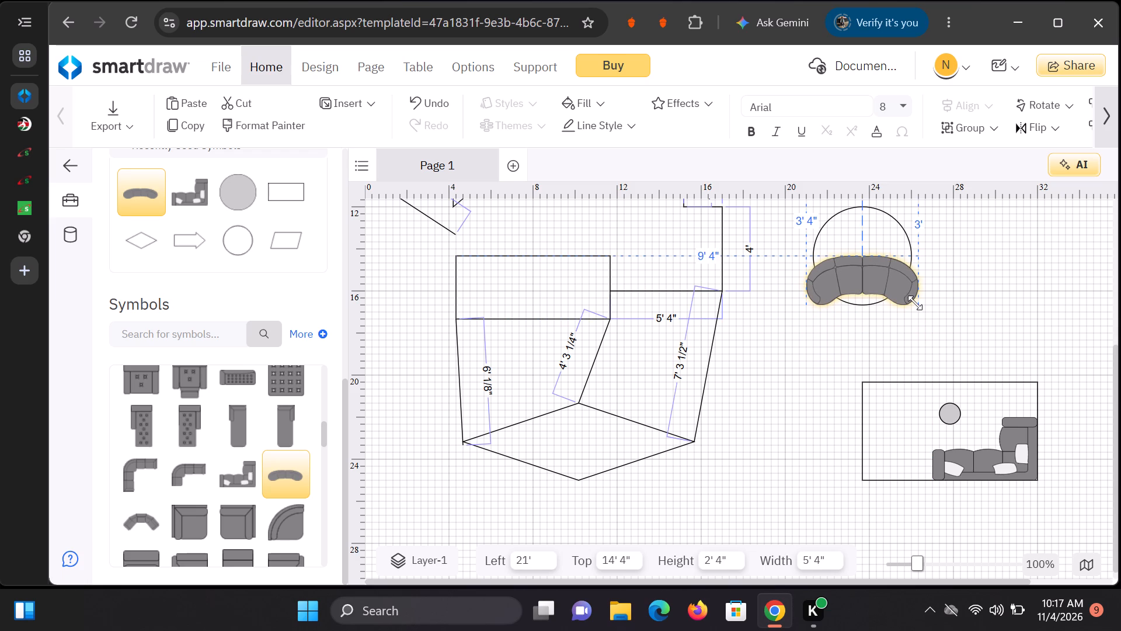
left_click_drag(915, 303, 895, 301)
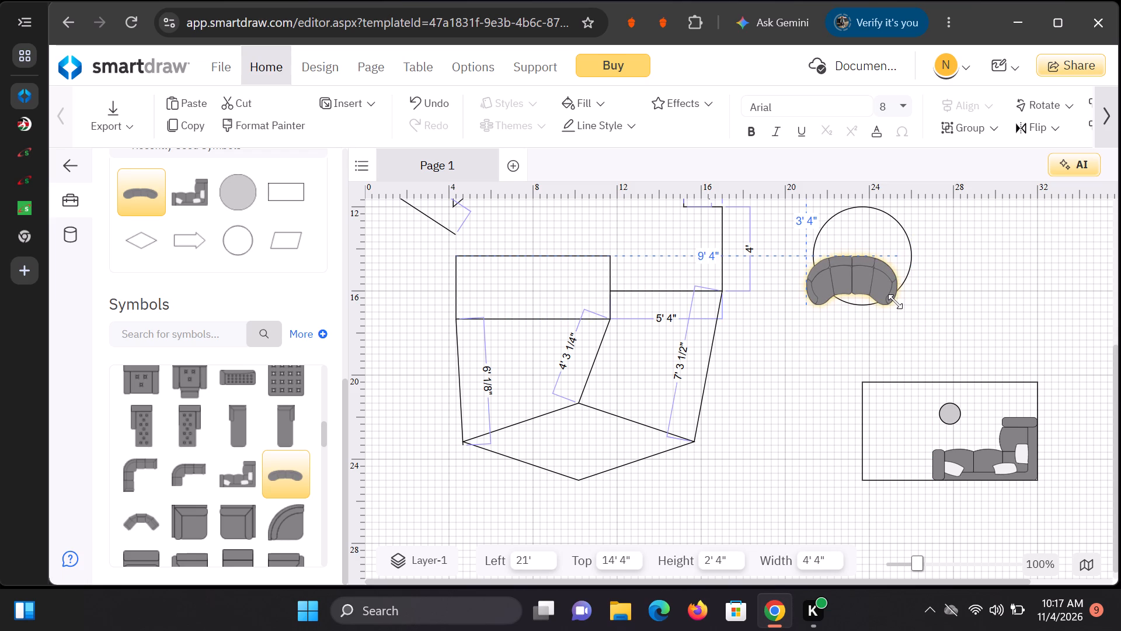
left_click_drag(895, 301, 847, 275)
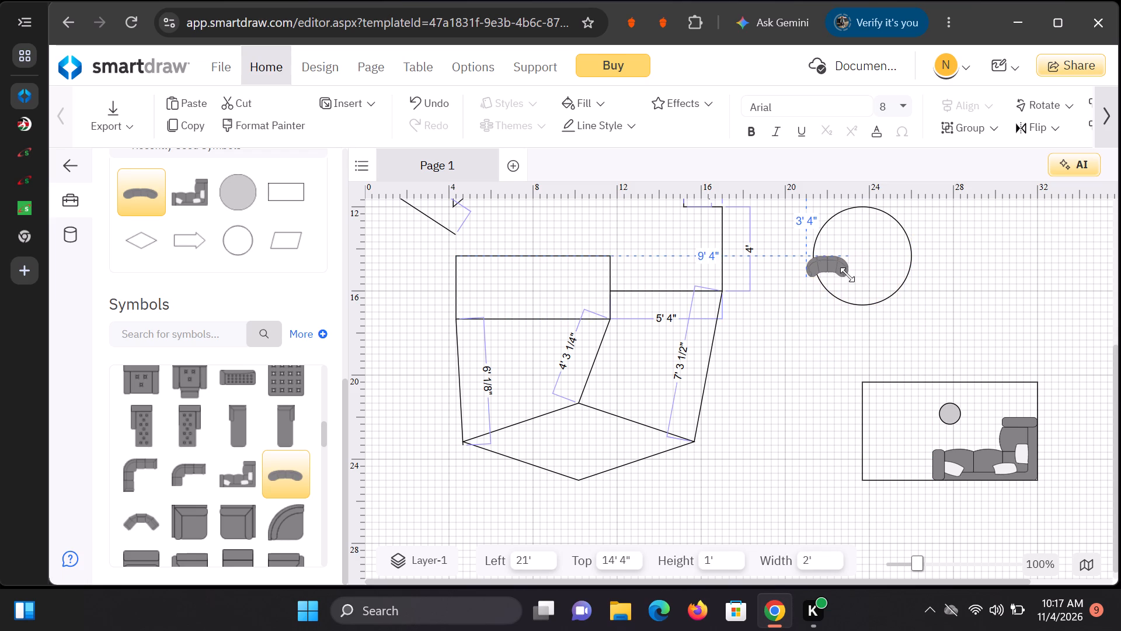
left_click_drag(847, 275, 855, 271)
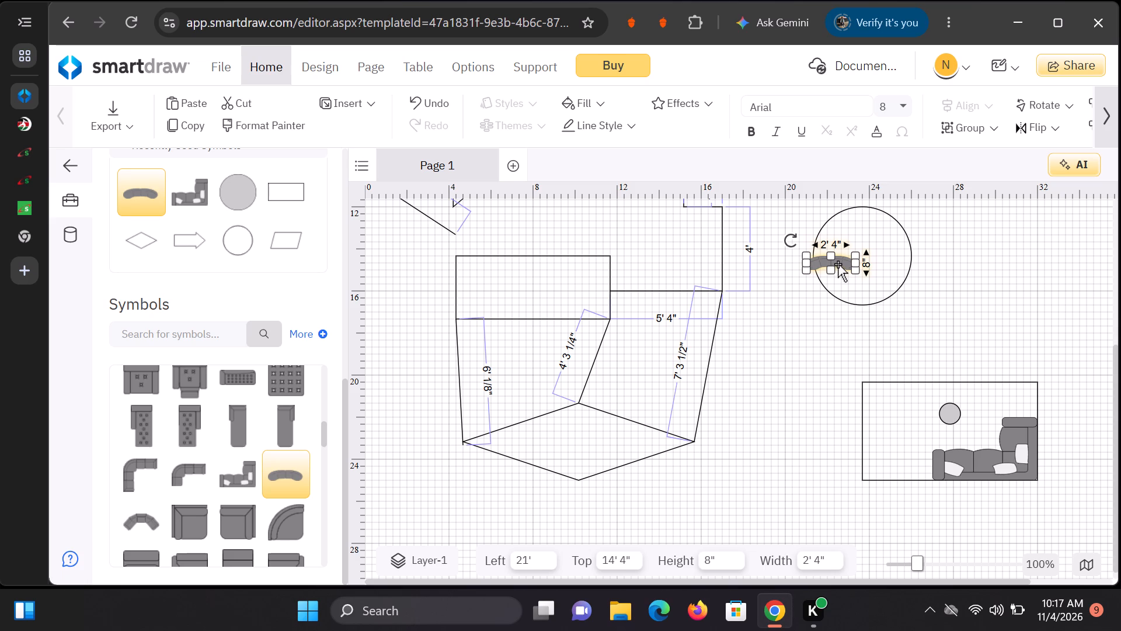
Rotate the curved sofa upright with its opening facing right, and move it into the furnished rectangle's lower-left corner.
left_click_drag(792, 241, 816, 274)
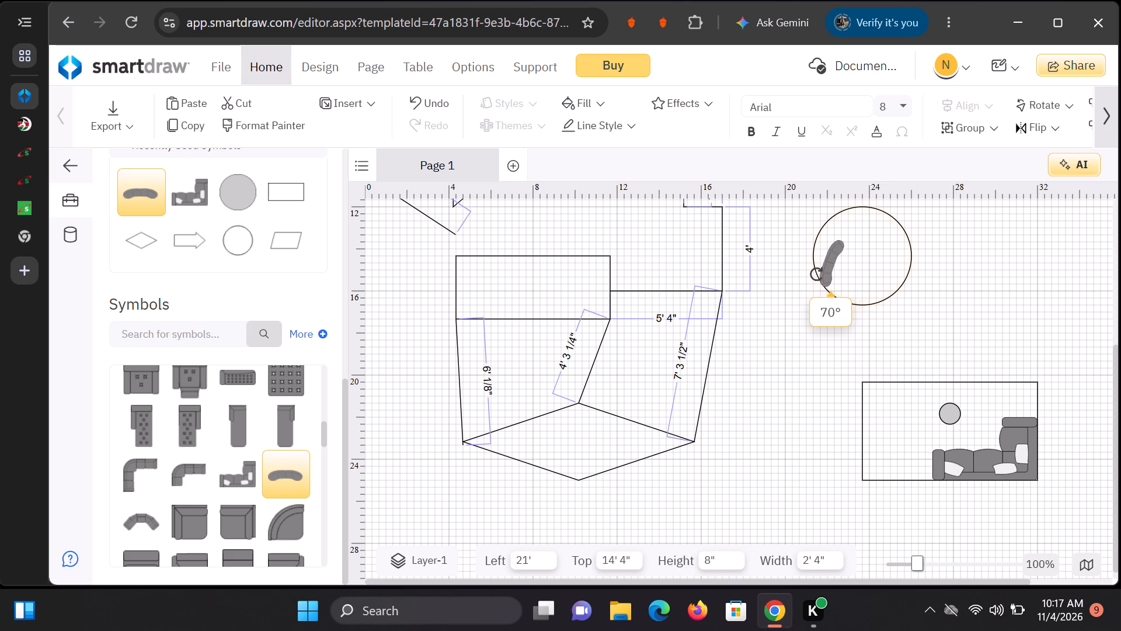
left_click_drag(816, 274, 824, 274)
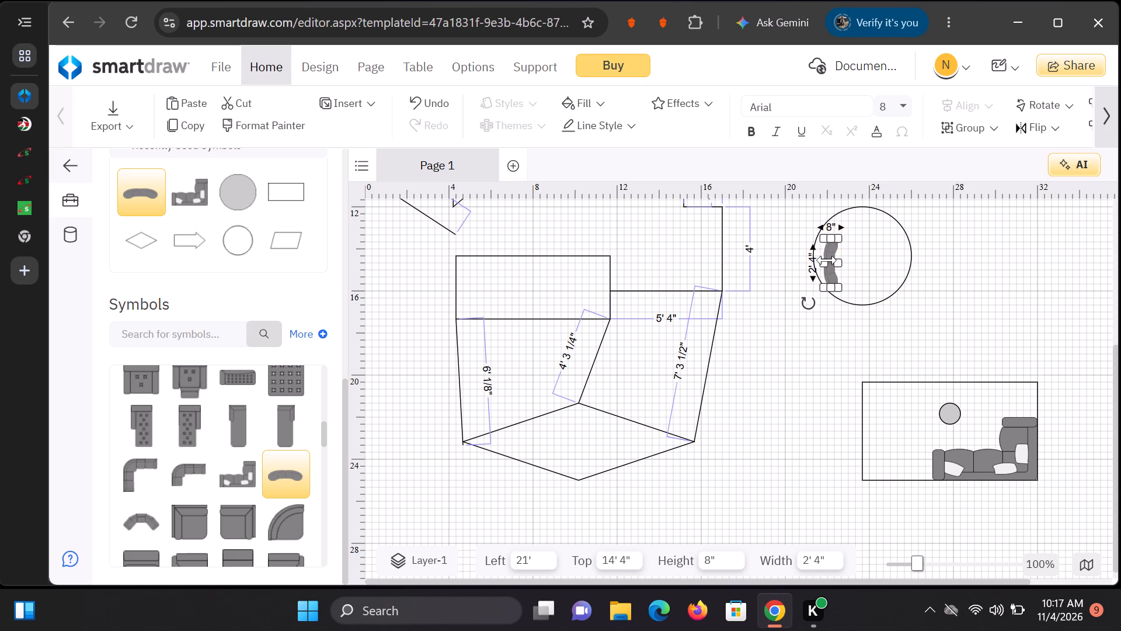
left_click_drag(828, 254, 876, 355)
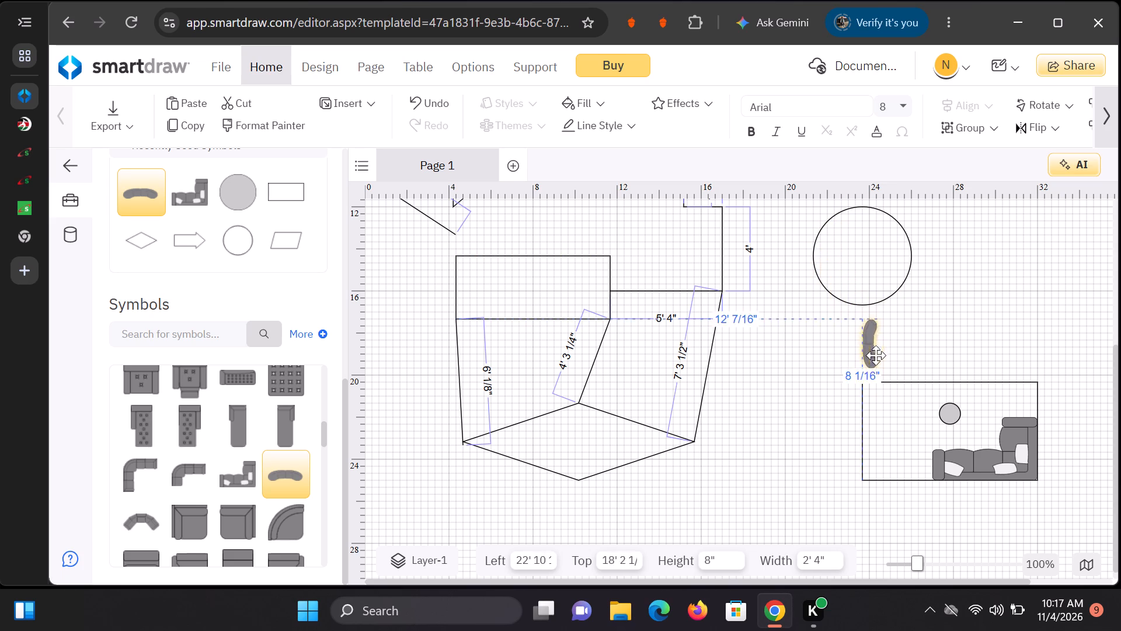
left_click_drag(876, 355, 872, 441)
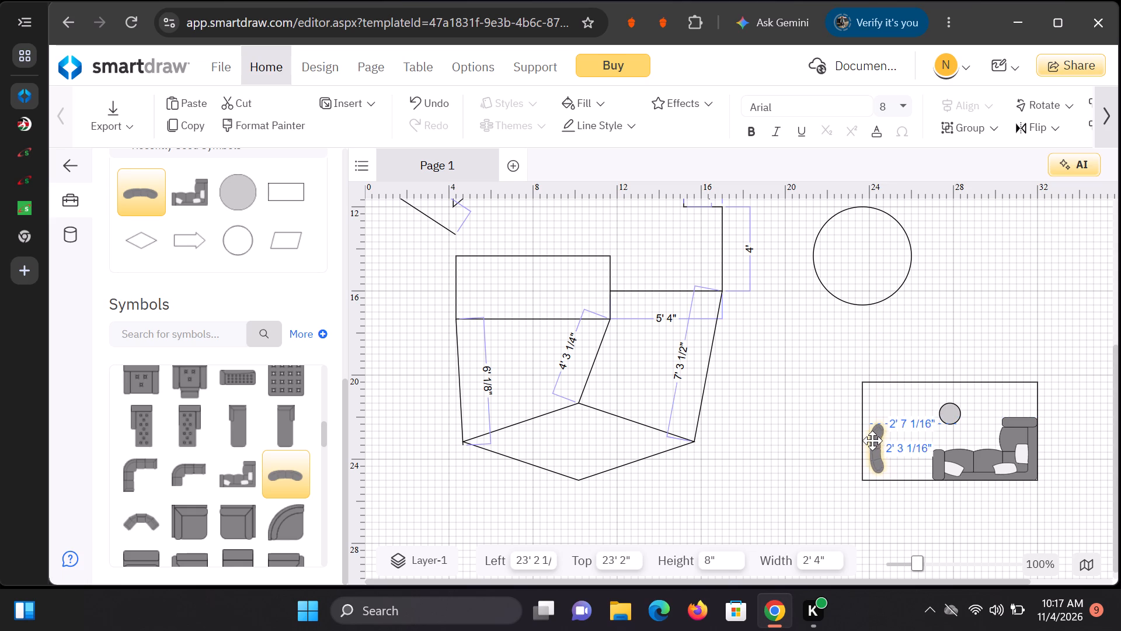
left_click_drag(872, 441, 869, 445)
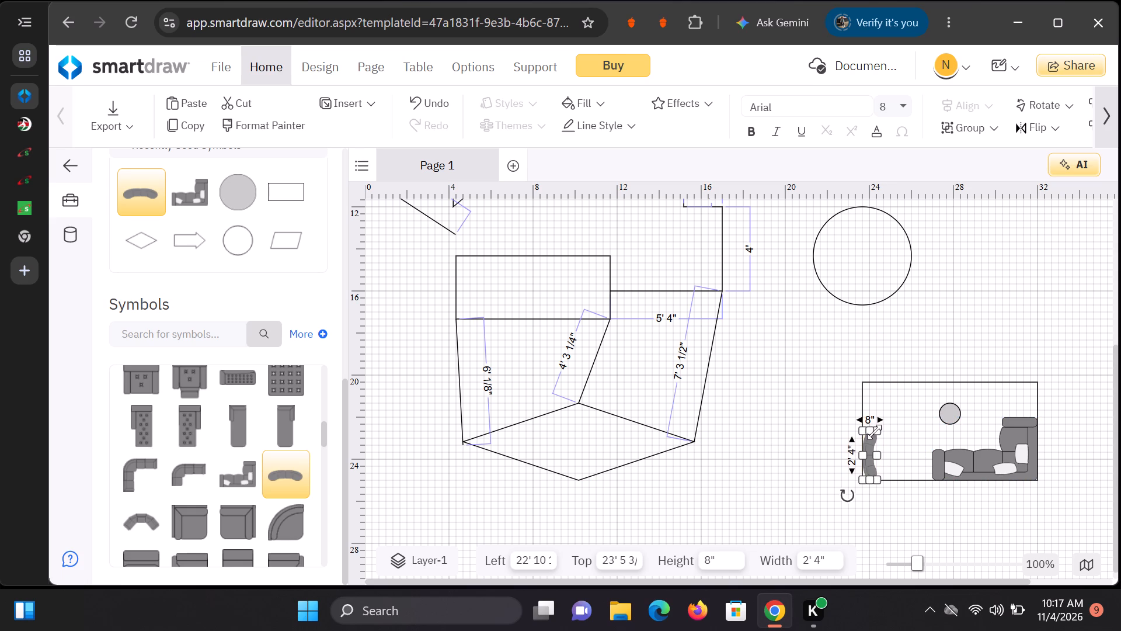
Stretch the curved sofa upward to about 4' 4" long, deepen it toward the round table, and clear the selection.
left_click_drag(871, 432, 885, 411)
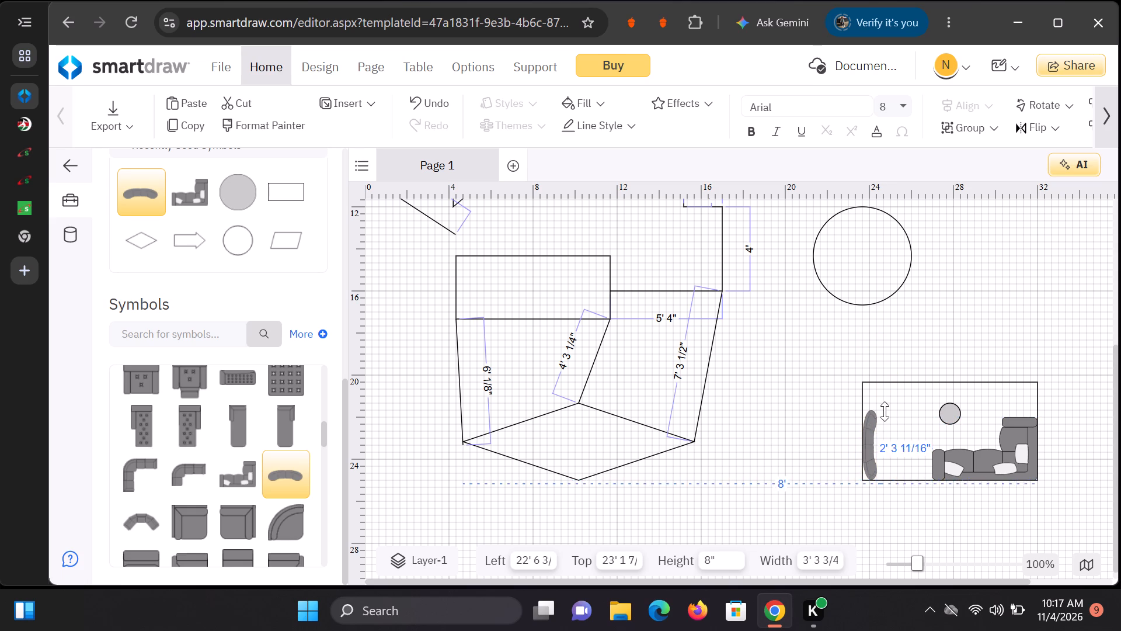
left_click_drag(885, 411, 915, 389)
left_click_drag(875, 432, 886, 432)
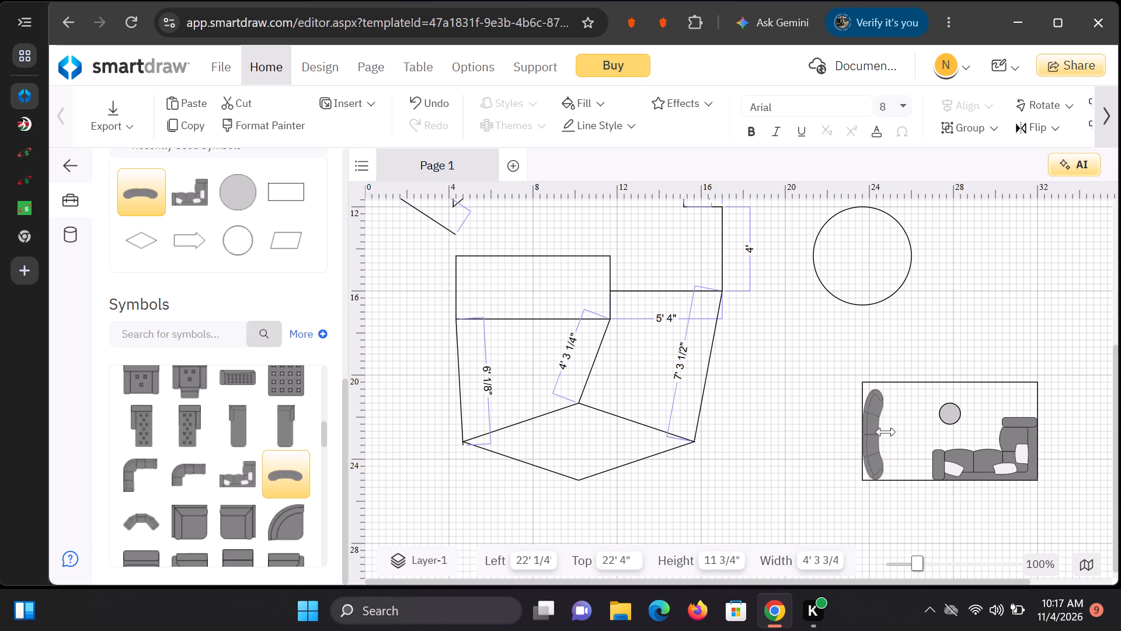
left_click_drag(886, 432, 908, 430)
left_click(969, 315)
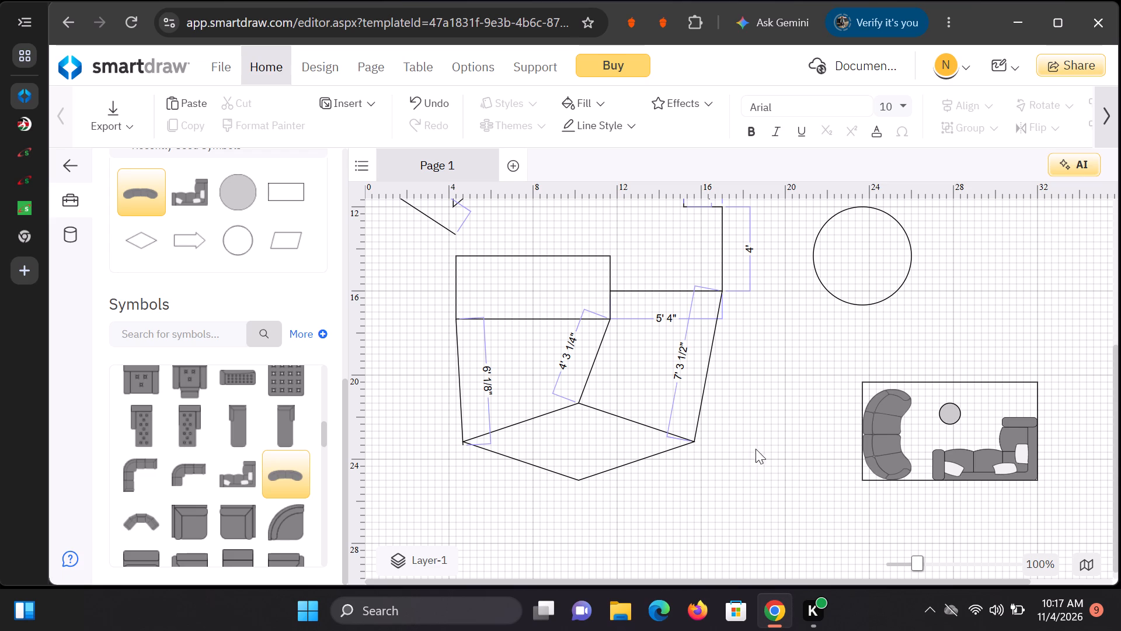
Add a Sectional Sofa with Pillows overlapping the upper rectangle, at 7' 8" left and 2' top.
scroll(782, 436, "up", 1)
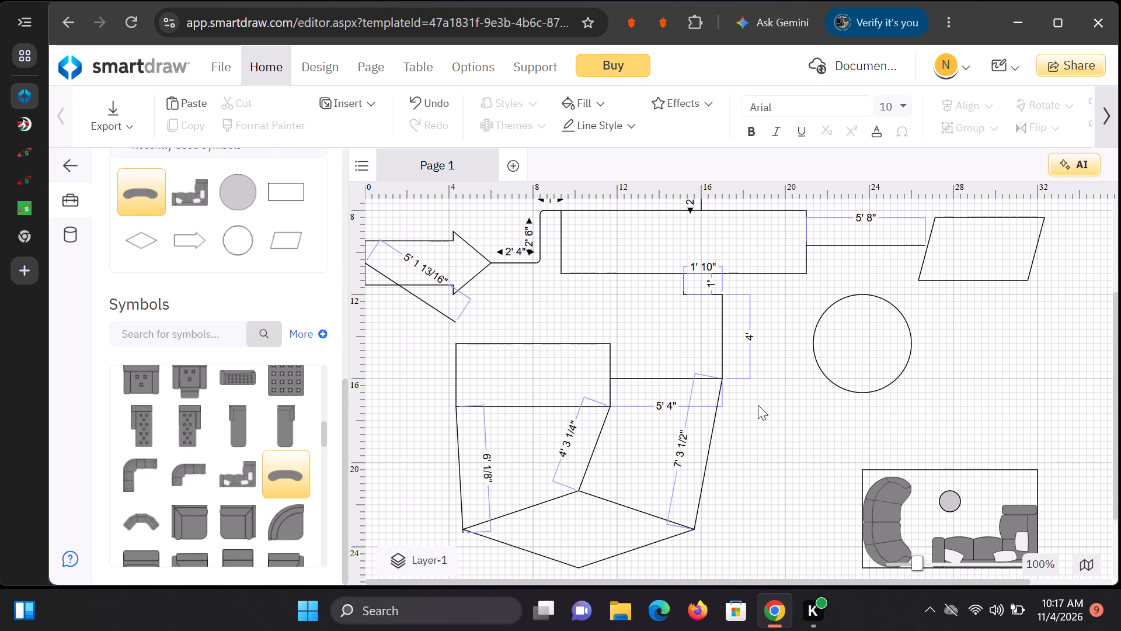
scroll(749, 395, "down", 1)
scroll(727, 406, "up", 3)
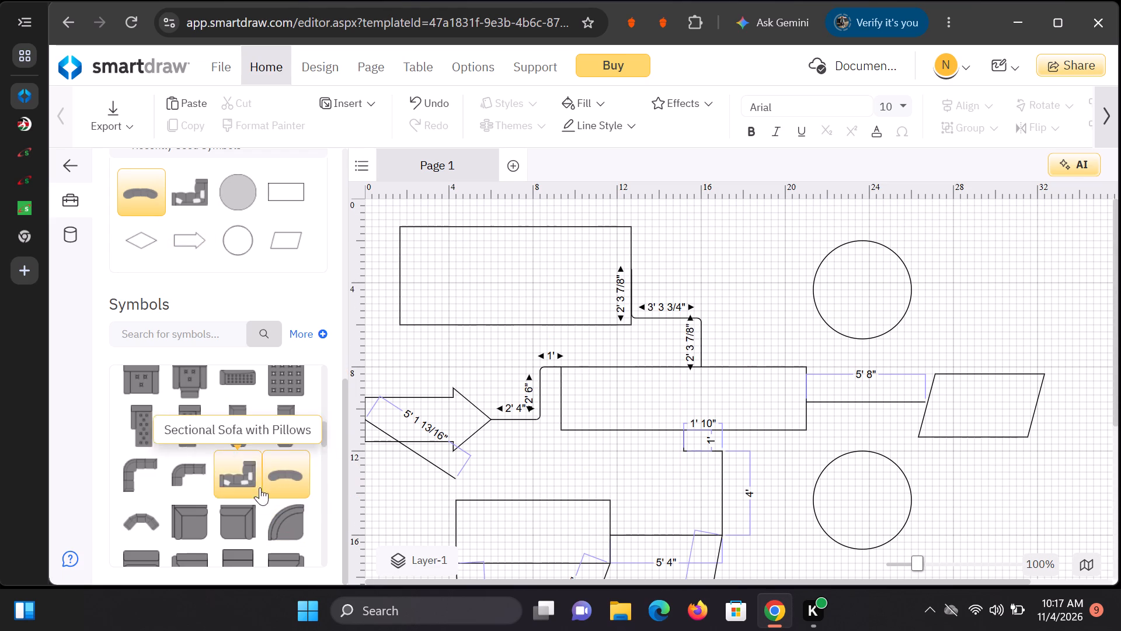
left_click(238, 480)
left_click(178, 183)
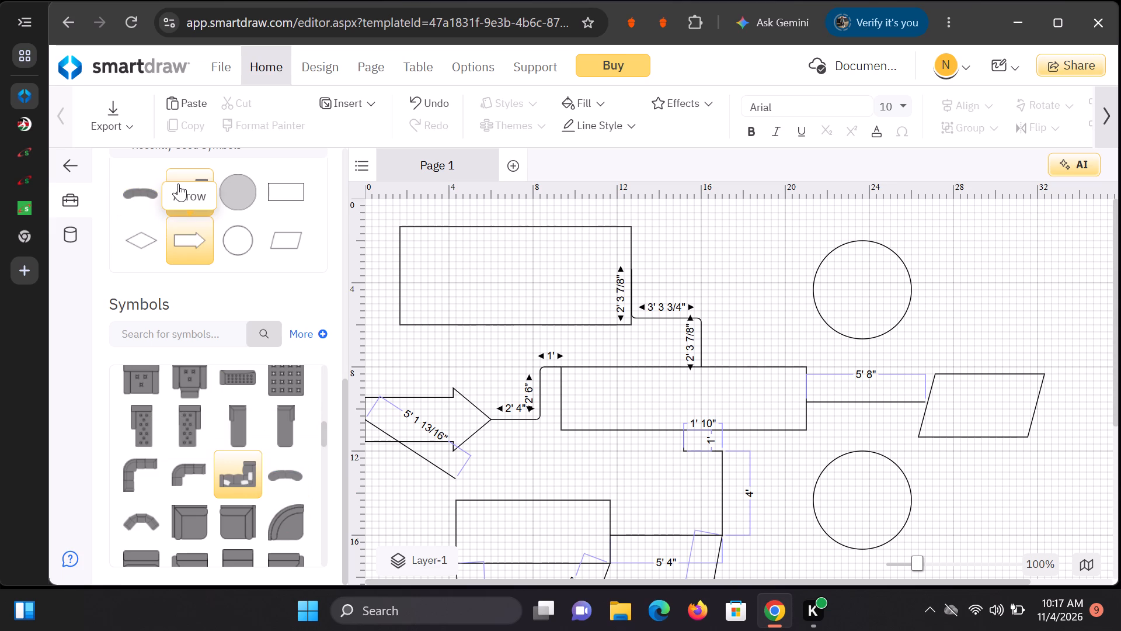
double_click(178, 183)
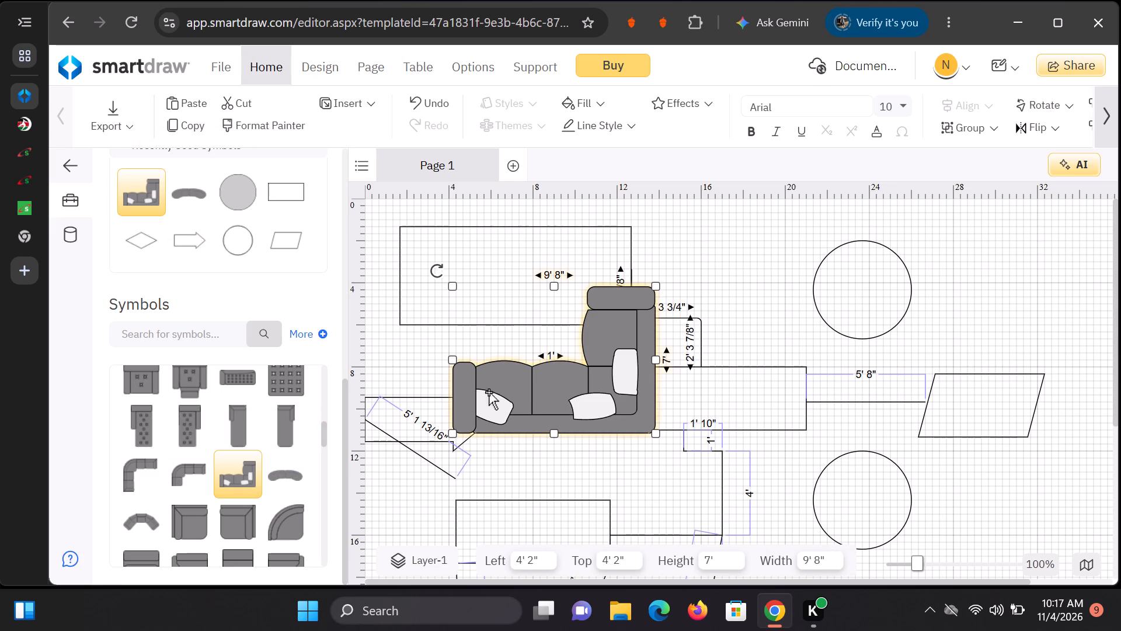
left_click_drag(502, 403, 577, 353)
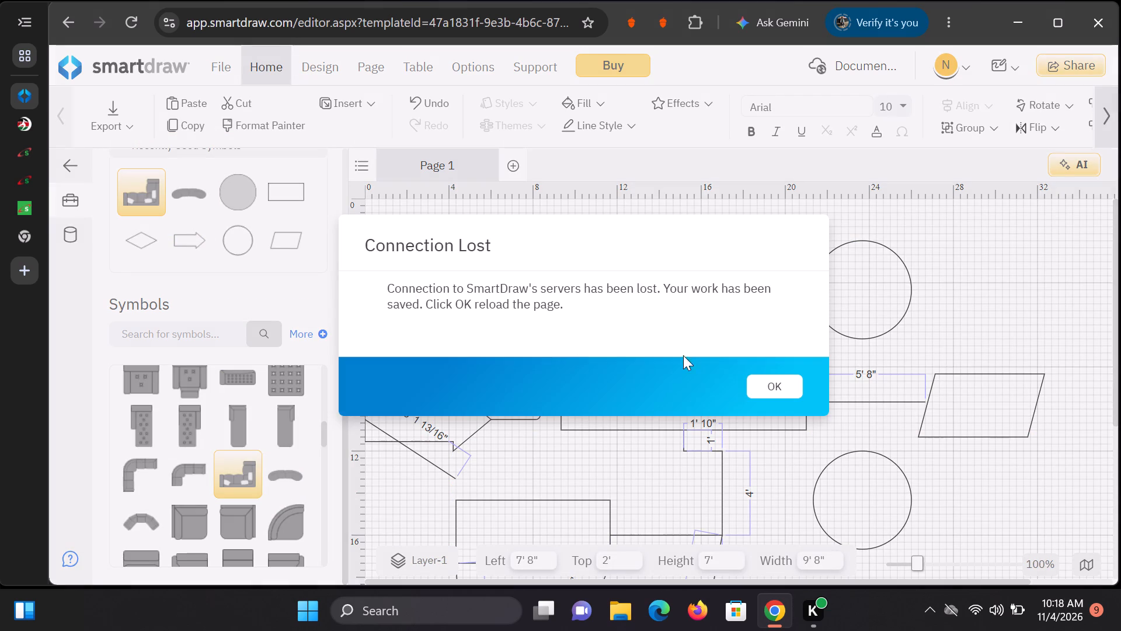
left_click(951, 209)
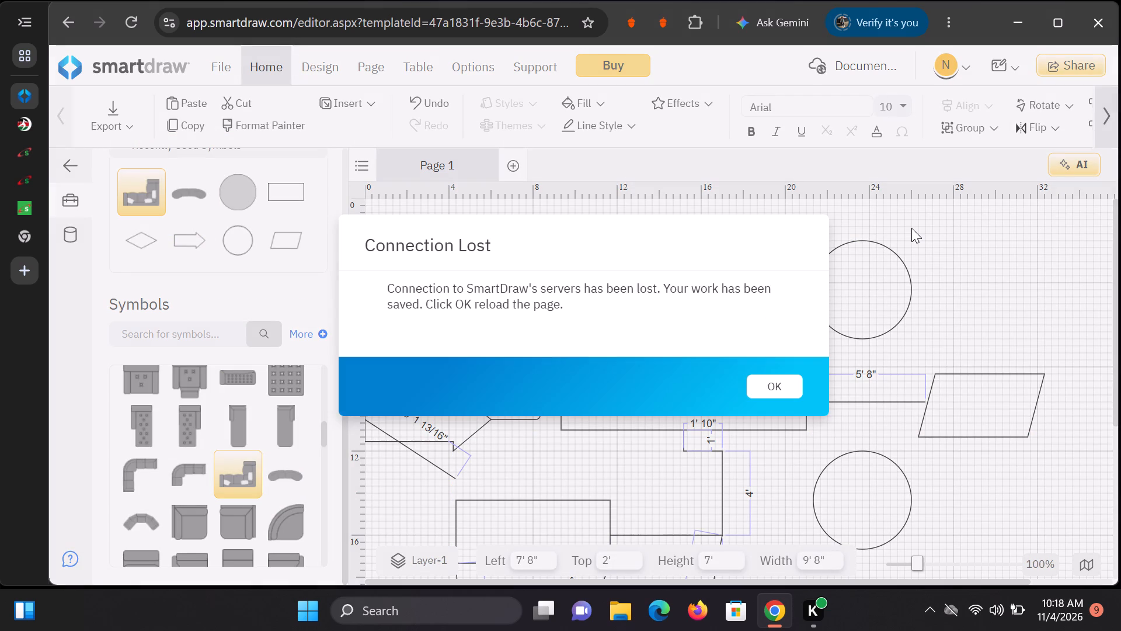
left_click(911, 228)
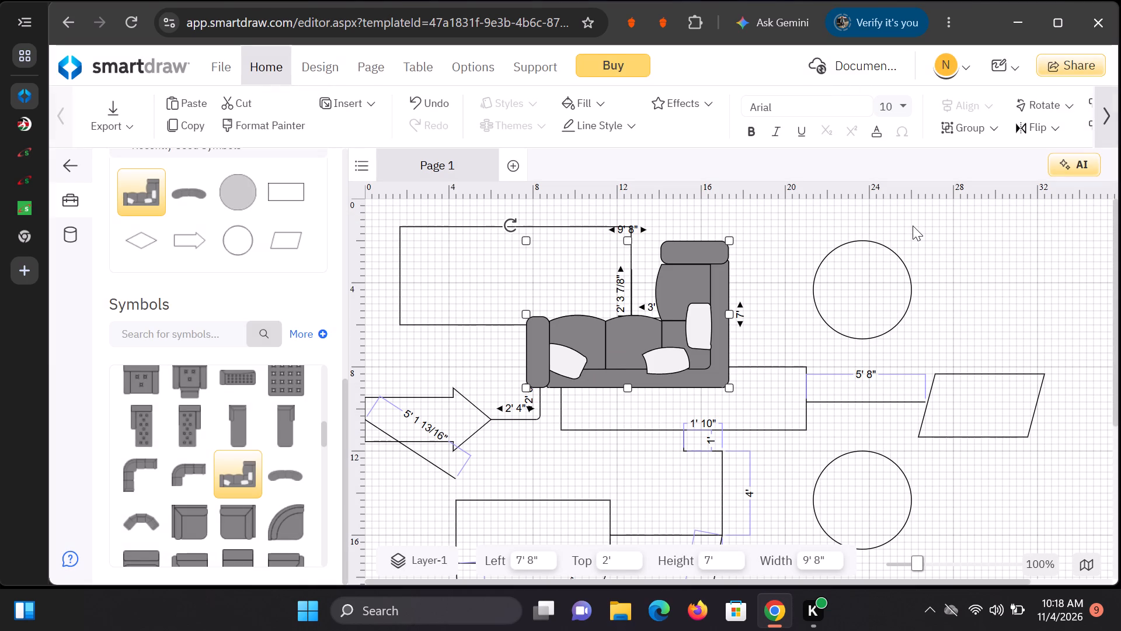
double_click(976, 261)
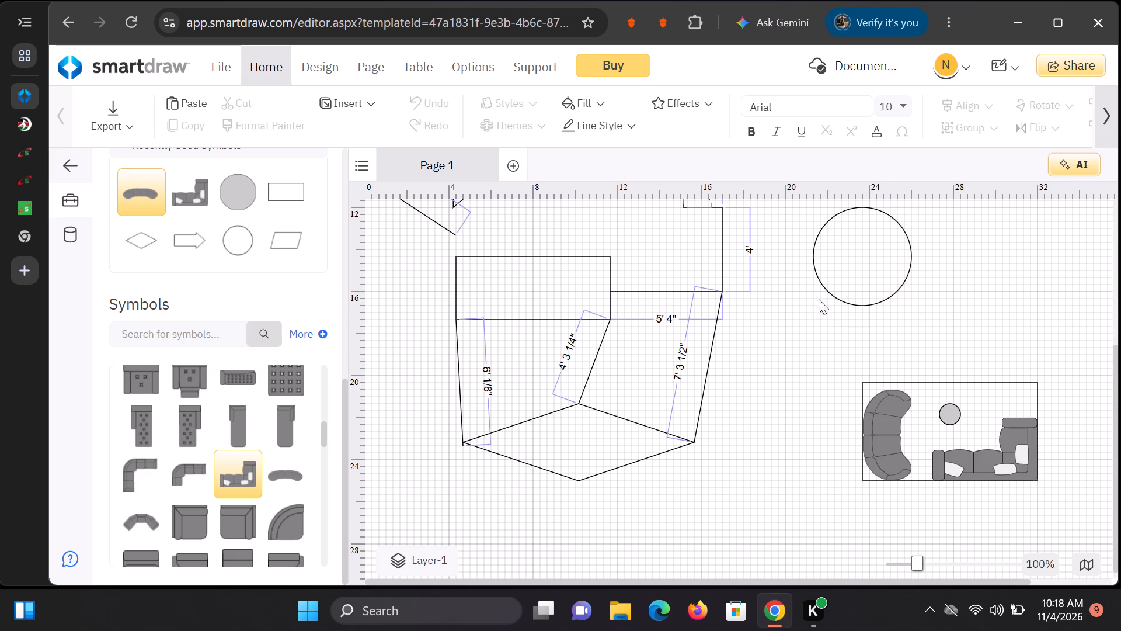
Add a Sectional Sofa with Pillows just right of the upper circle, at 26' left and about 10" top.
scroll(650, 325, "up", 4)
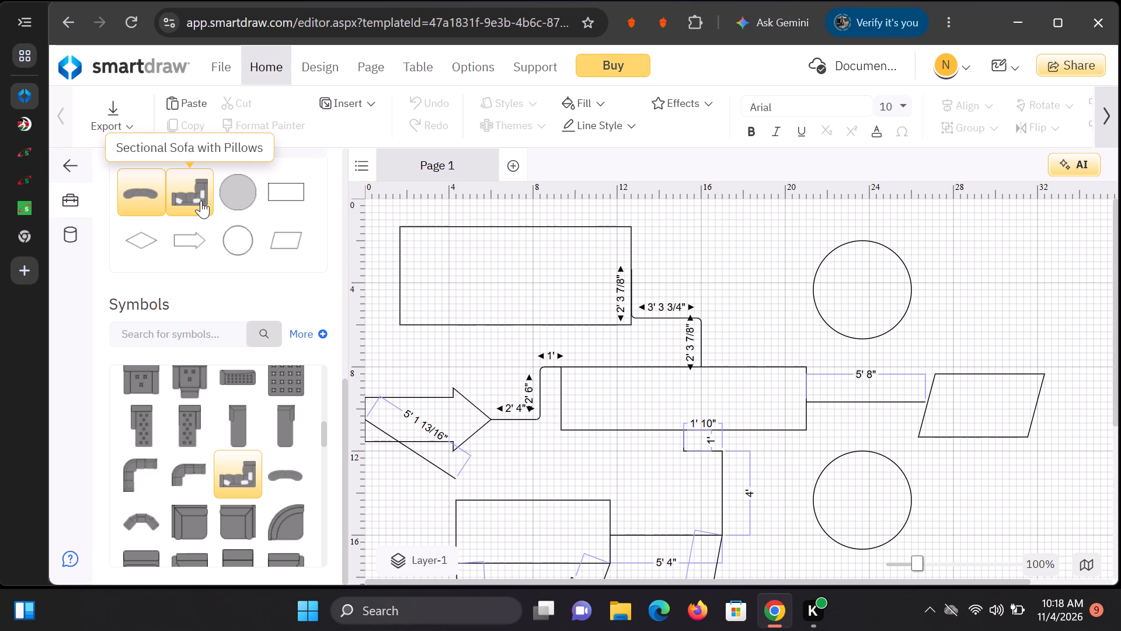
double_click(201, 200)
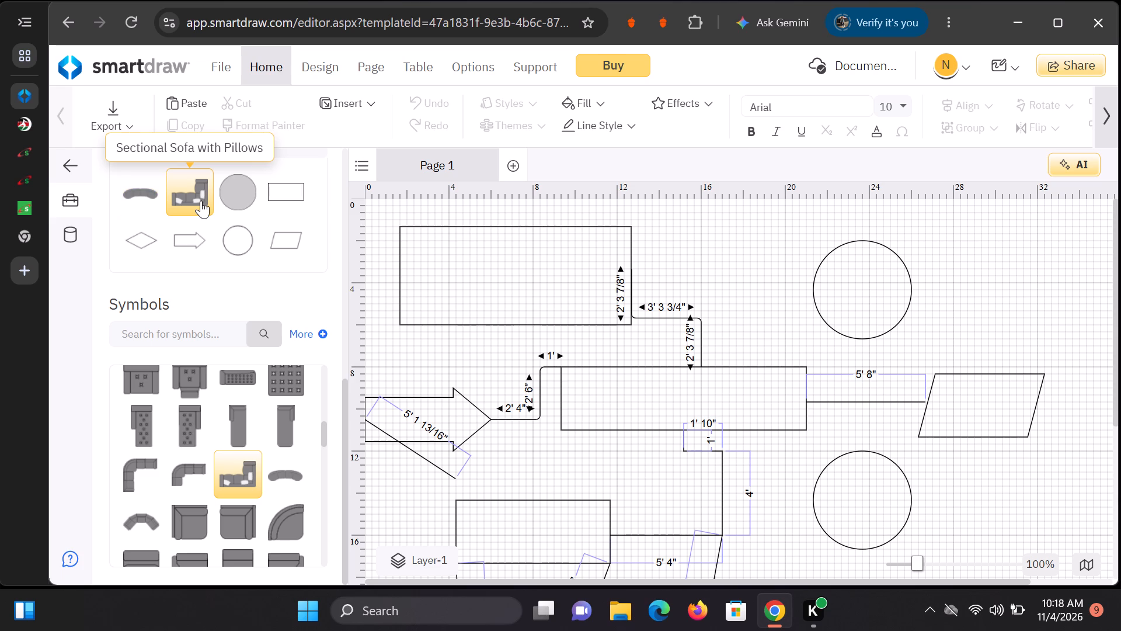
left_click_drag(576, 447, 608, 410)
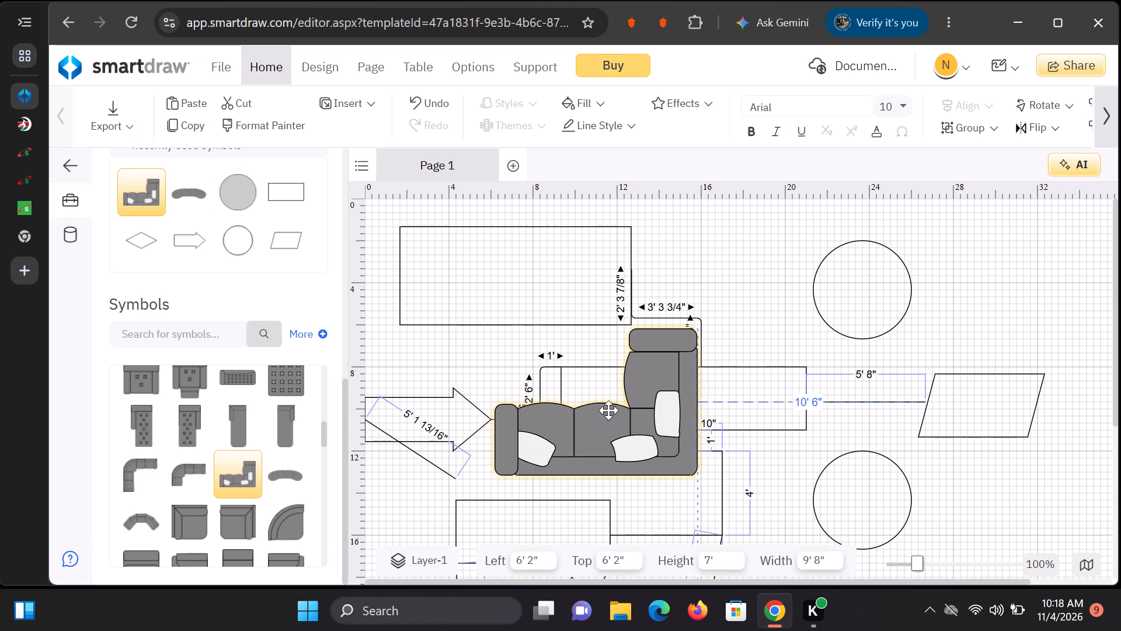
left_click_drag(608, 410, 991, 280)
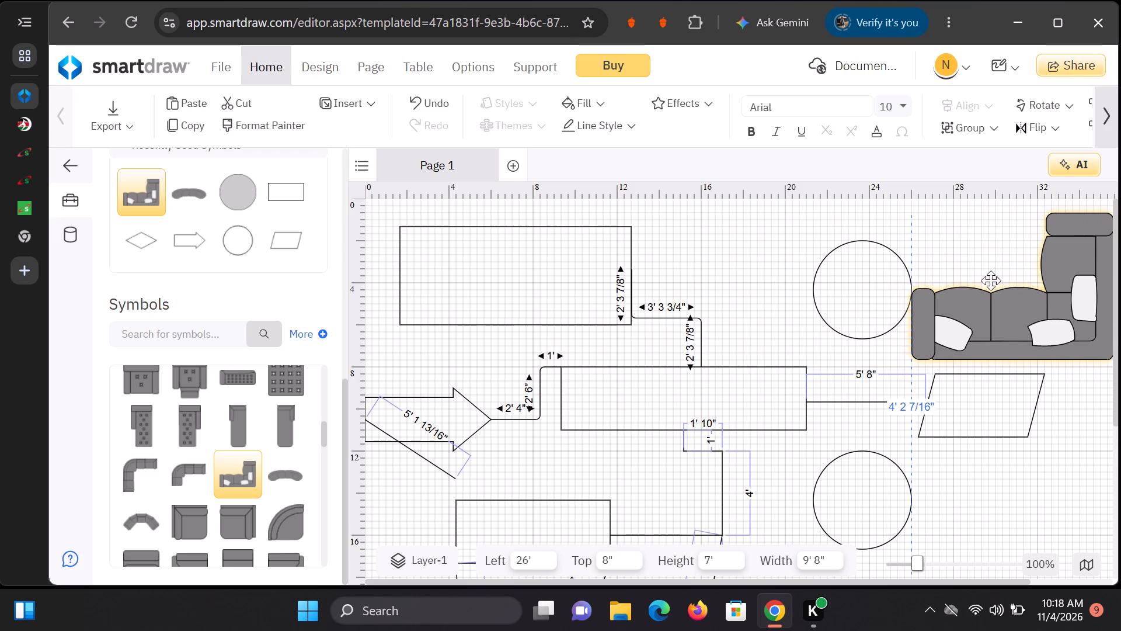
left_click_drag(991, 280, 994, 280)
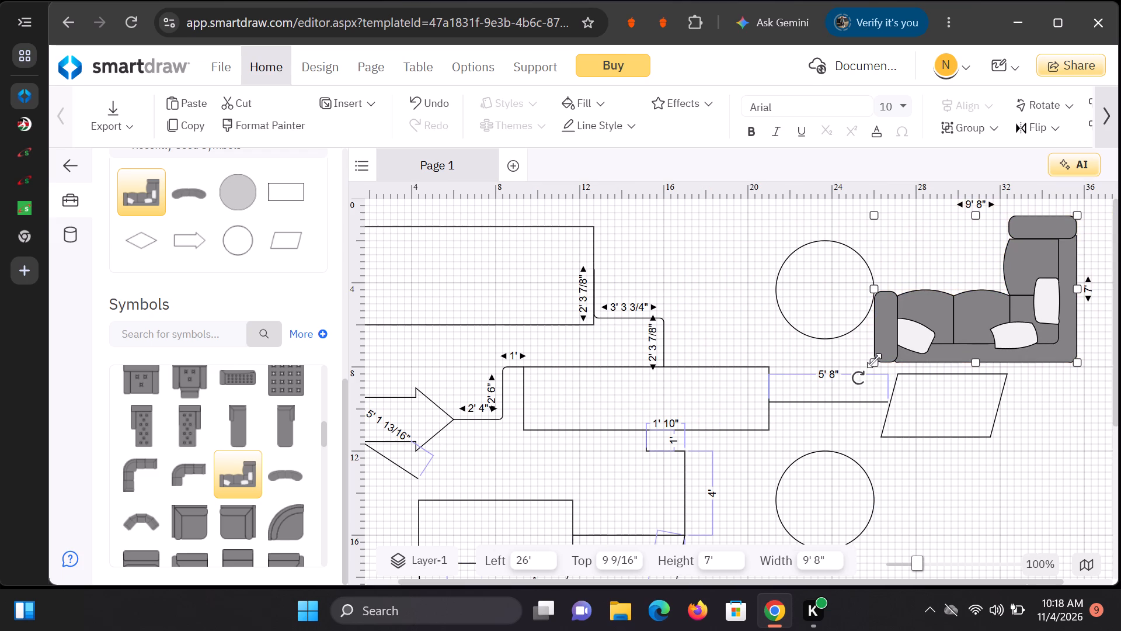
Shrink the pillowed sectional sofa beside the upper circle to 3' 4" wide and 1' 8" high.
left_click_drag(874, 360, 935, 305)
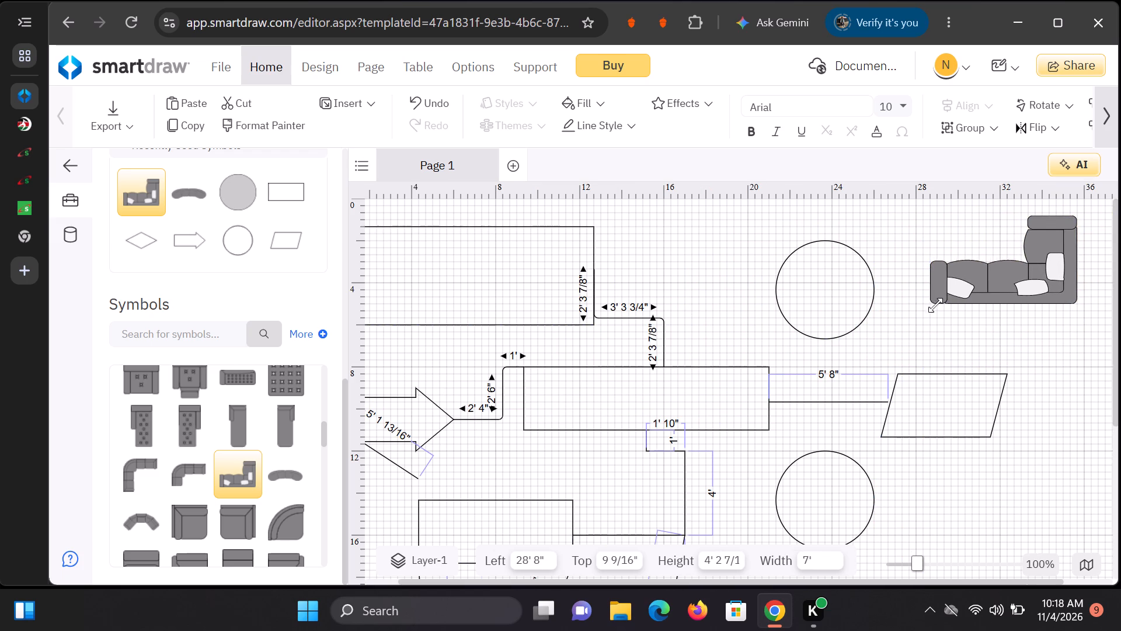
left_click_drag(935, 305, 971, 295)
left_click_drag(1081, 215, 1082, 223)
left_click(1071, 215)
left_click(1075, 216)
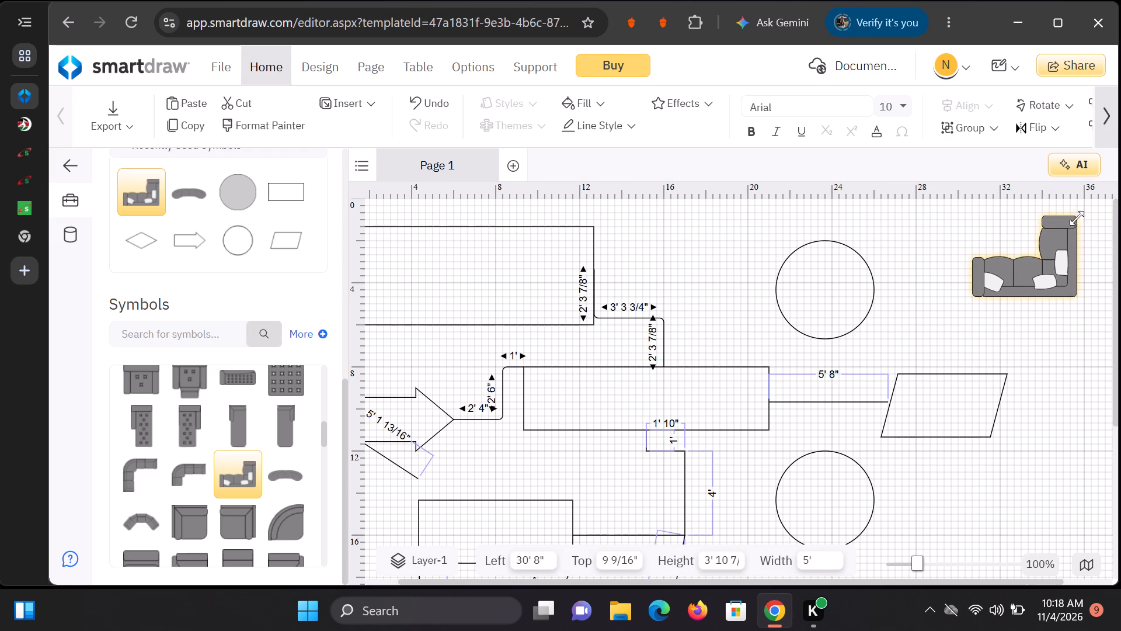
left_click_drag(1075, 216, 1059, 257)
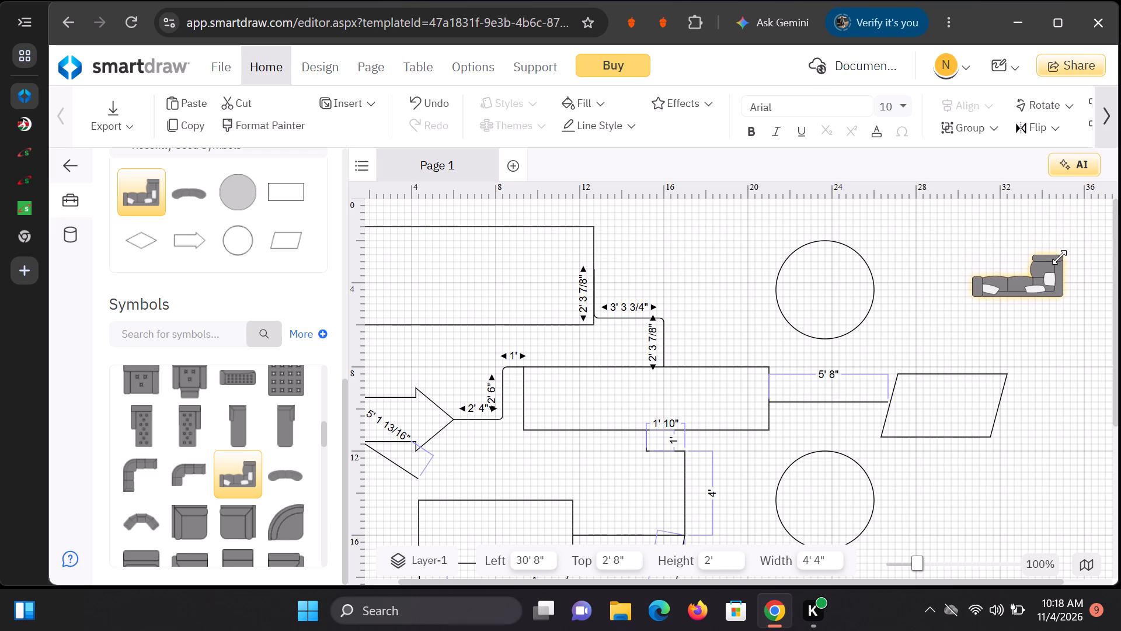
left_click_drag(1059, 257, 1028, 259)
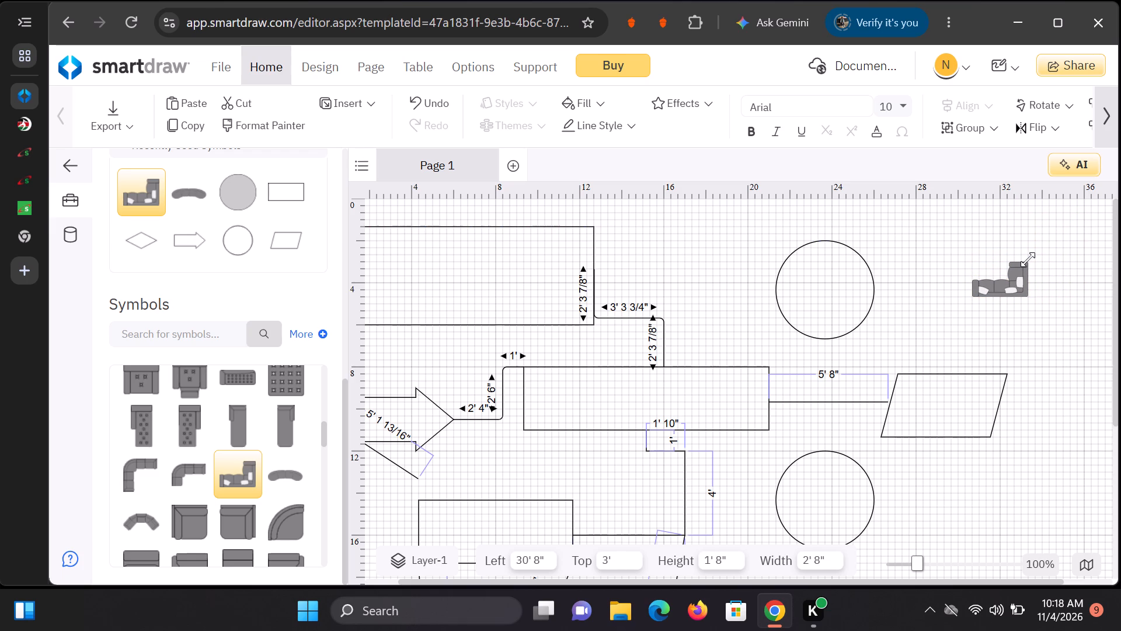
left_click_drag(1028, 259, 1020, 262)
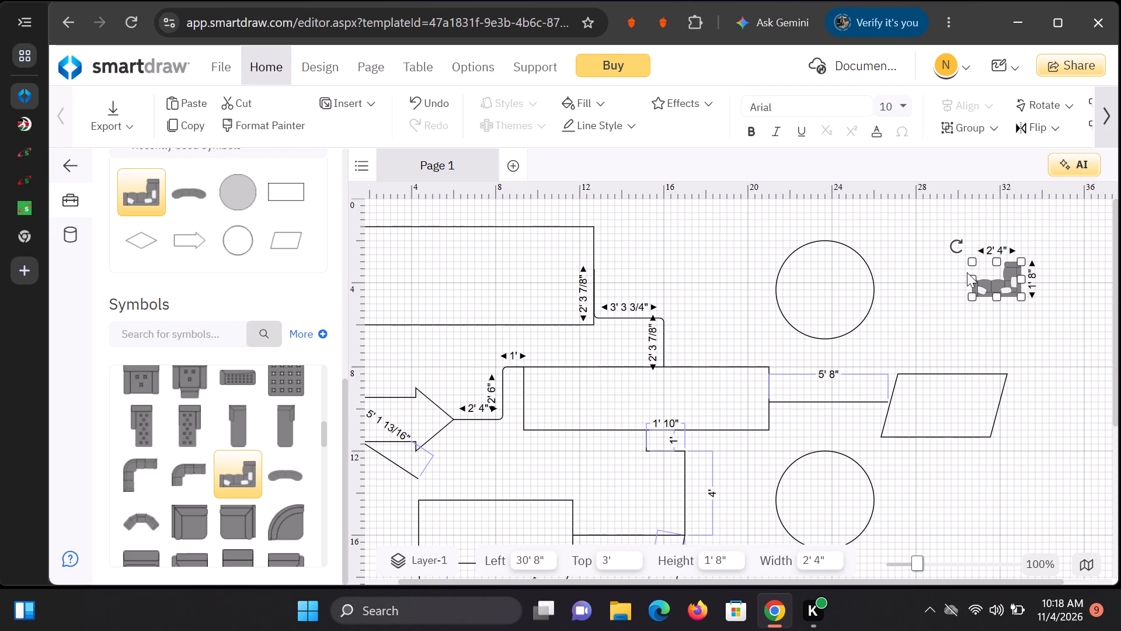
left_click_drag(974, 275, 963, 278)
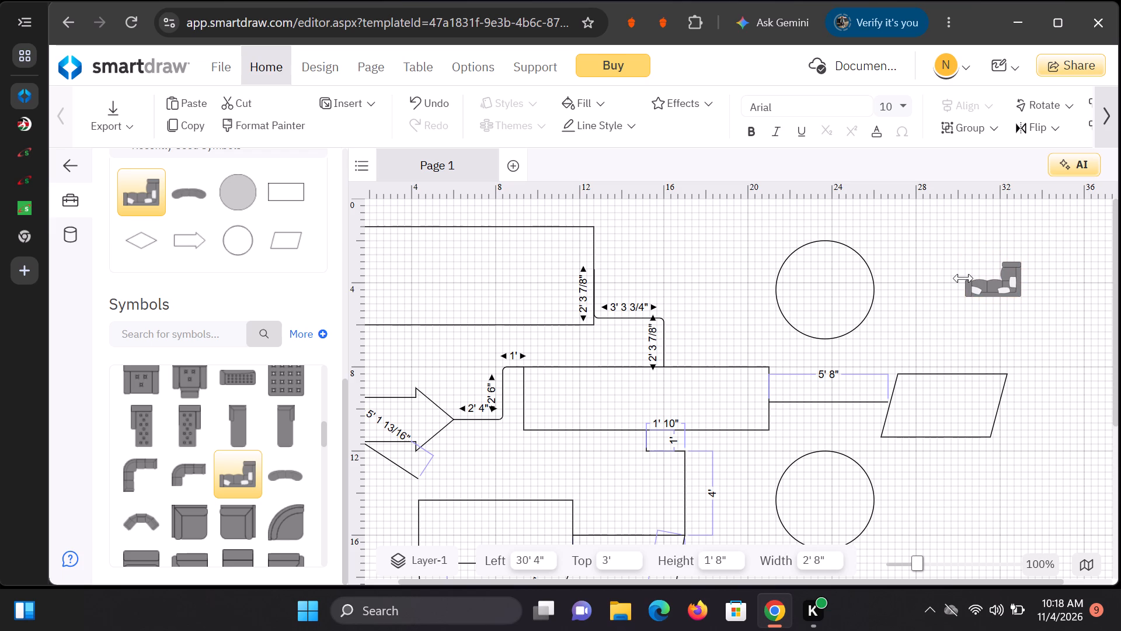
left_click_drag(963, 278, 947, 276)
left_click(994, 285)
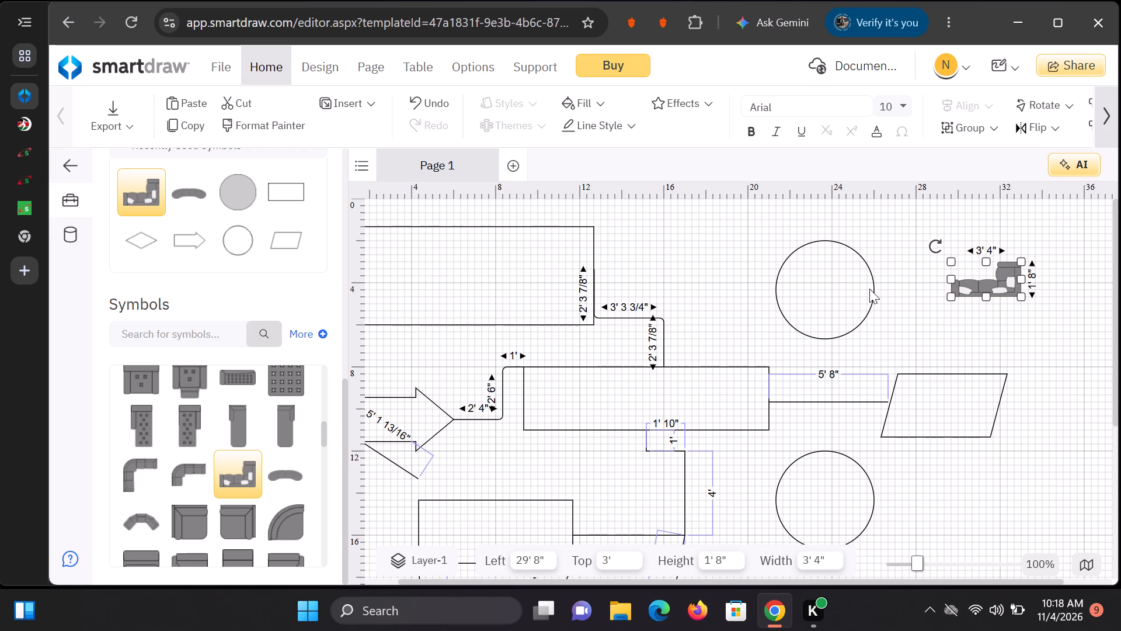
Move the pillowed sofa into the lower-right corner of the plan's top-left rectangle, at 9' 4" left and 4' 4" top.
left_click_drag(985, 287, 678, 282)
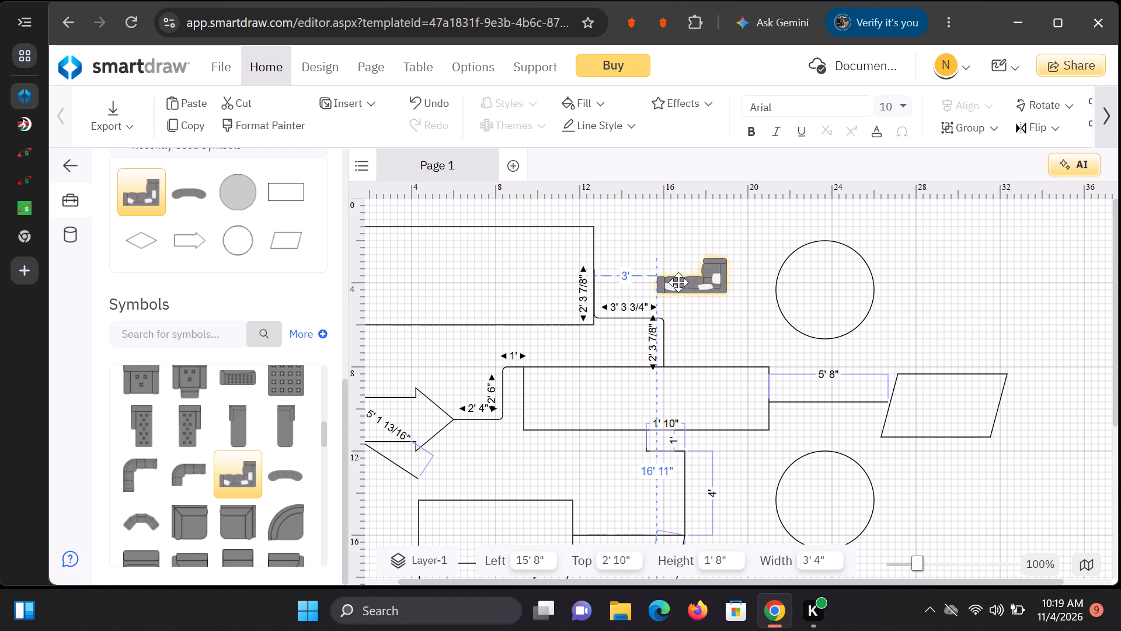
left_click_drag(678, 282, 550, 305)
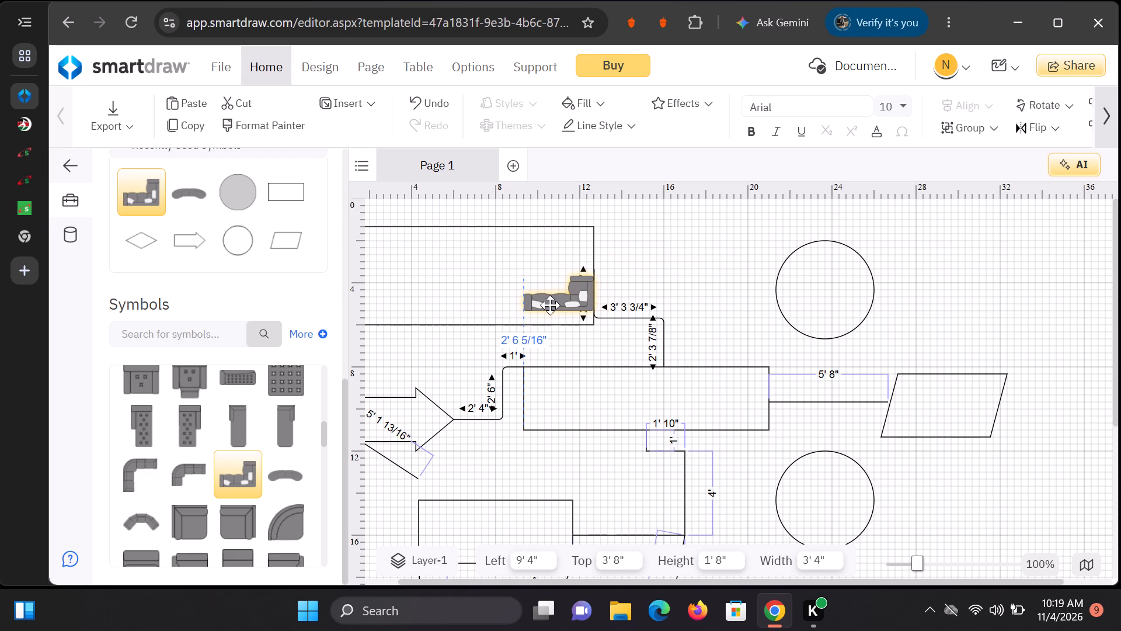
left_click_drag(550, 305, 552, 313)
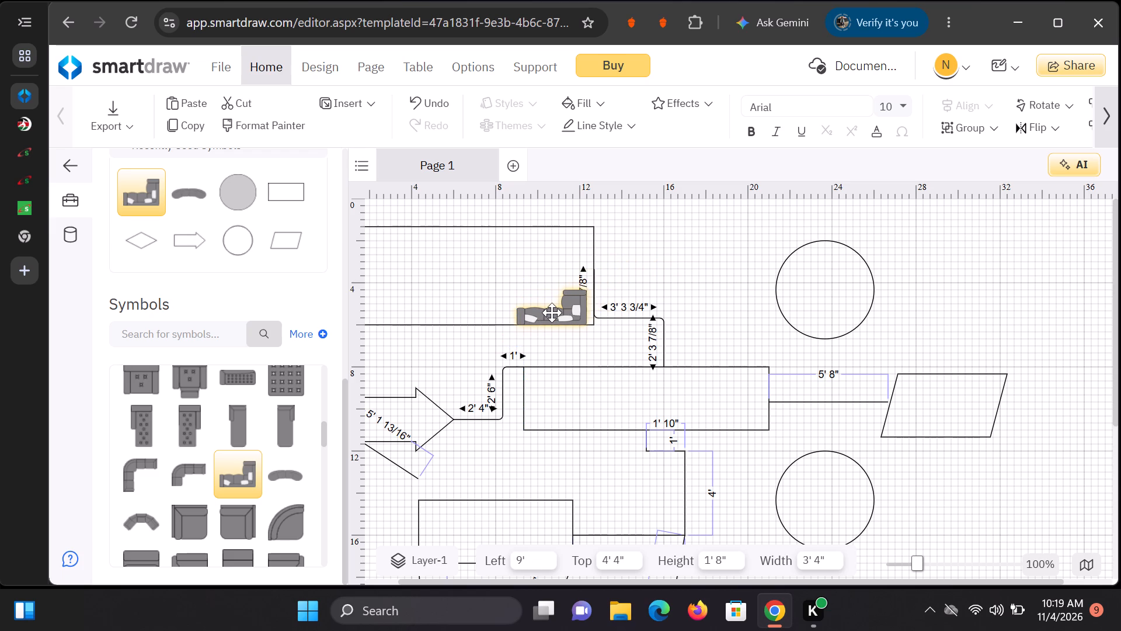
left_click_drag(552, 313, 553, 313)
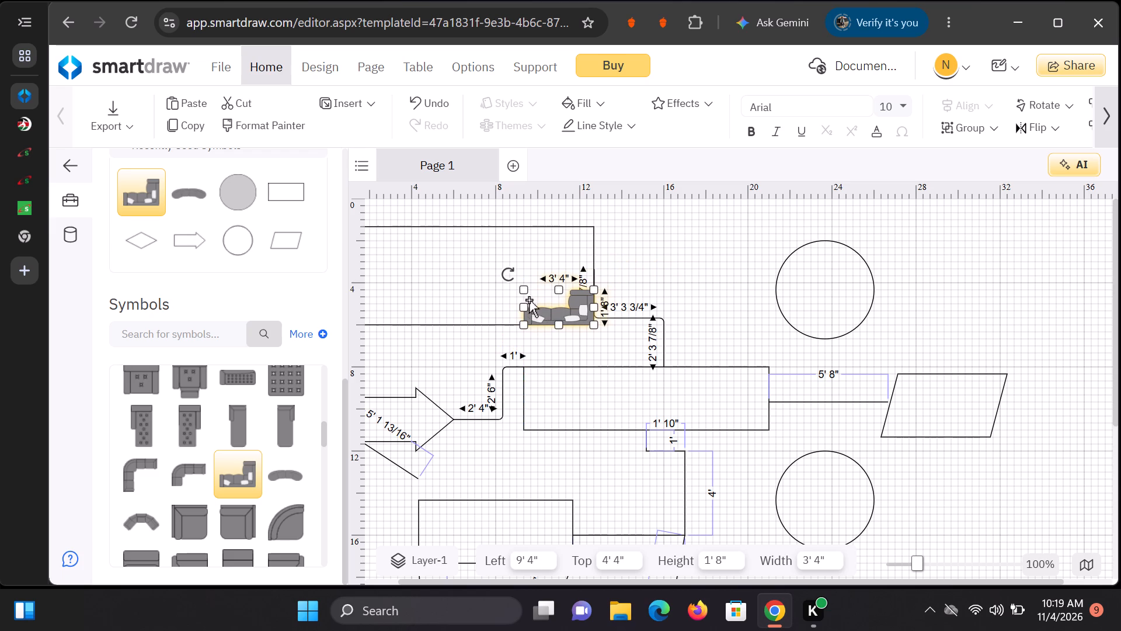
Enlarge the pillowed sofa leftward and upward to 4' wide and 2' 8" high, and clear the selection.
left_click_drag(524, 290, 507, 290)
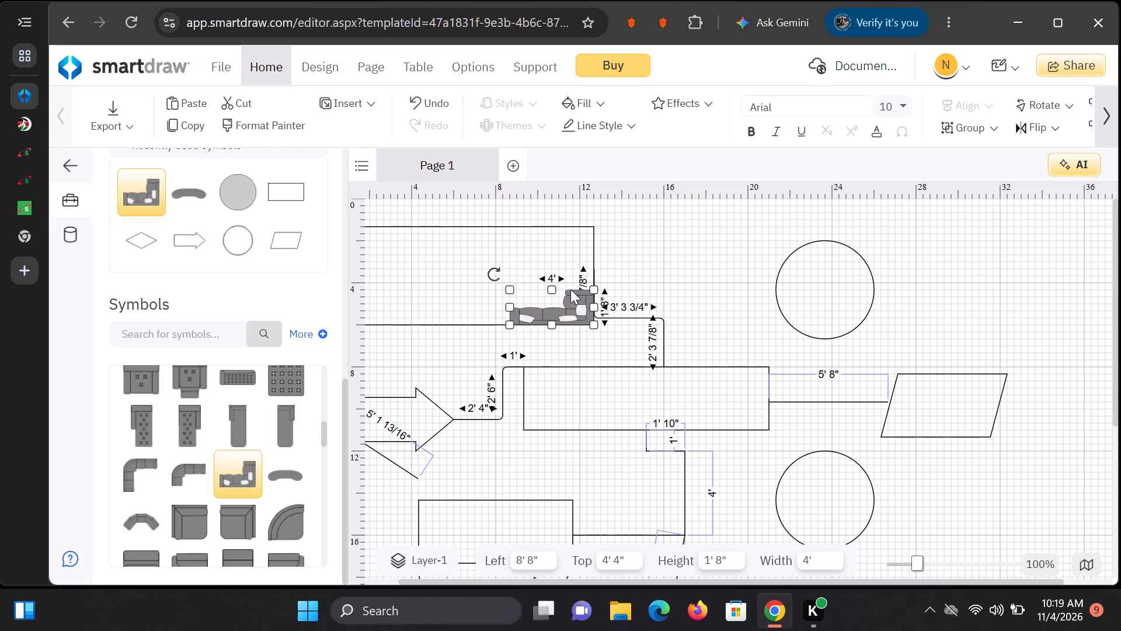
left_click_drag(549, 293, 552, 273)
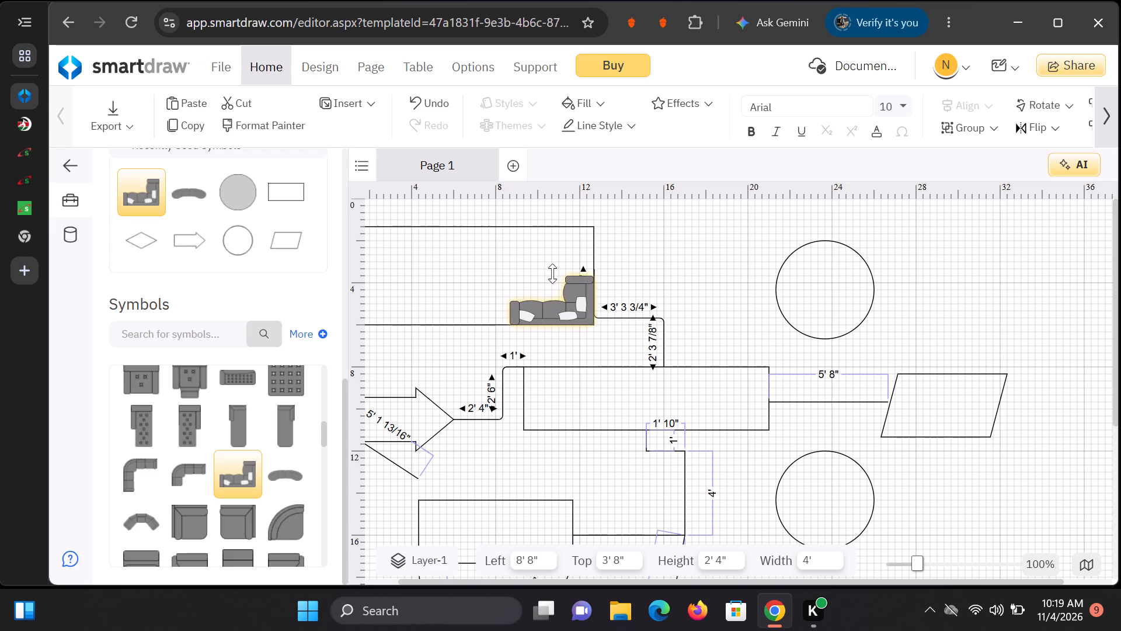
left_click_drag(552, 273, 552, 271)
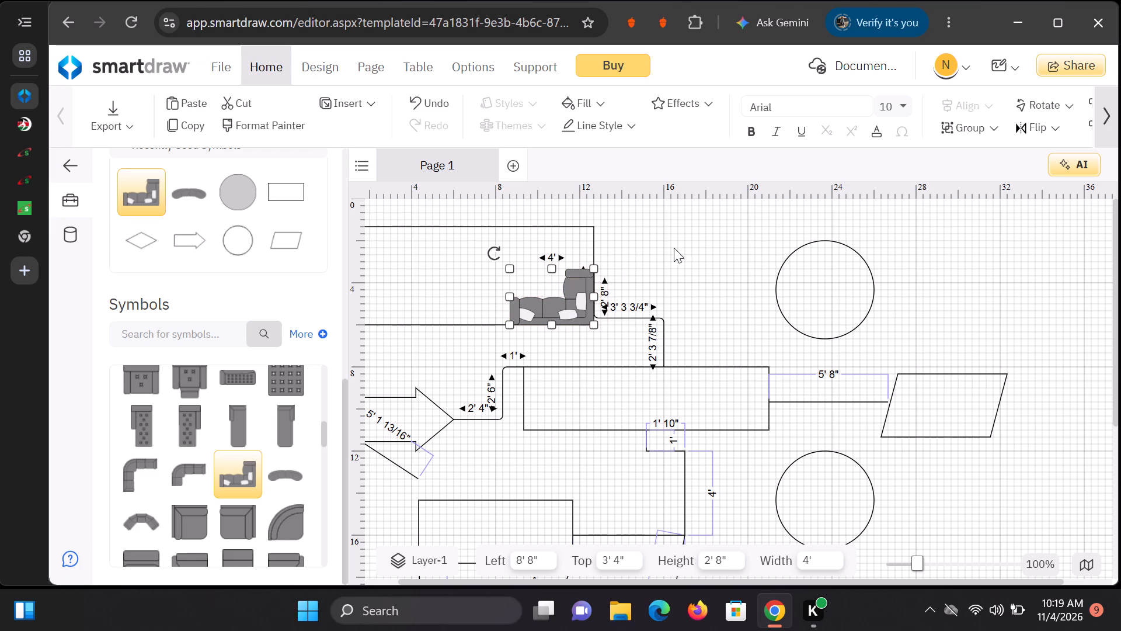
left_click_drag(674, 248, 685, 244)
left_click(685, 244)
Add a curved Sectional Sofa, rotate it upright with its opening facing right, and shrink it to 6' long and 2' 4" deep.
left_click_drag(413, 341, 403, 344)
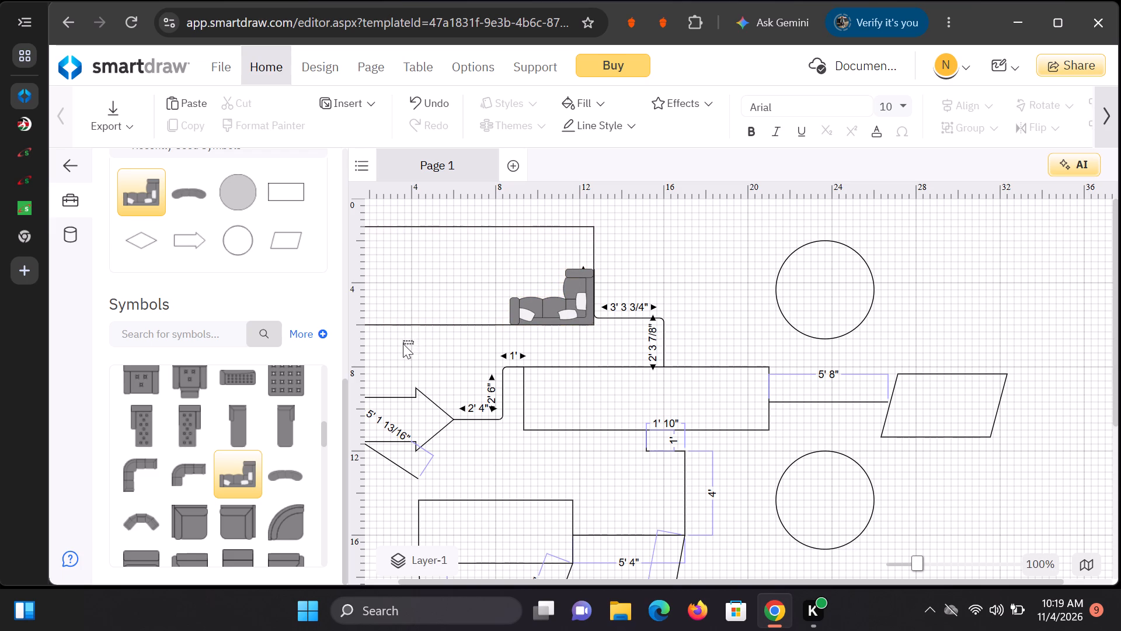
left_click_drag(403, 344, 357, 346)
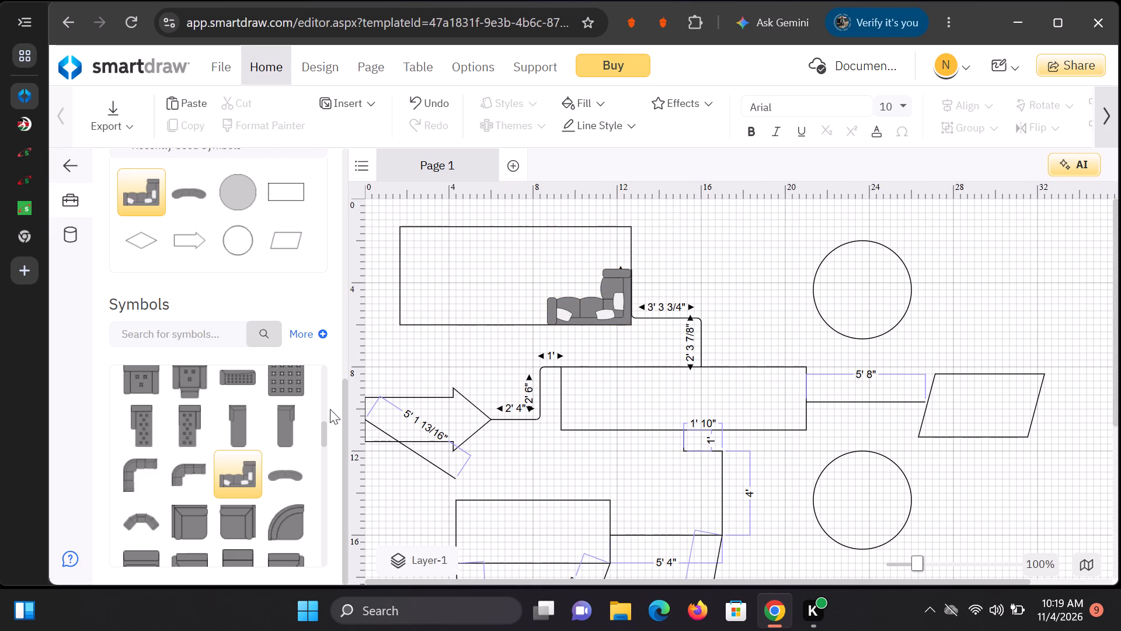
scroll(224, 435, "down", 1)
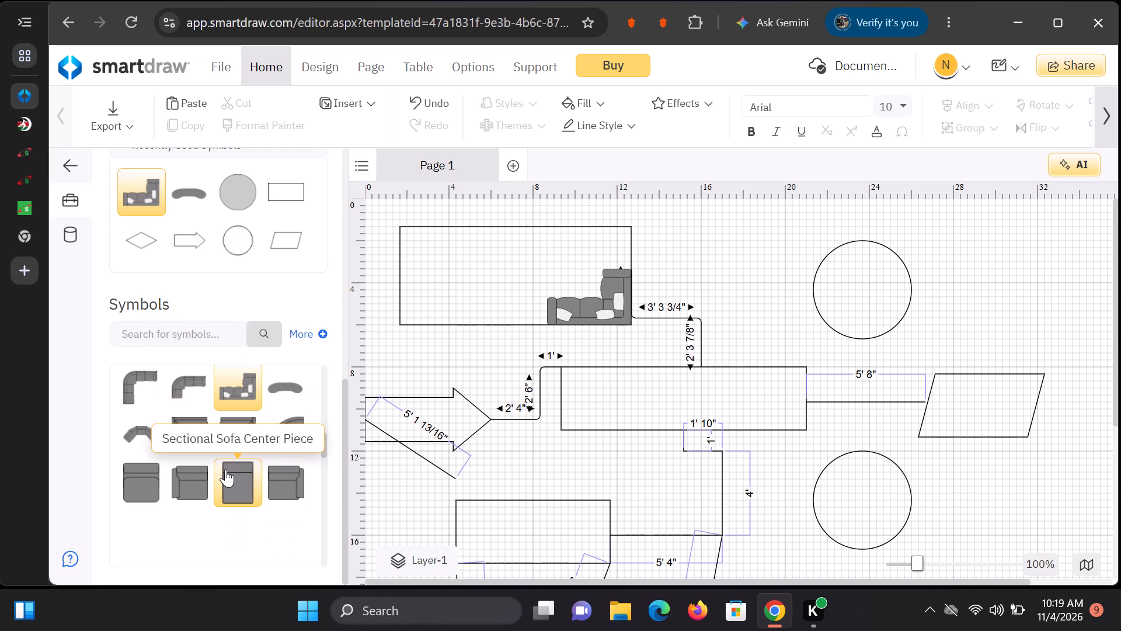
scroll(225, 469, "up", 1)
scroll(221, 460, "down", 2)
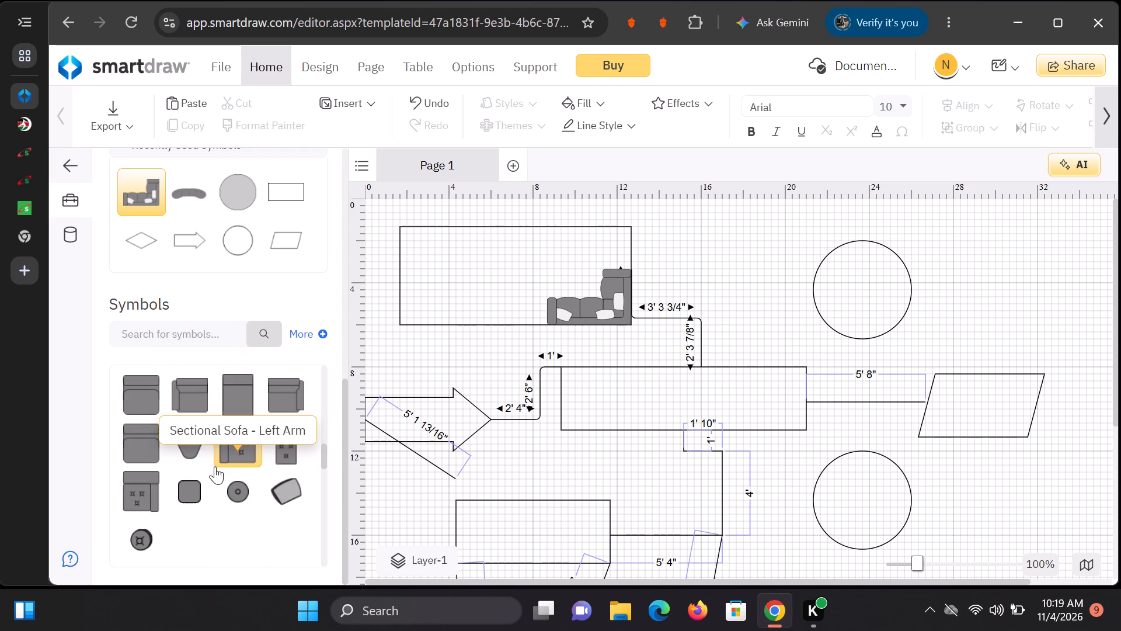
scroll(215, 466, "up", 1)
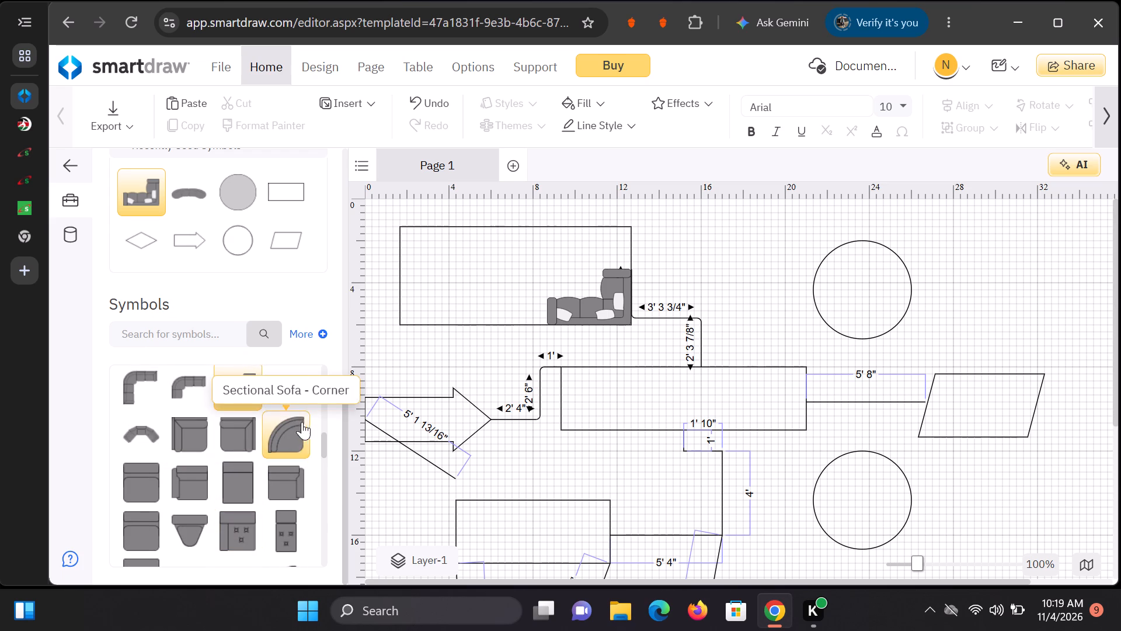
double_click(186, 199)
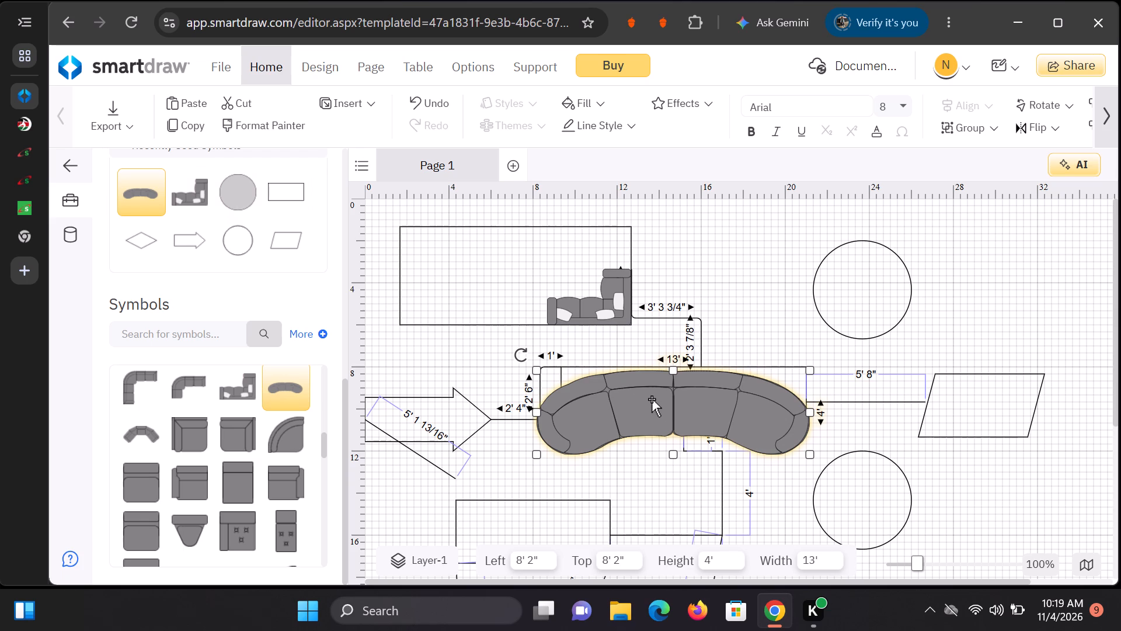
left_click_drag(516, 355, 643, 427)
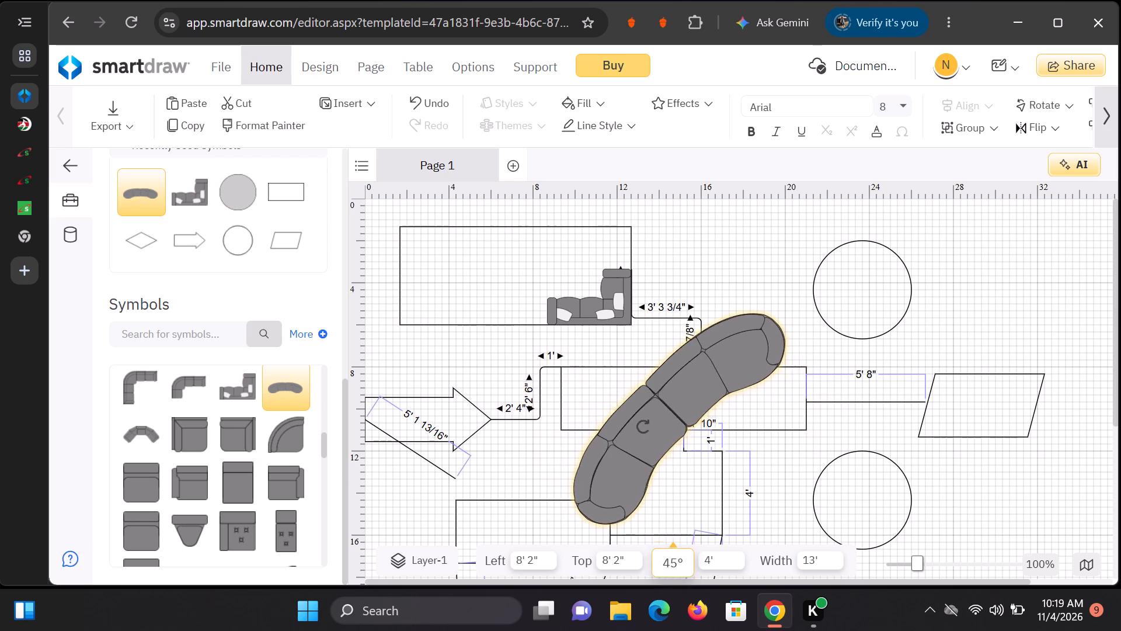
left_click_drag(643, 427, 669, 443)
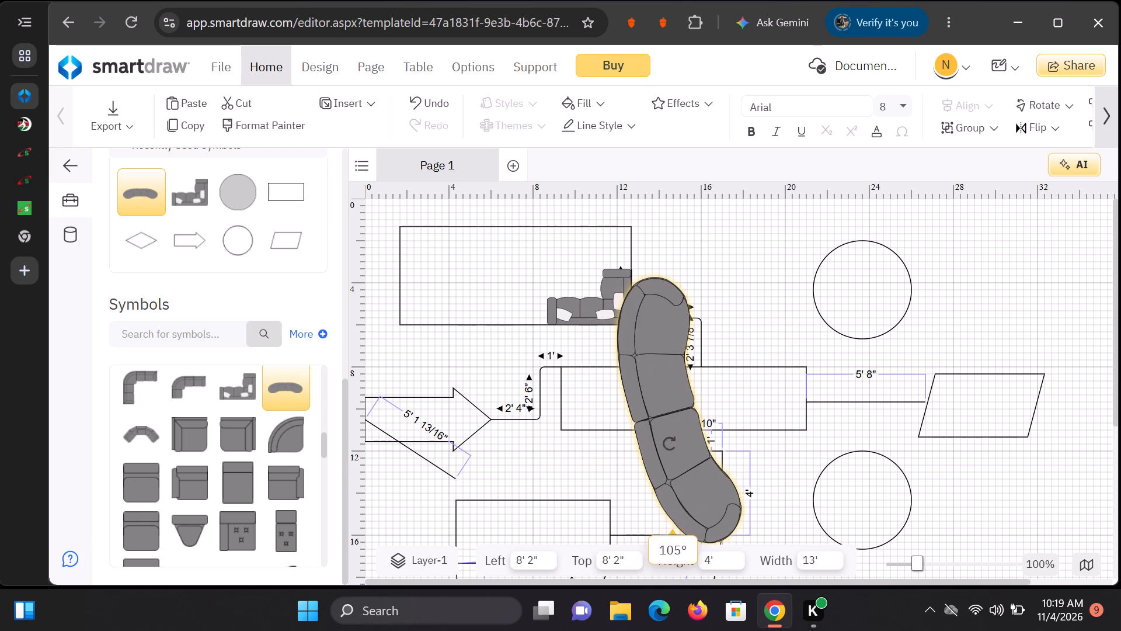
left_click_drag(669, 443, 660, 443)
left_click_drag(717, 273, 680, 423)
Move the upright curved sofa to the left end of the top-left rectangle, level with its top edge.
left_click_drag(656, 475, 509, 315)
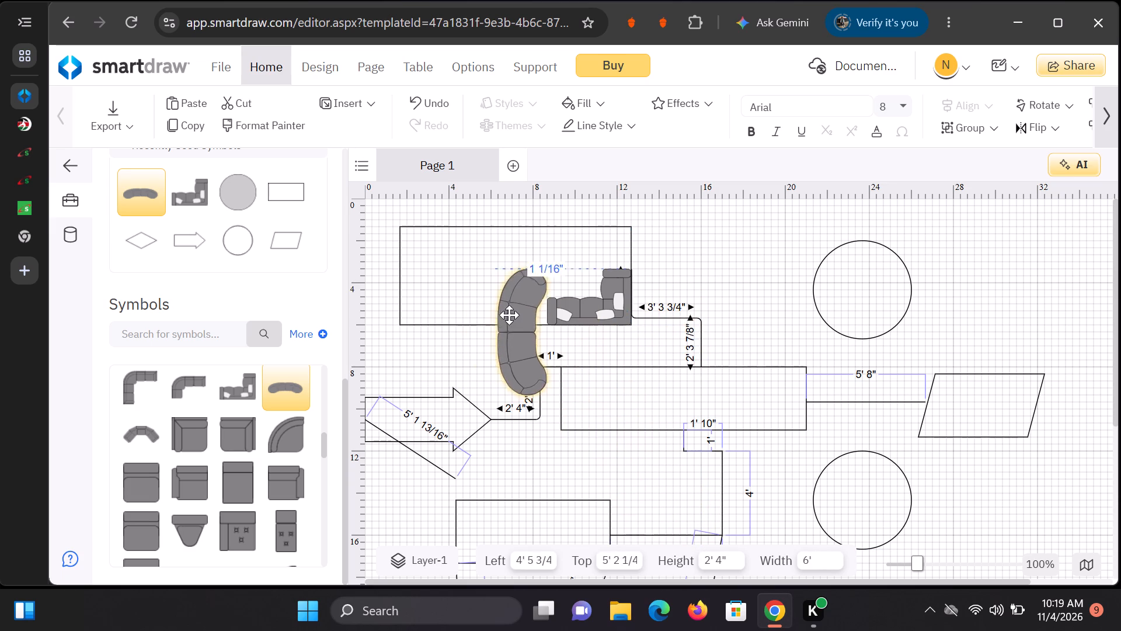
left_click_drag(509, 315, 434, 278)
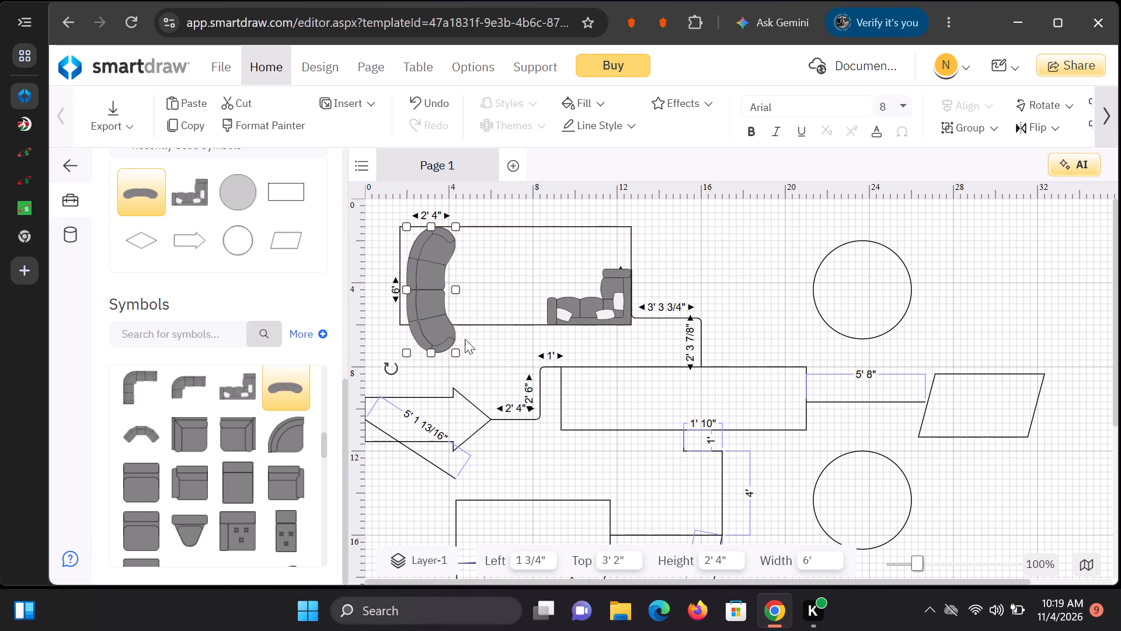
Resize the curved sofa to 4' 4" long and about 1' 4" deep, and fit it into the top-left rectangle's lower-left corner.
left_click_drag(455, 355, 444, 323)
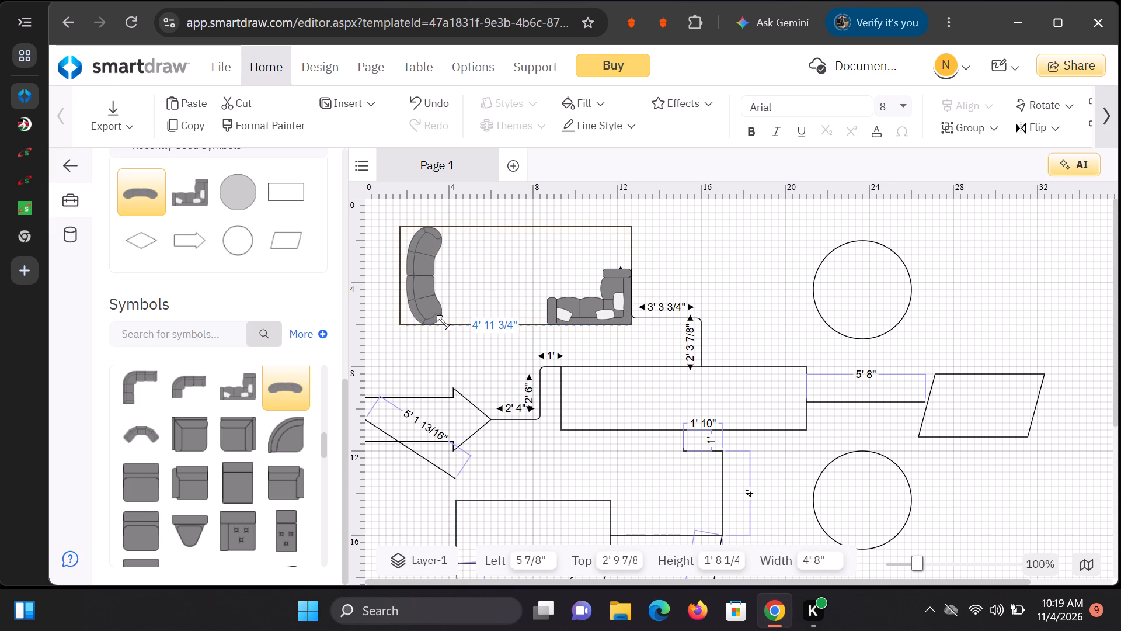
left_click_drag(444, 323, 430, 316)
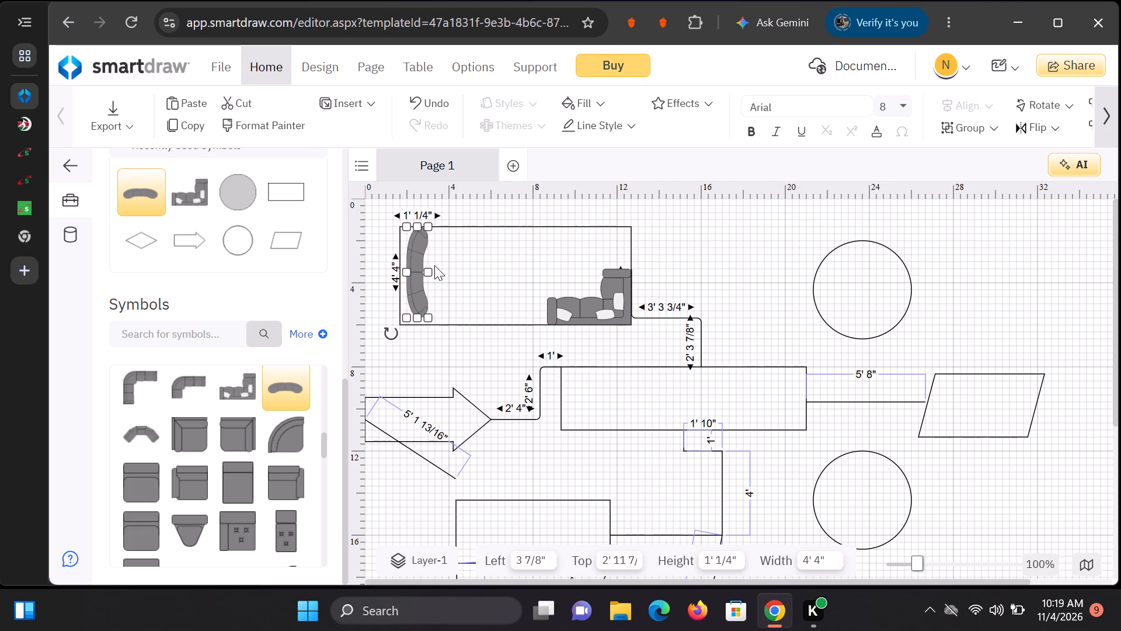
left_click_drag(429, 271, 437, 274)
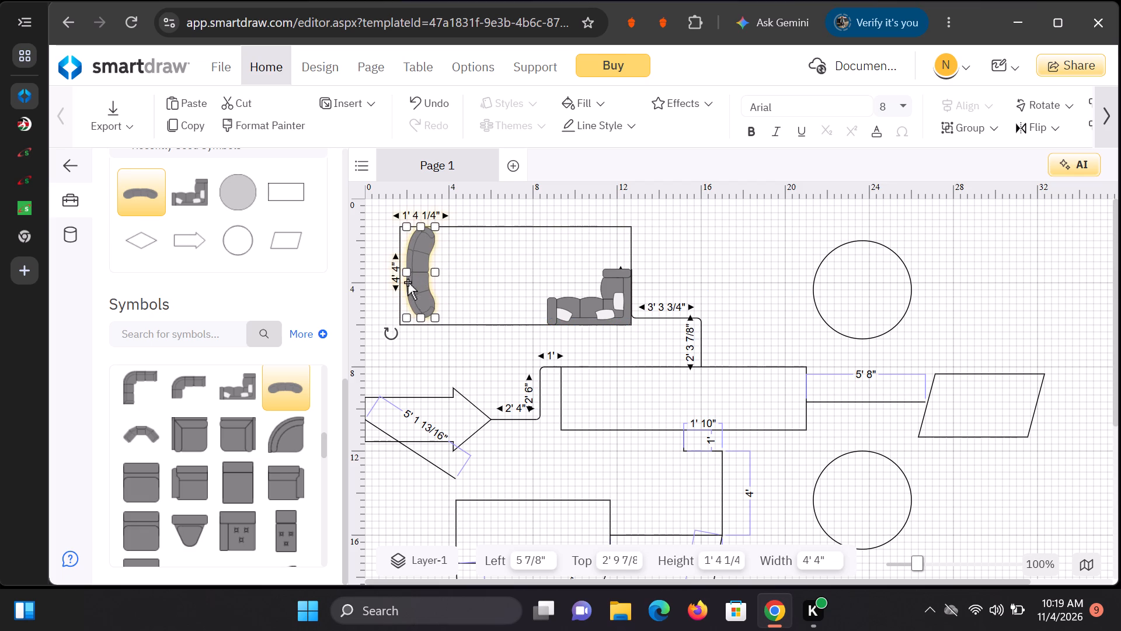
left_click_drag(419, 299, 409, 307)
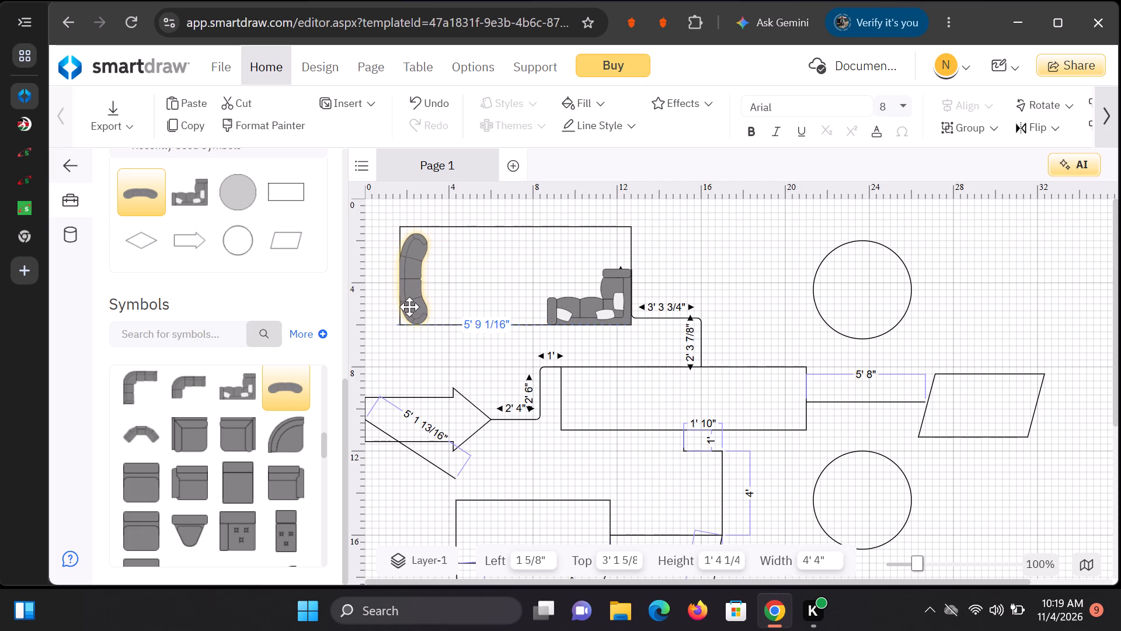
left_click_drag(409, 307, 416, 307)
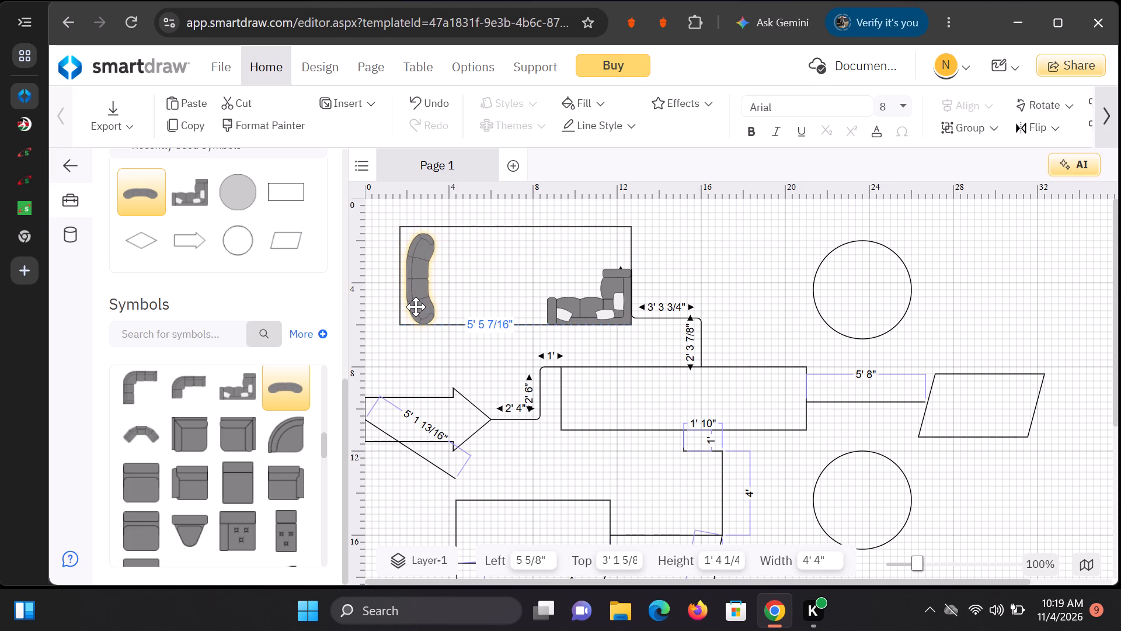
left_click_drag(416, 307, 414, 305)
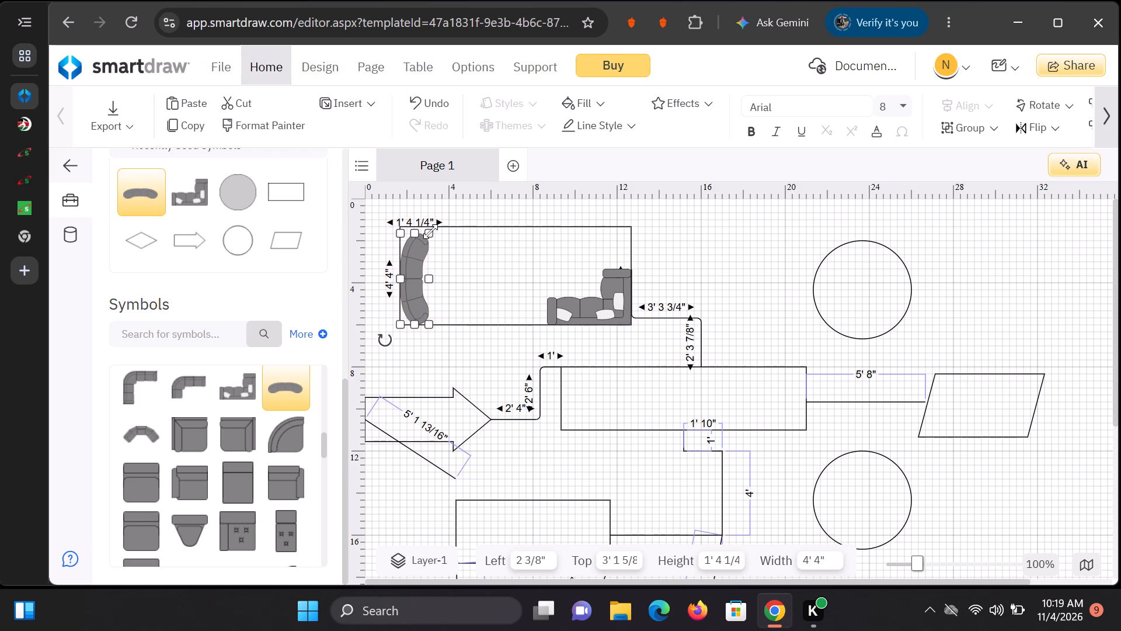
Enlarge the upright curved sofa to about 4' 7 3/4" long and 1' 7 3/4" deep, filling the rectangle's height, and clear the selection.
left_click(430, 231)
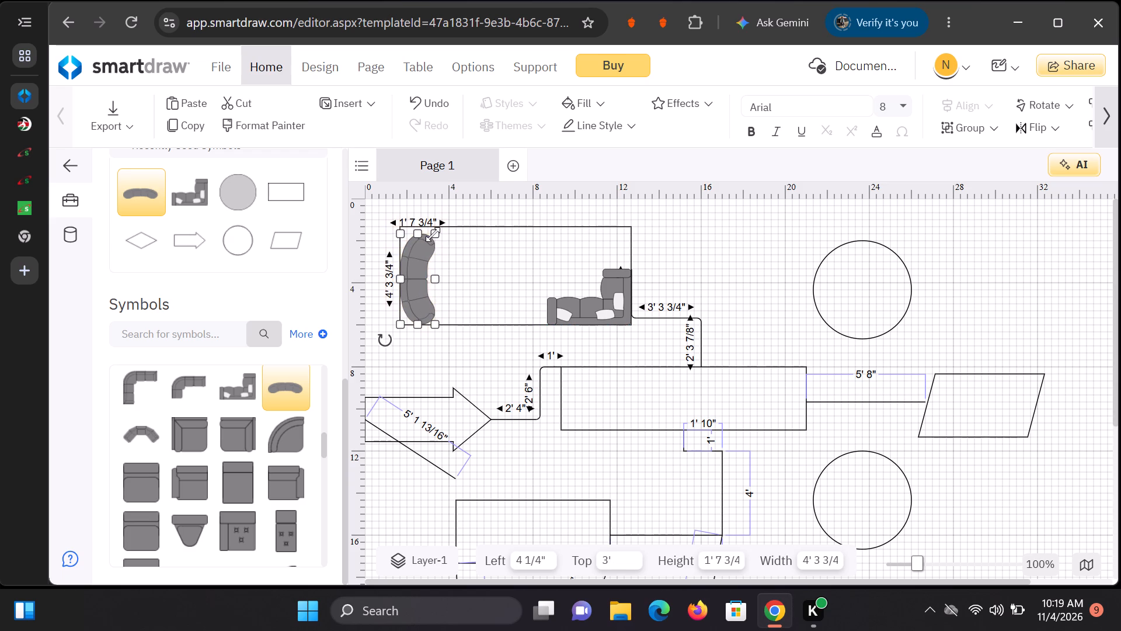
left_click(418, 230)
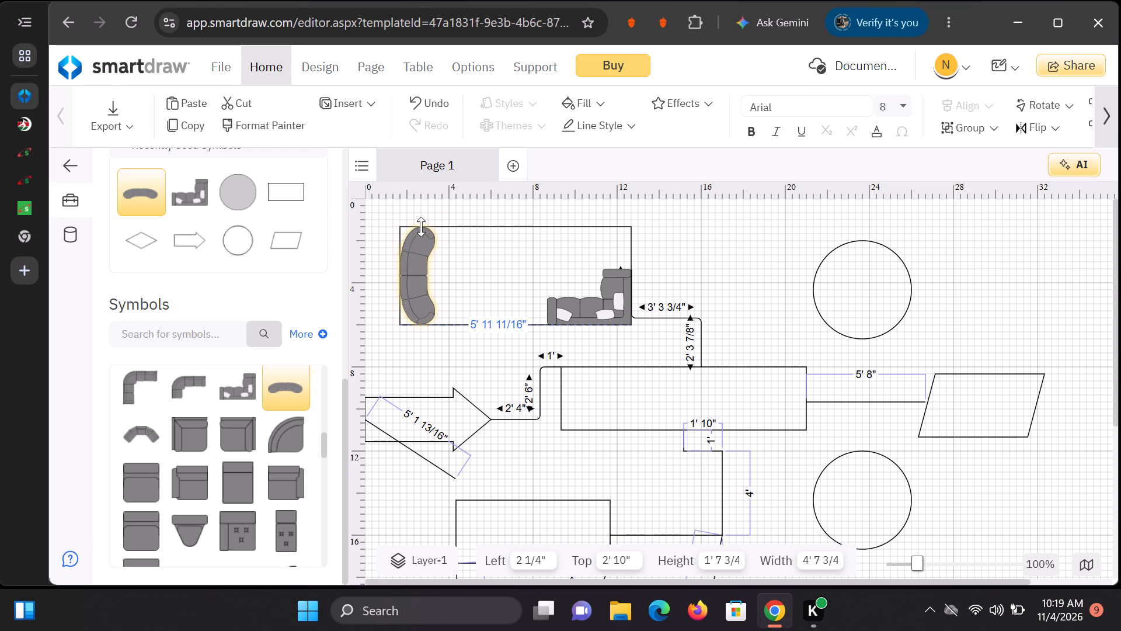
left_click(500, 266)
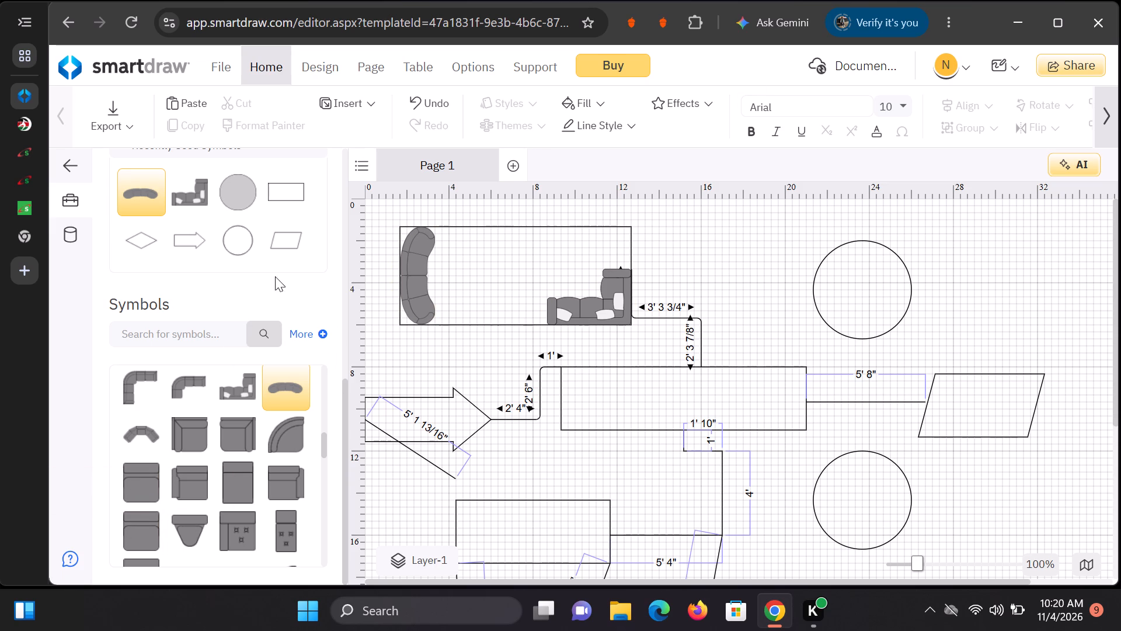
Add a gray-filled circle 6' in diameter in the open area between the top-left rectangle and the upper outlined circle.
scroll(194, 312, "down", 1)
scroll(181, 375, "down", 1)
scroll(222, 331, "down", 3)
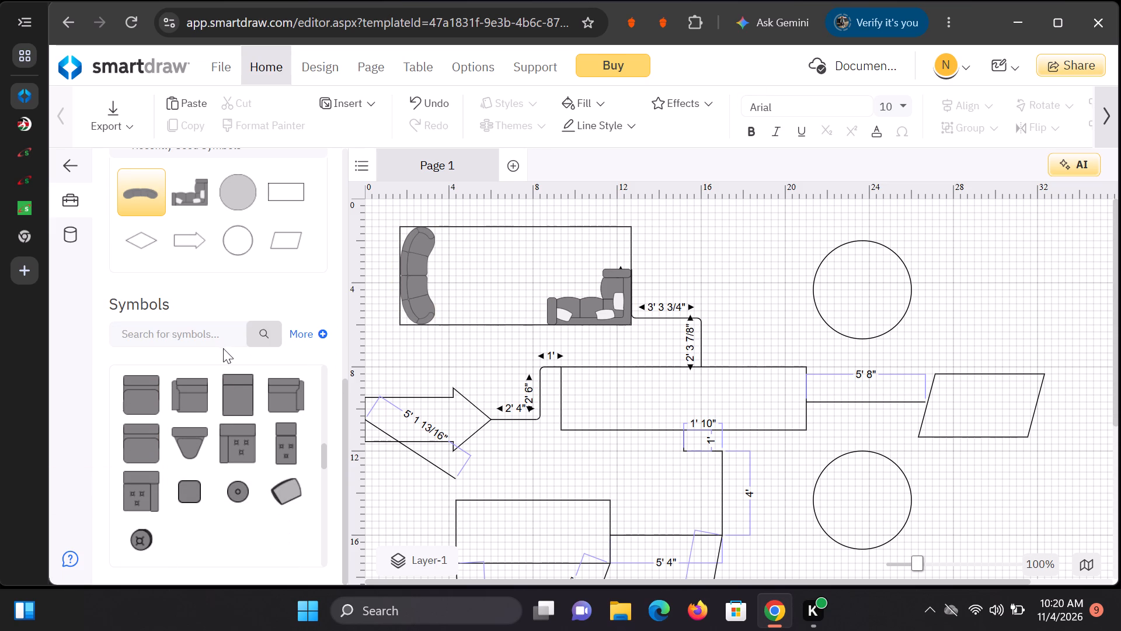
scroll(193, 403, "down", 1)
right_click(210, 393)
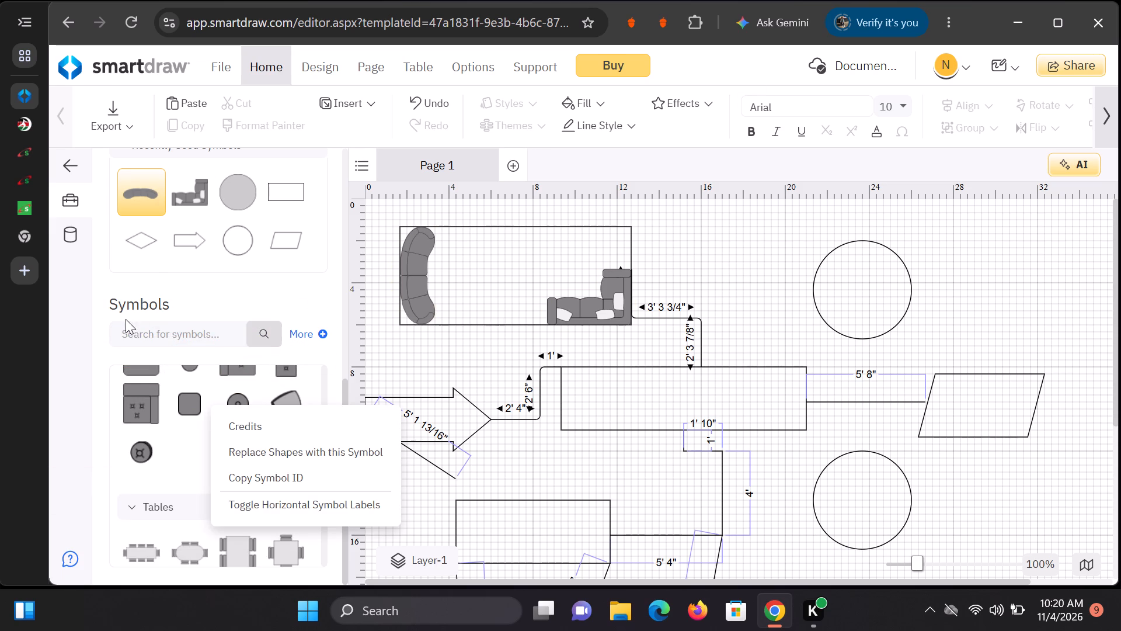
scroll(208, 347, "up", 1)
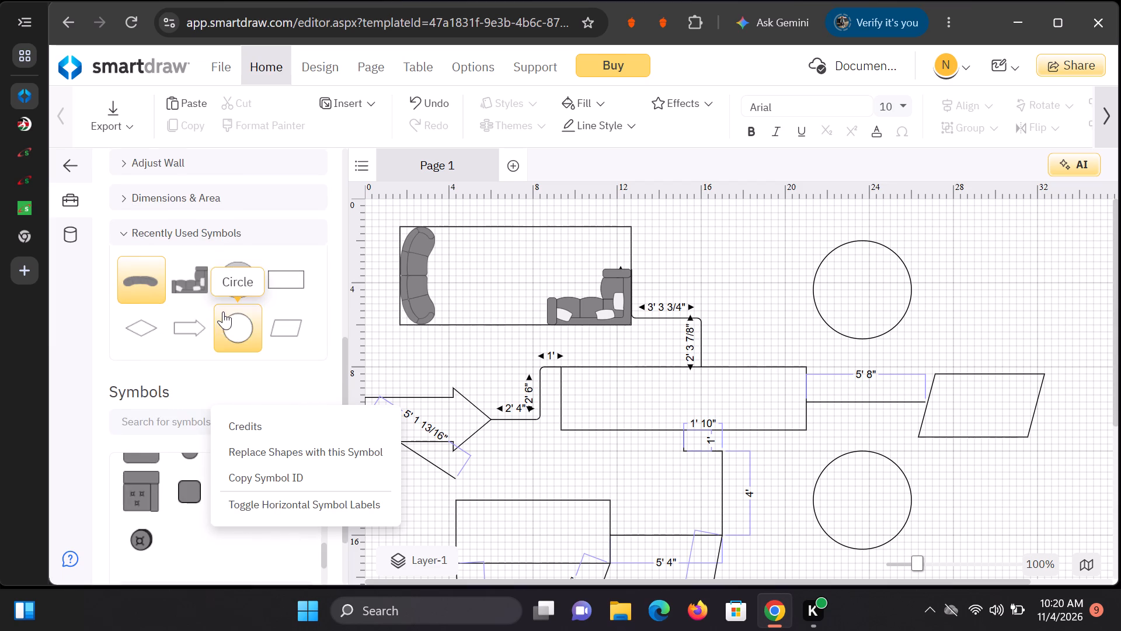
scroll(218, 372, "up", 1)
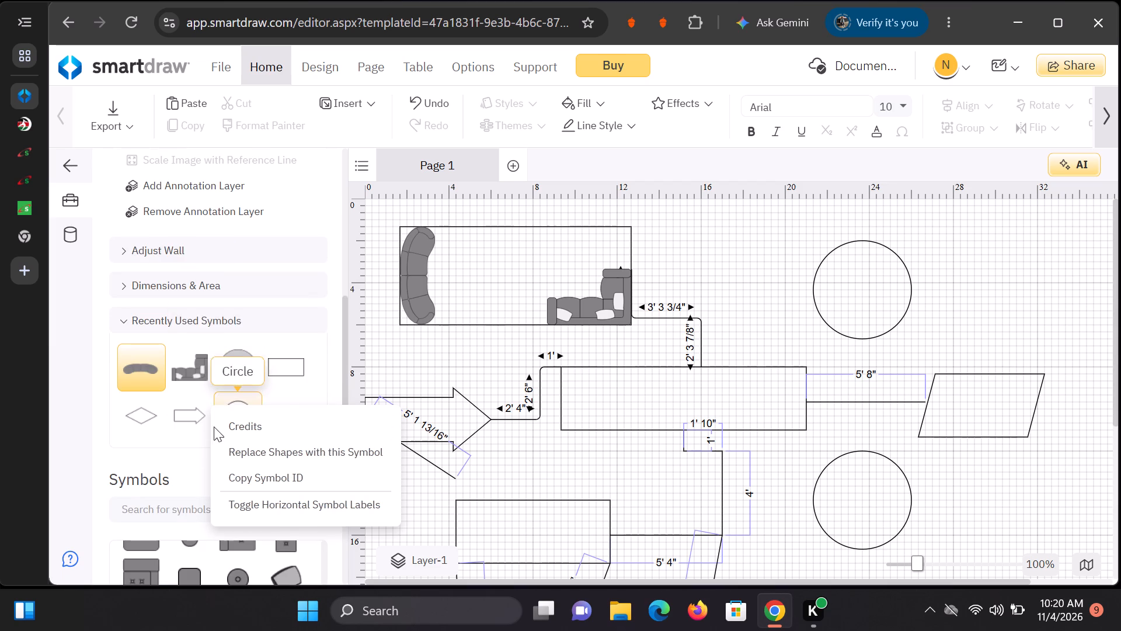
scroll(241, 377, "up", 3)
scroll(241, 375, "down", 2)
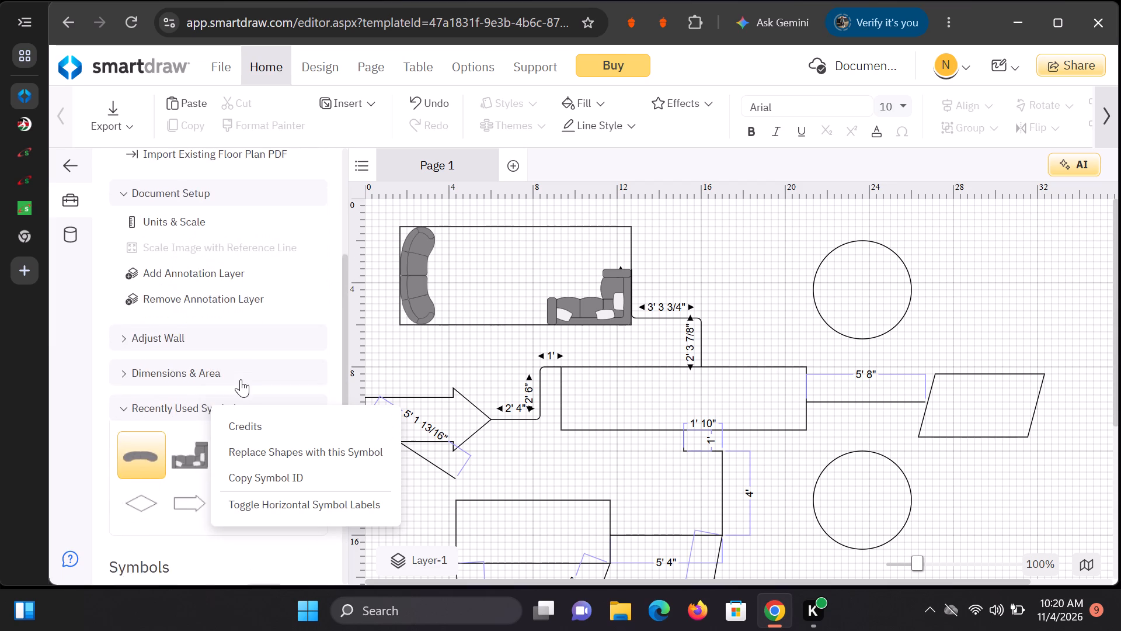
scroll(241, 379, "down", 1)
left_click(241, 379)
left_click_drag(241, 377, 300, 354)
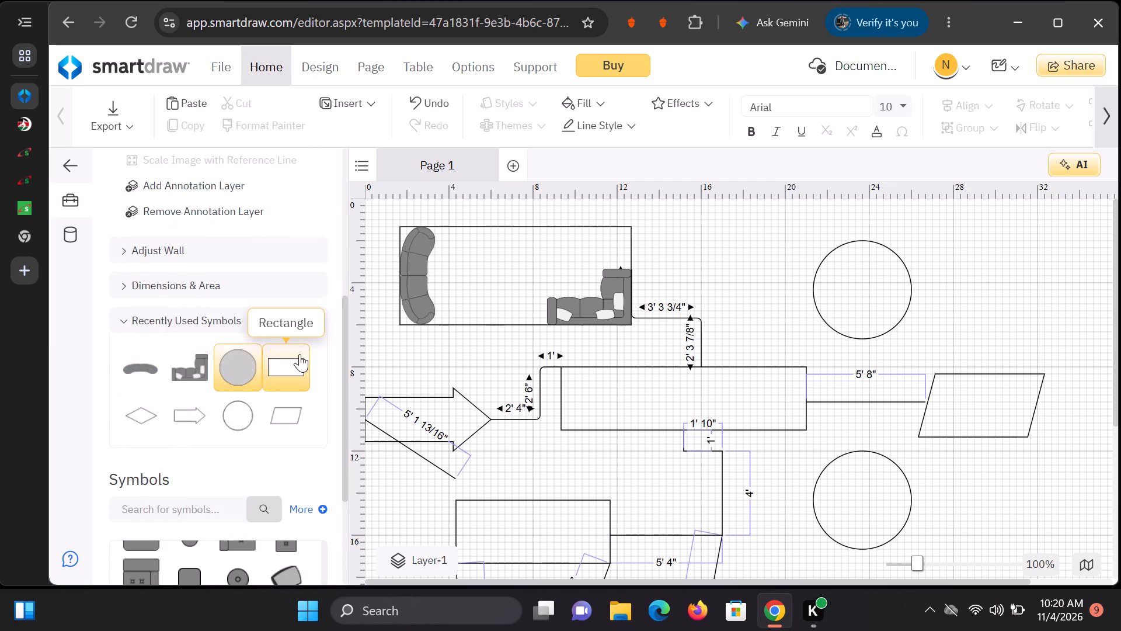
left_click_drag(300, 354, 756, 254)
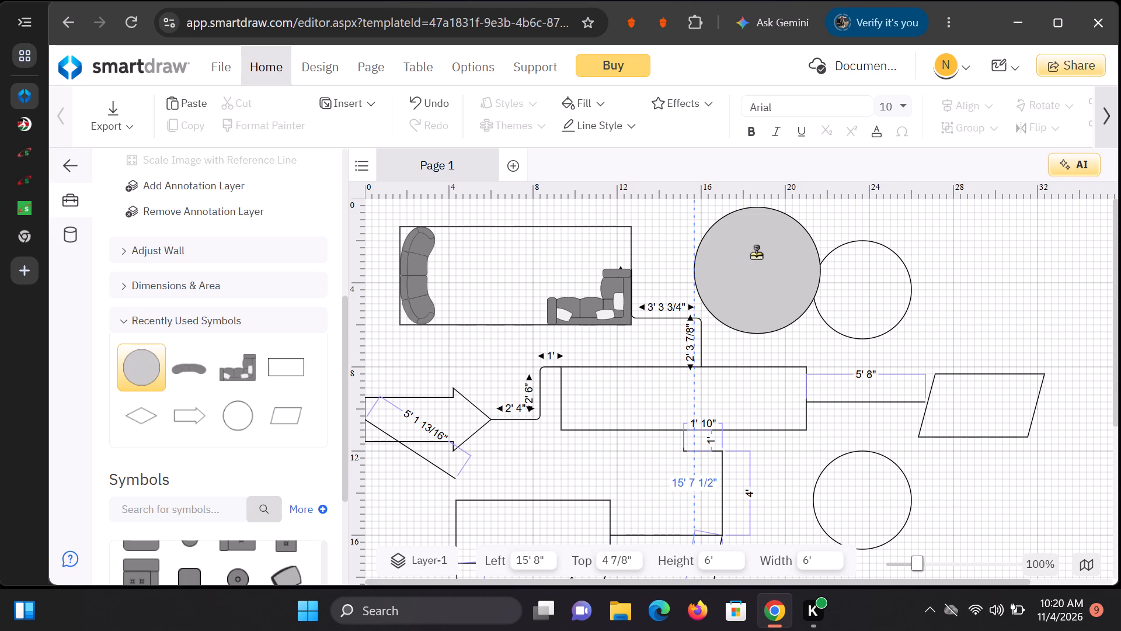
left_click_drag(756, 254, 737, 234)
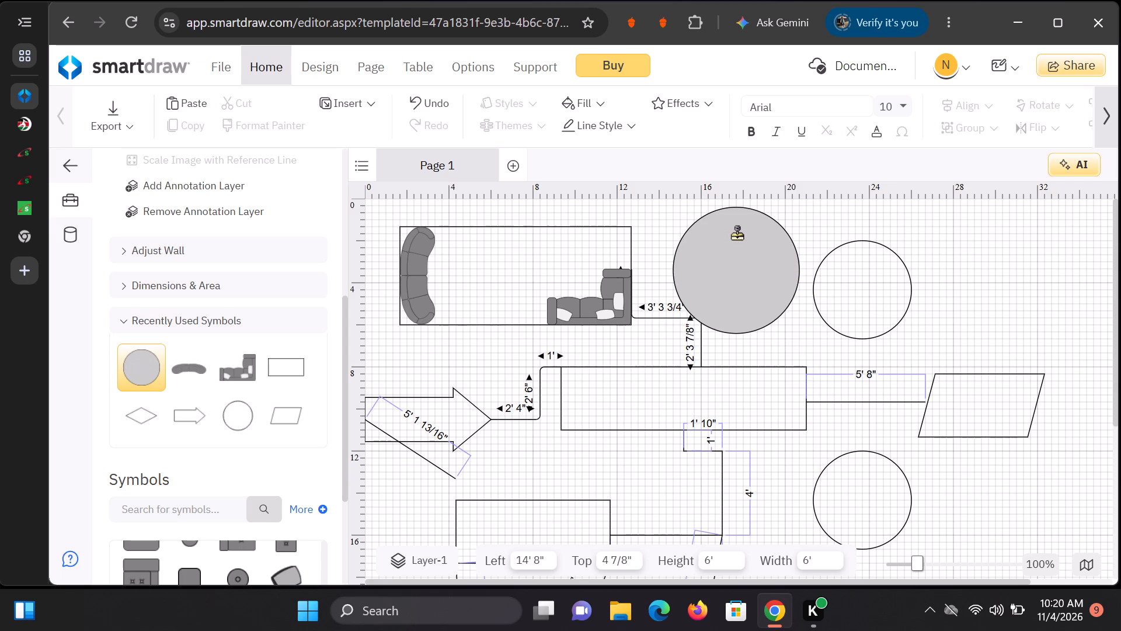
left_click_drag(737, 234, 729, 239)
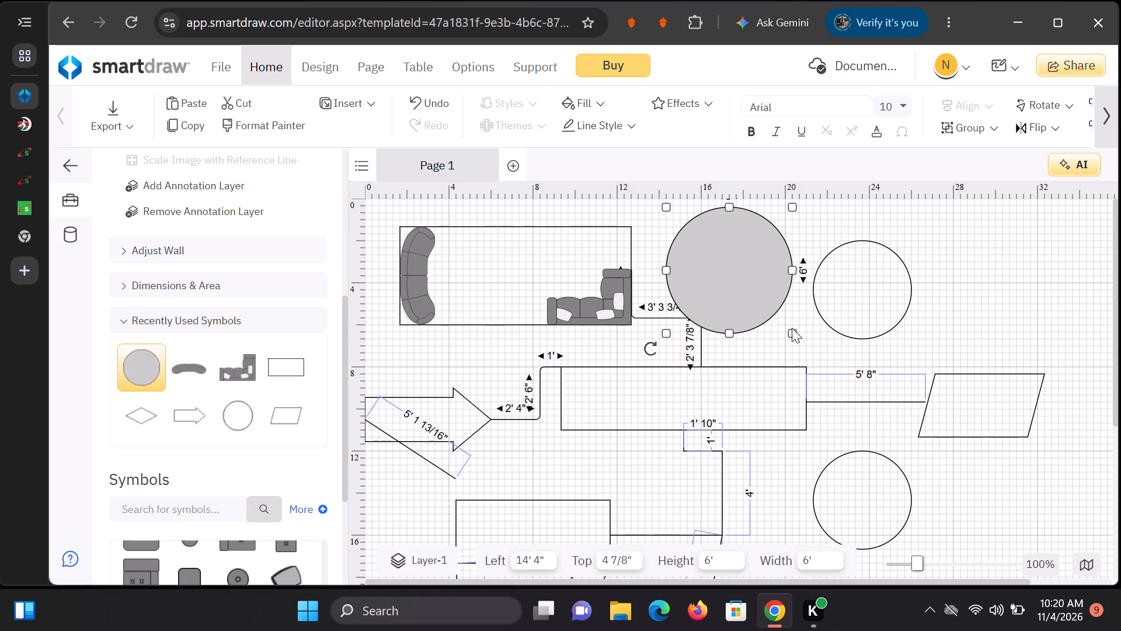
Shrink the gray circle to 4' wide and about 3' 7" high.
left_click(792, 328)
left_click(775, 310)
left_click_drag(789, 328, 780, 323)
left_click(746, 318)
left_click_drag(788, 331, 781, 295)
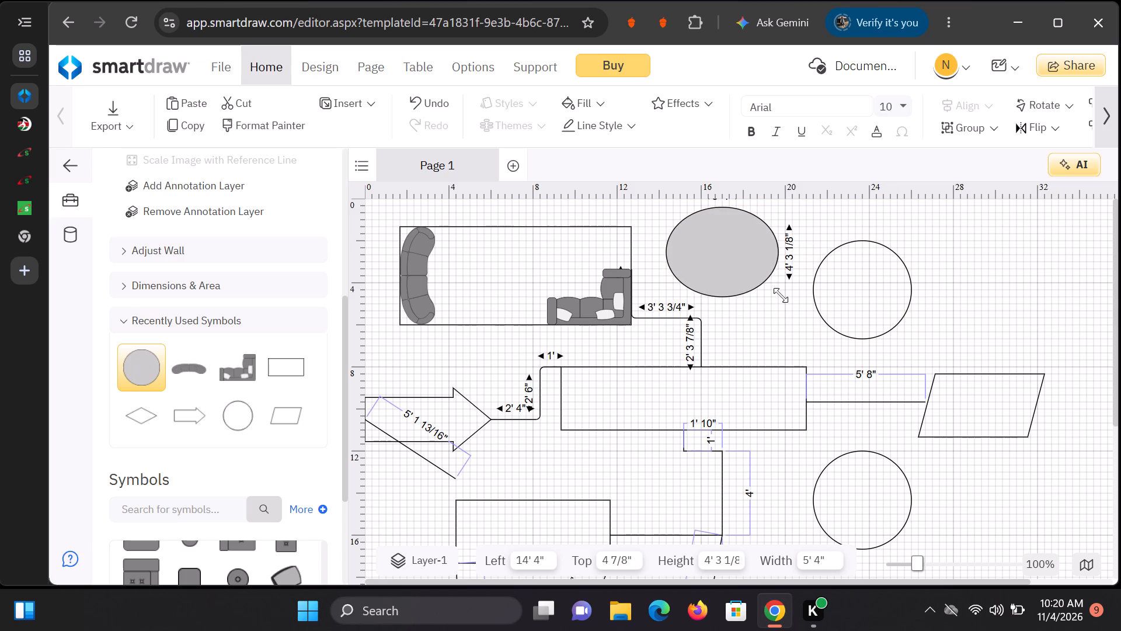
left_click_drag(781, 295, 750, 285)
Move the gray circle into the top-left rectangle, between the curved sofa and the pillowed sectional sofa.
left_click_drag(721, 248, 667, 259)
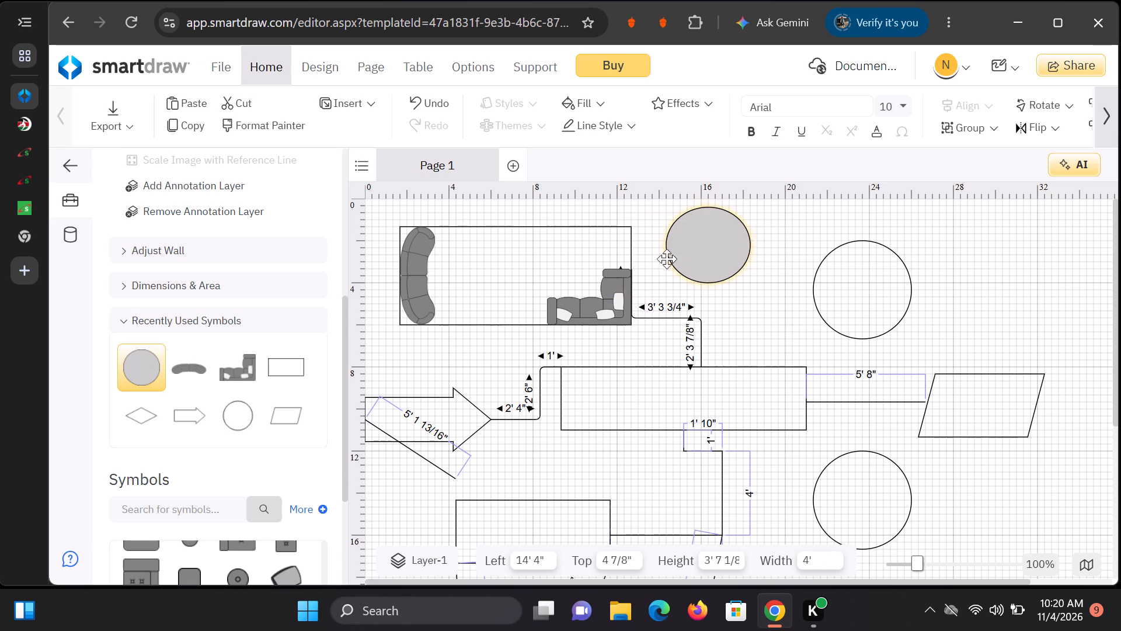
left_click_drag(667, 259, 521, 244)
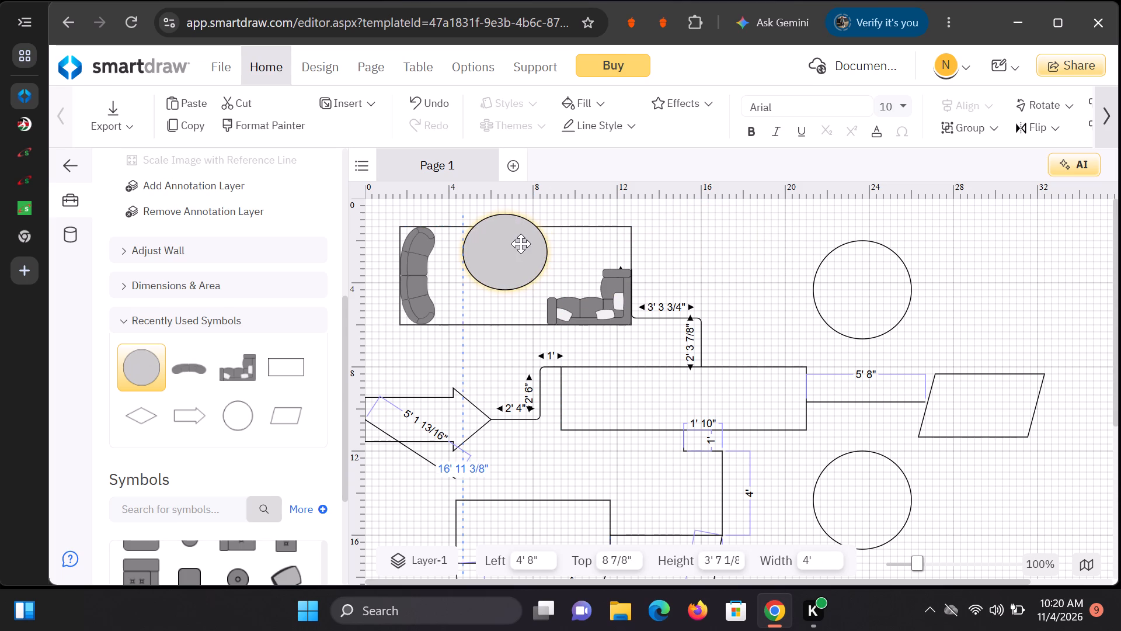
left_click_drag(521, 244, 517, 278)
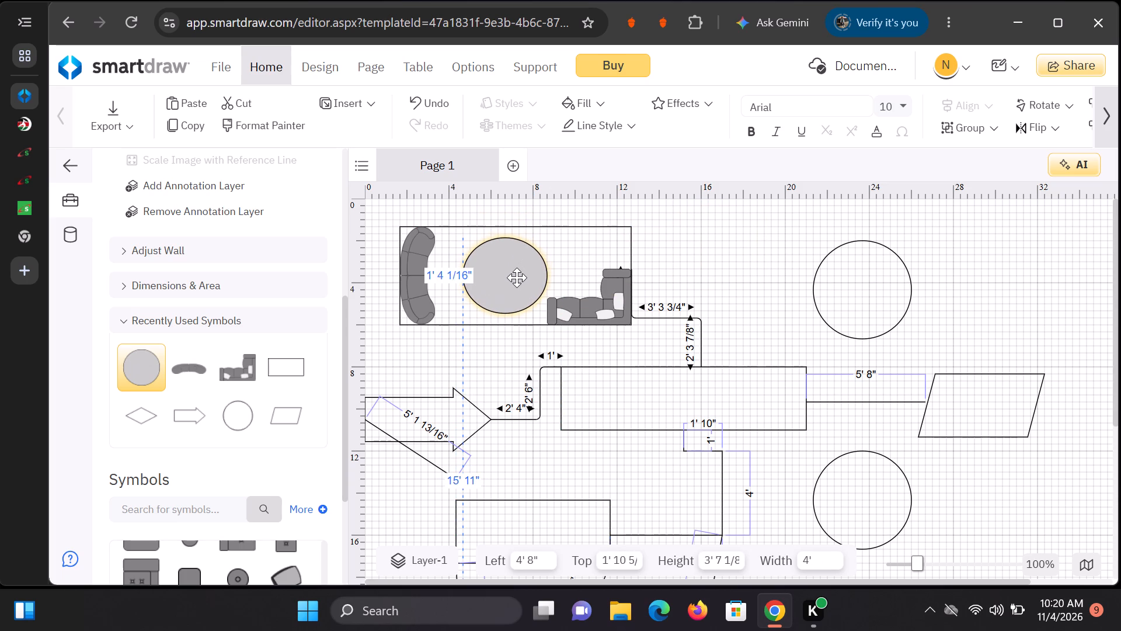
left_click_drag(517, 278, 511, 279)
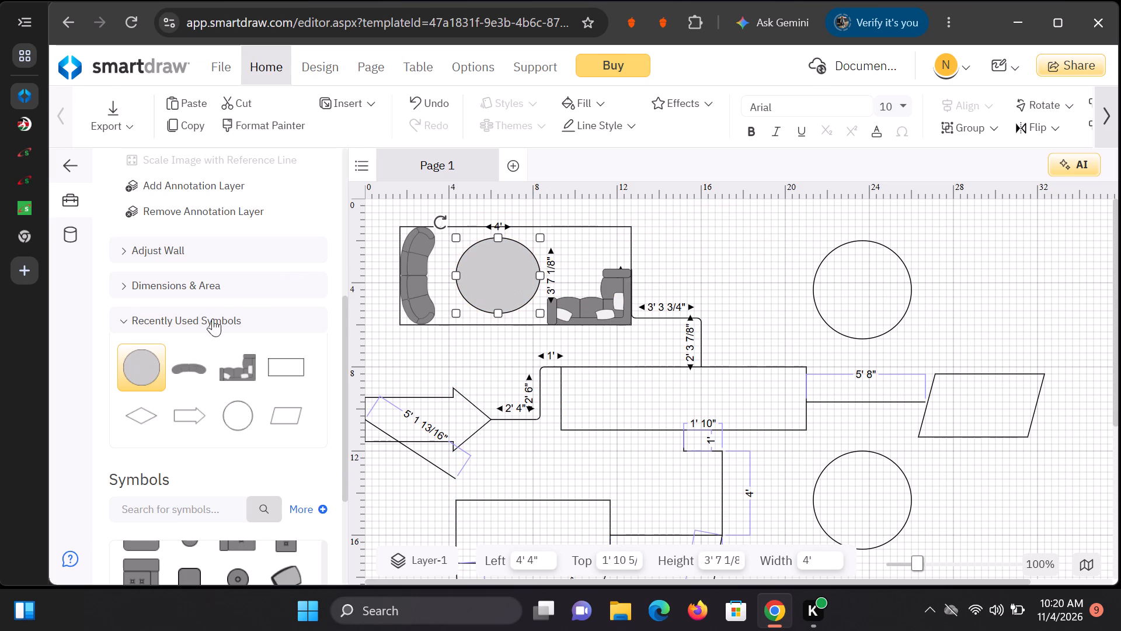
Look through the Recently Used Symbols, Couches & Sofas and Tables symbols, and check the lower part of the floor plan.
scroll(227, 363, "down", 1)
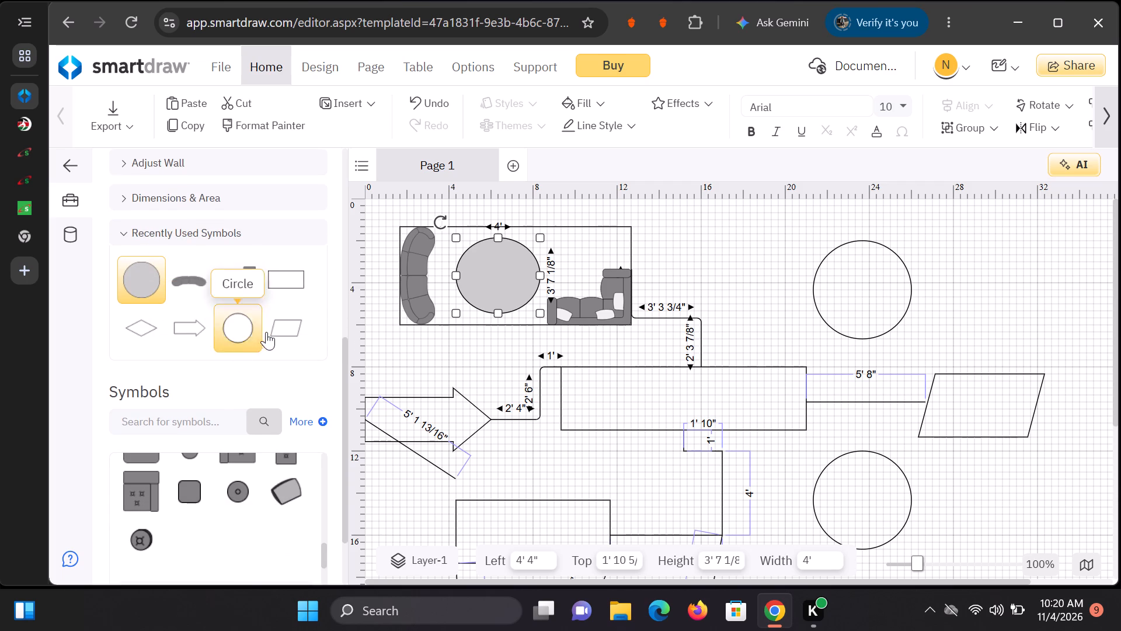
scroll(210, 238, "up", 4)
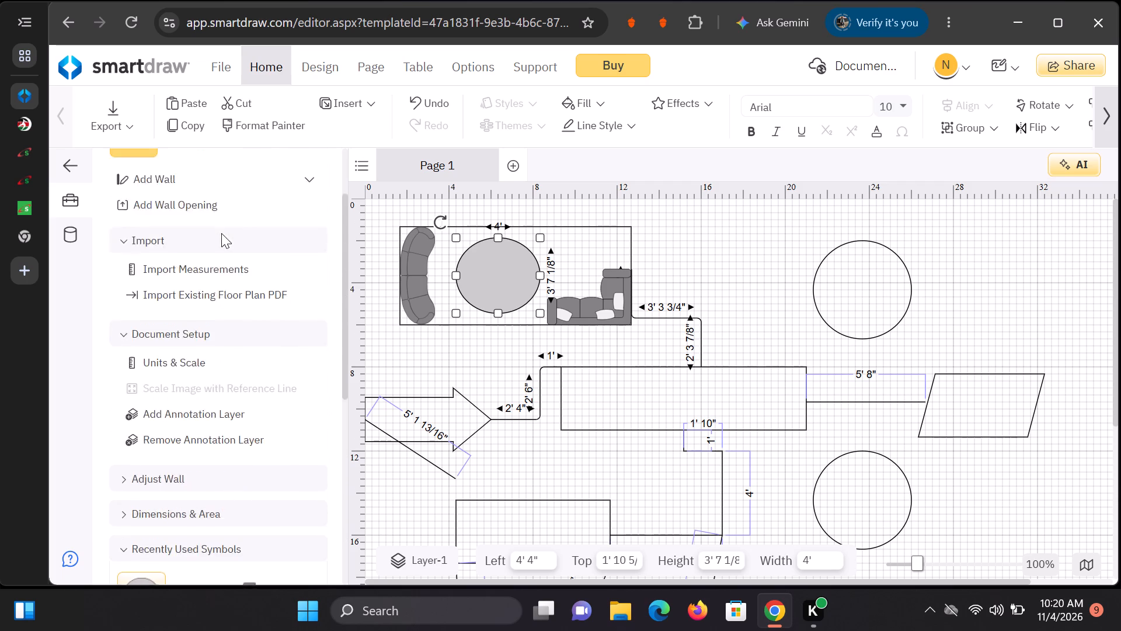
scroll(228, 212, "up", 2)
scroll(202, 277, "down", 2)
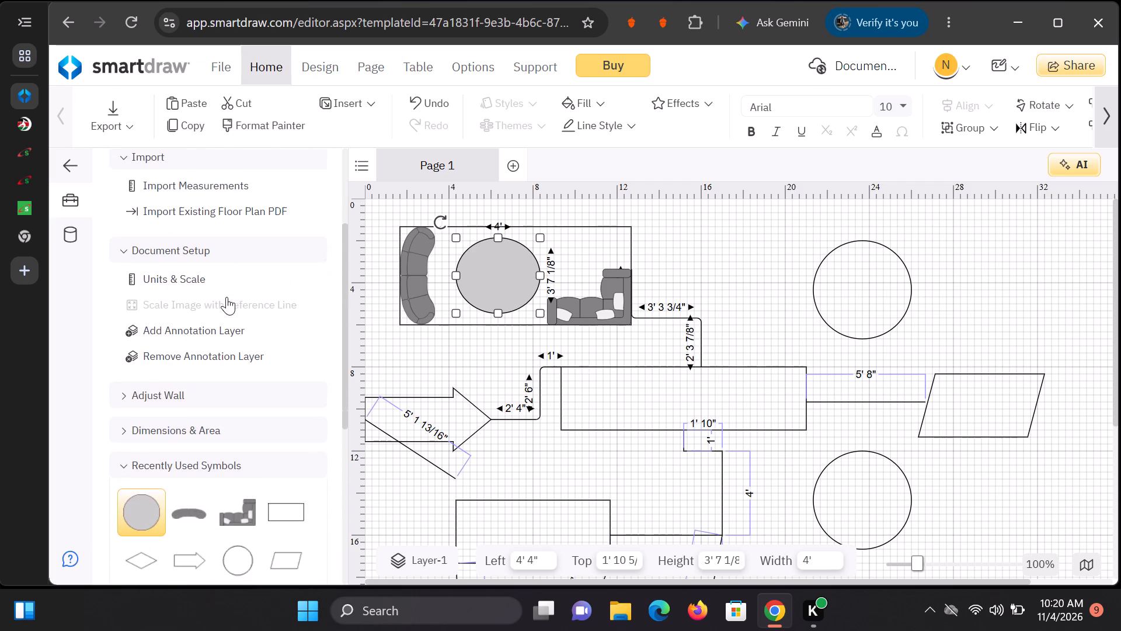
scroll(234, 303, "down", 2)
scroll(256, 424, "down", 2)
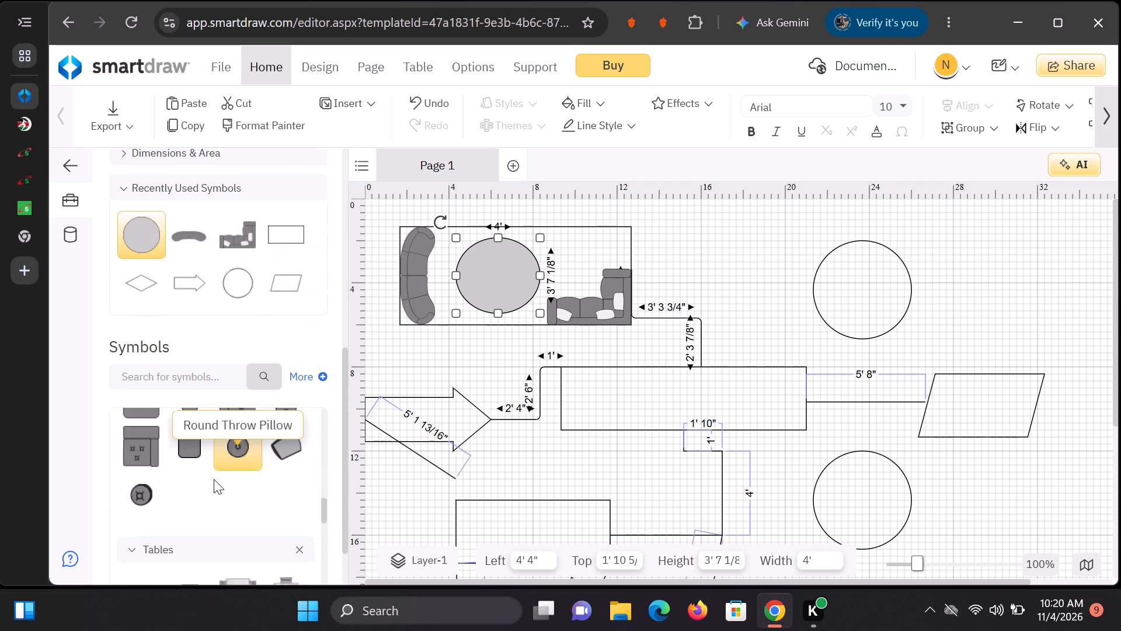
scroll(214, 479, "down", 2)
scroll(246, 426, "down", 5)
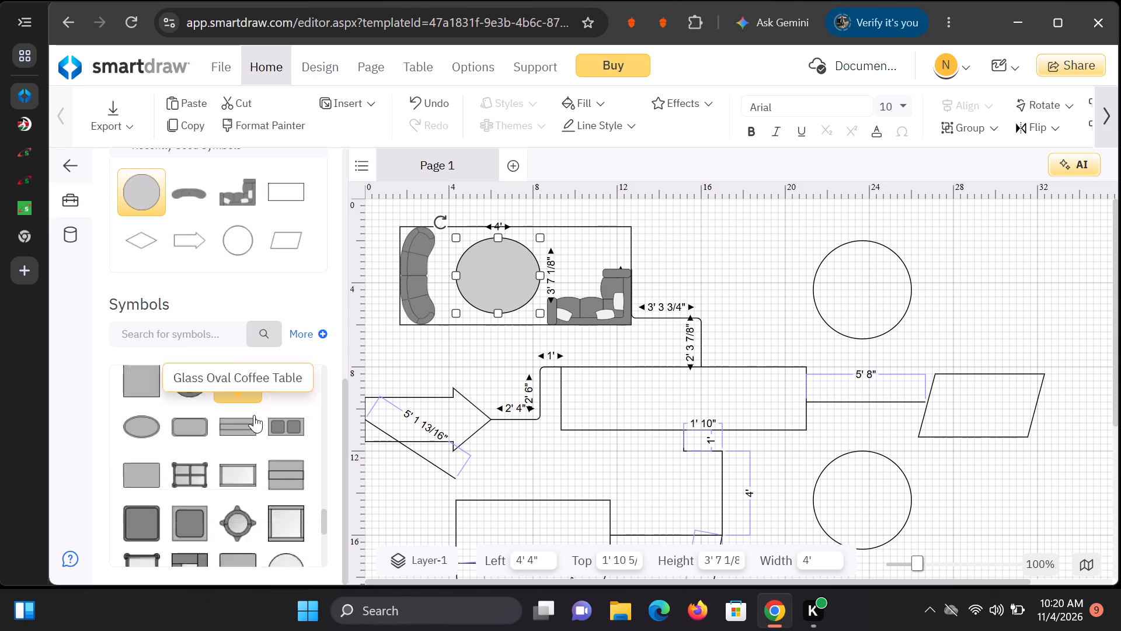
scroll(254, 415, "down", 7)
scroll(234, 429, "up", 1)
scroll(234, 429, "down", 5)
scroll(234, 435, "up", 4)
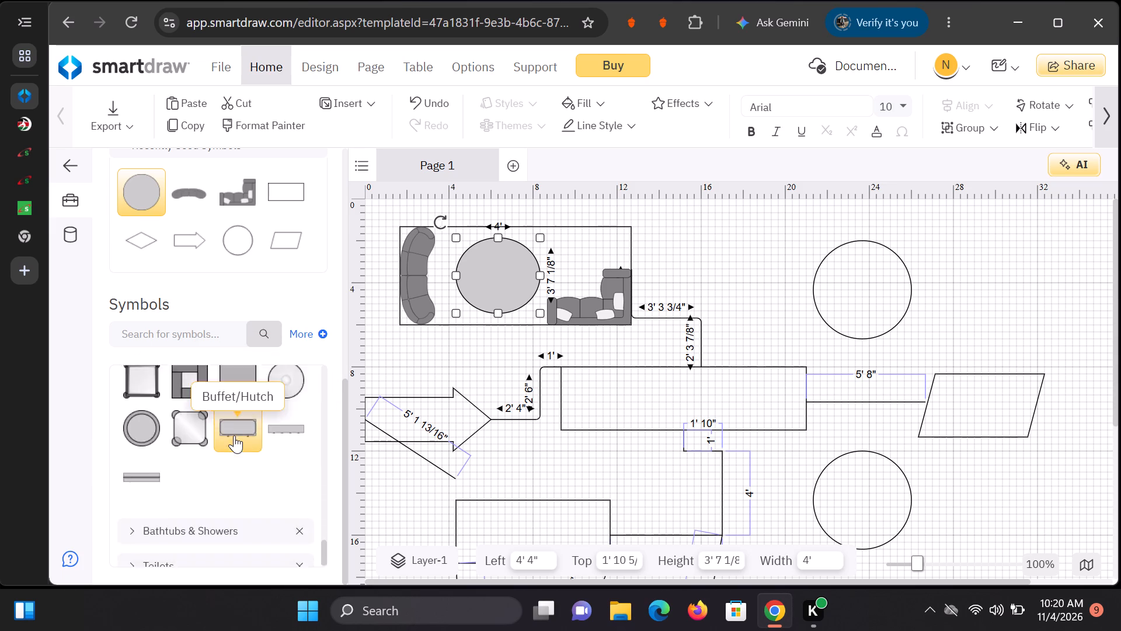
scroll(234, 435, "down", 5)
scroll(234, 435, "up", 4)
scroll(235, 435, "down", 4)
scroll(236, 435, "up", 3)
scroll(238, 431, "down", 3)
scroll(238, 431, "up", 3)
scroll(238, 430, "down", 12)
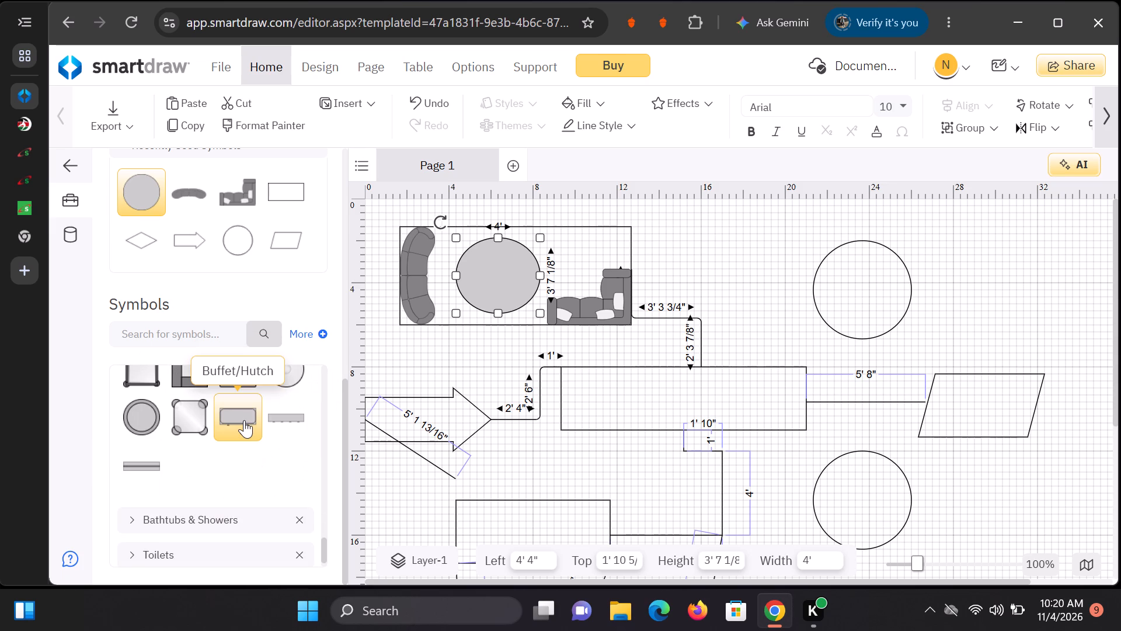
scroll(228, 428, "down", 1)
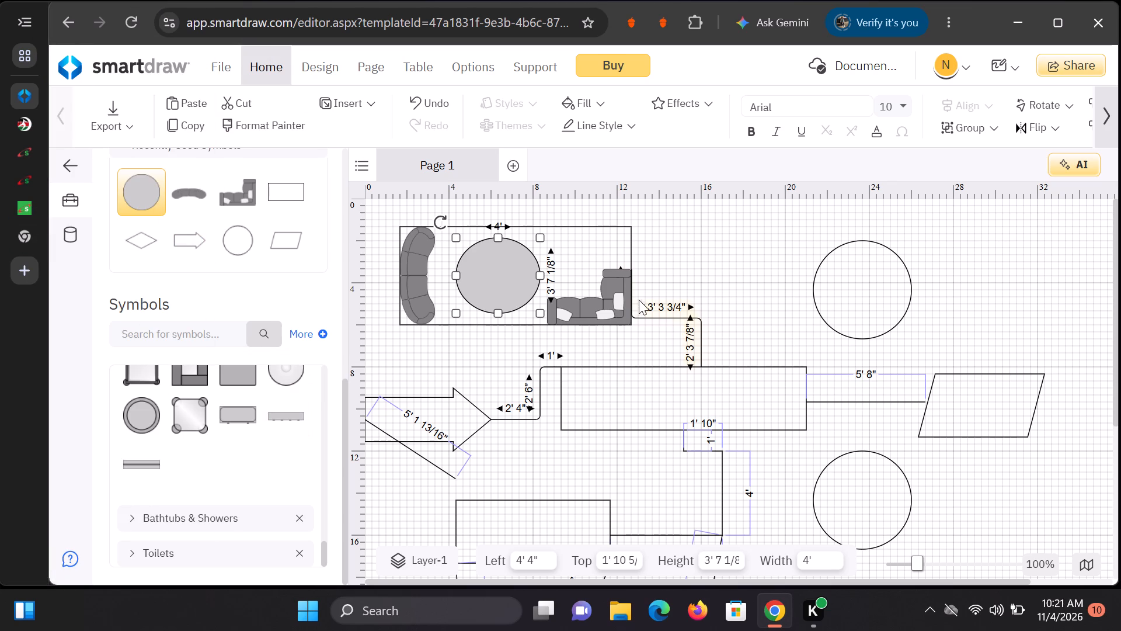
scroll(266, 321, "down", 3)
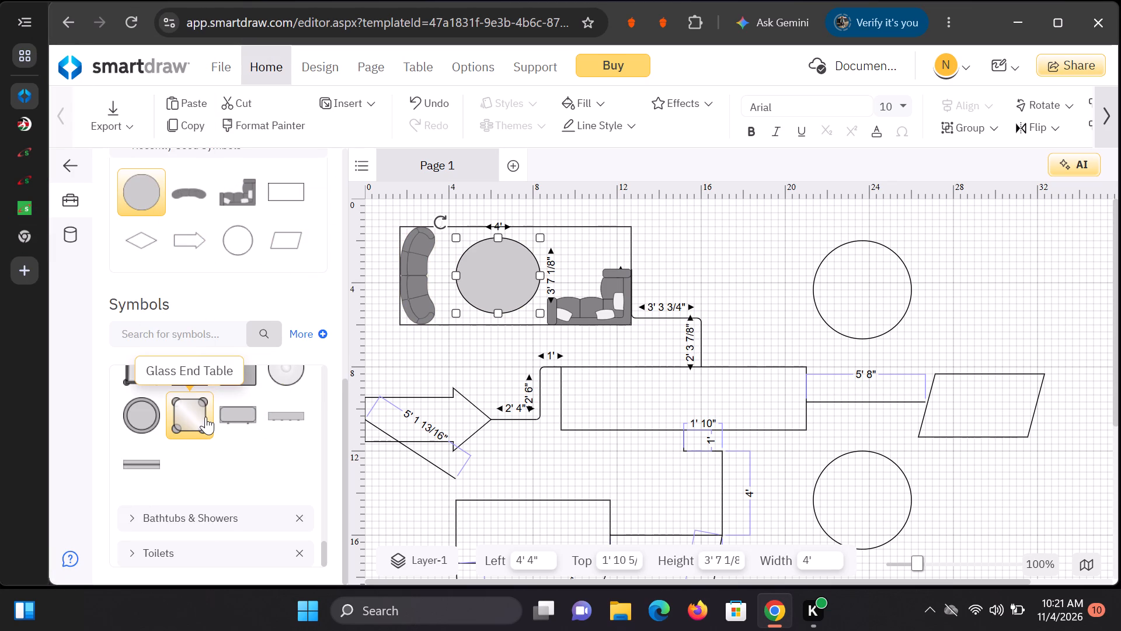
scroll(523, 422, "down", 4)
scroll(523, 422, "up", 1)
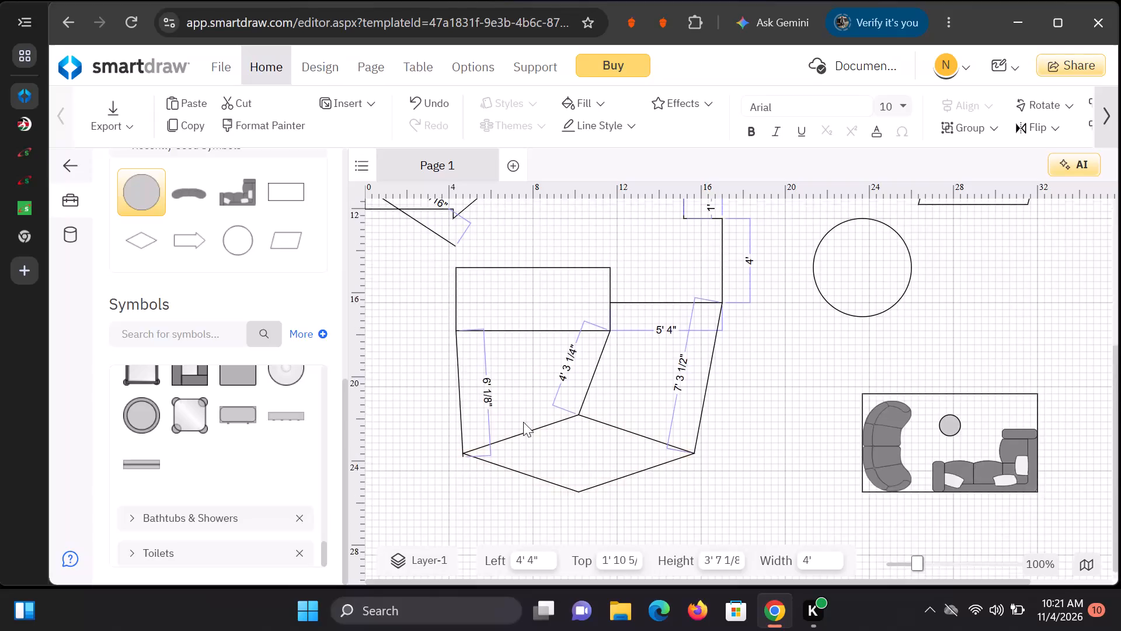
scroll(523, 422, "up", 2)
scroll(226, 414, "down", 5)
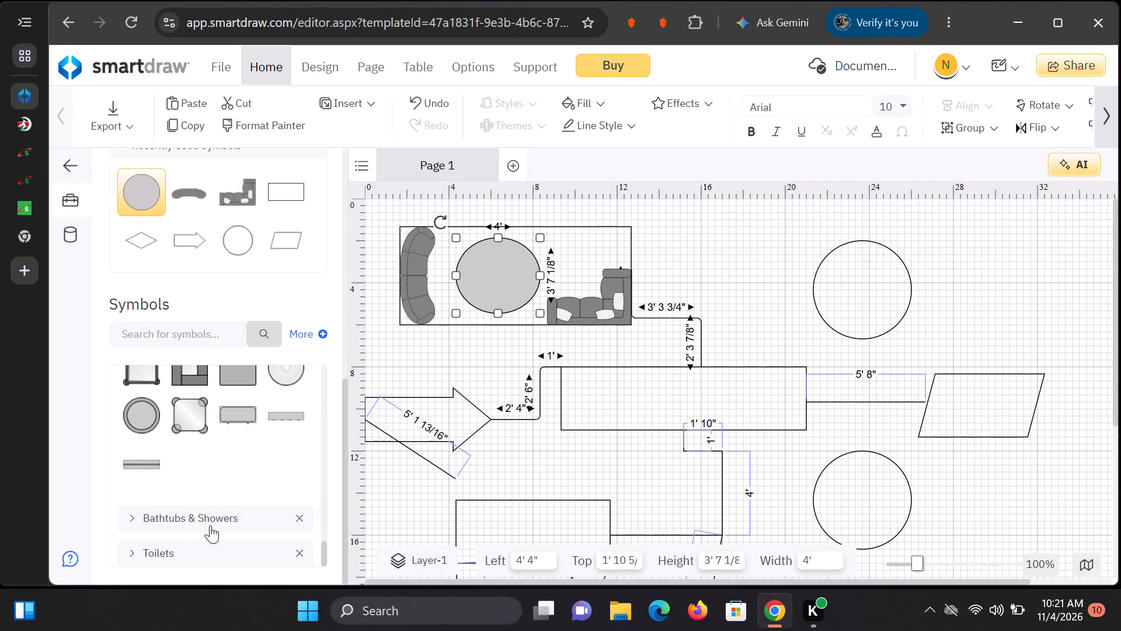
Expand the Bathtubs & Showers symbols and look back through the library's tables, sofas and room categories.
left_click(210, 524)
scroll(273, 422, "down", 3)
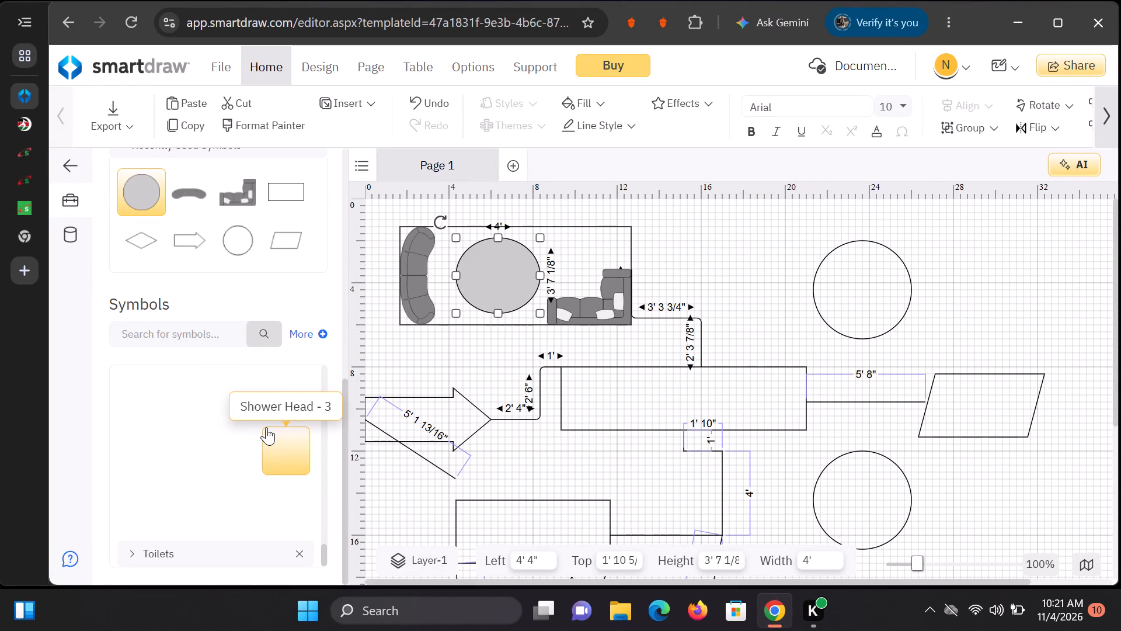
scroll(266, 427, "down", 3)
scroll(266, 427, "up", 10)
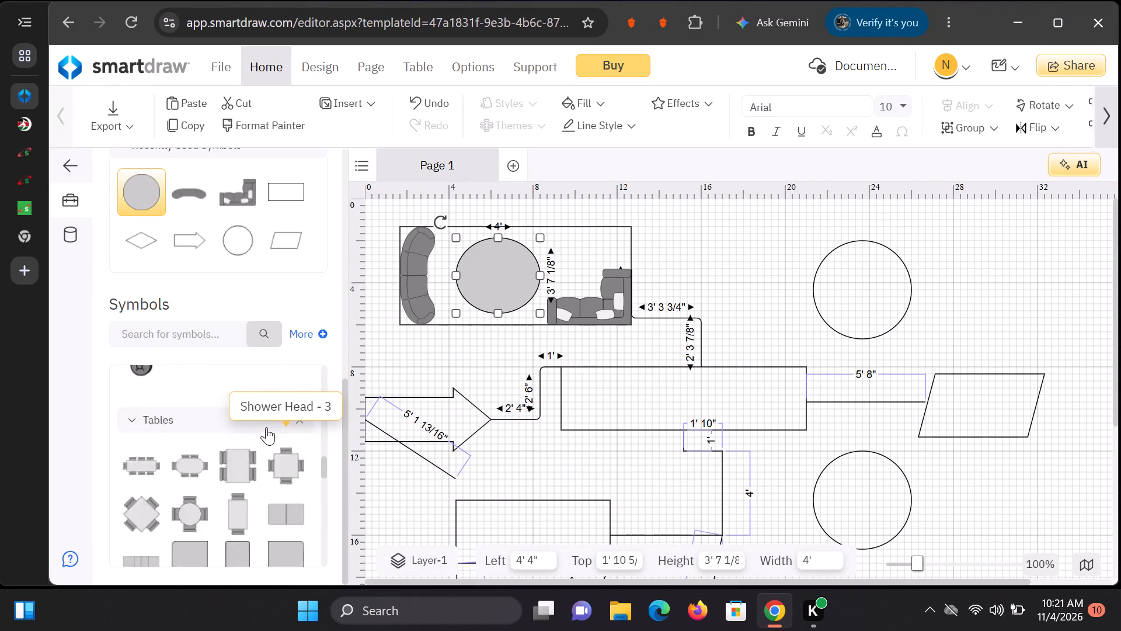
scroll(266, 427, "up", 8)
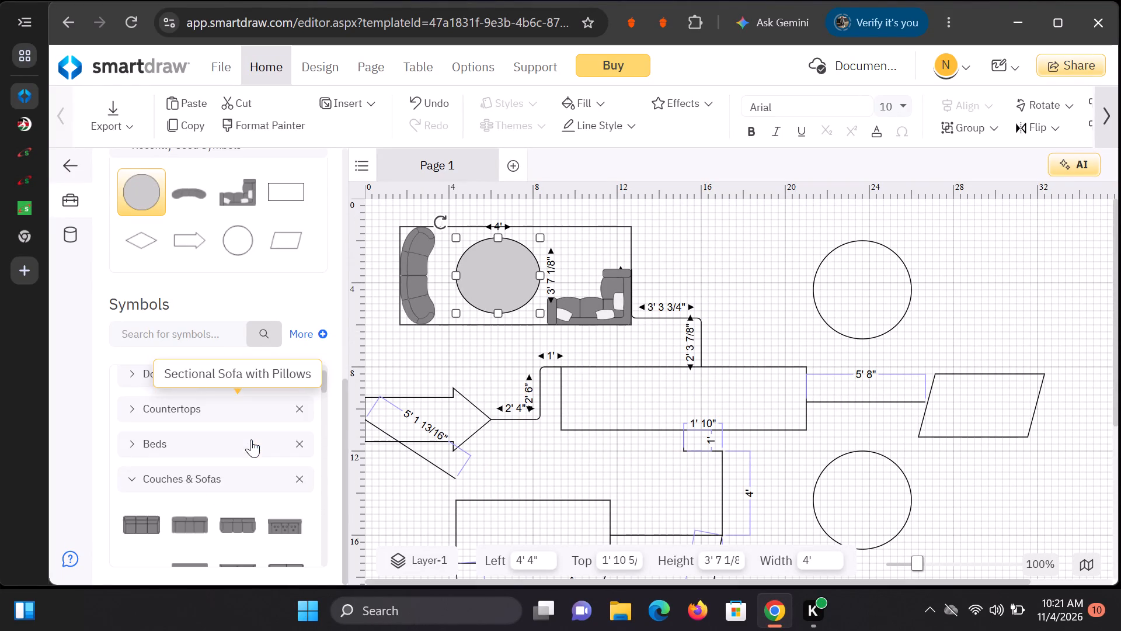
scroll(148, 477, "up", 1)
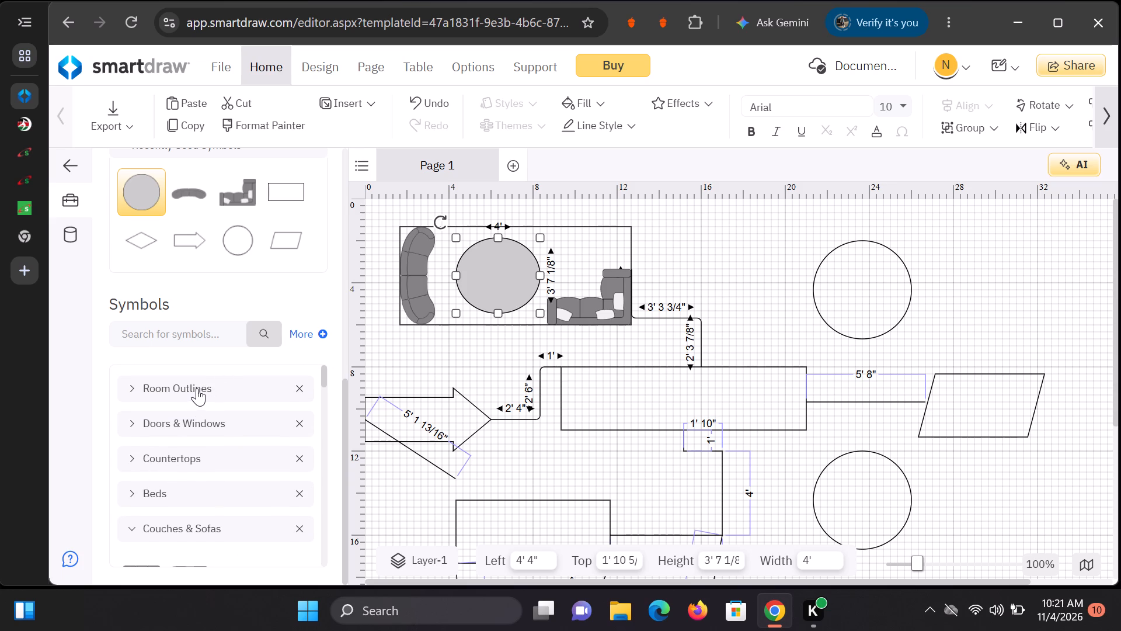
Add a 28" door from the Doors & Windows symbols, 122" from the left and 122" from the top.
left_click(200, 419)
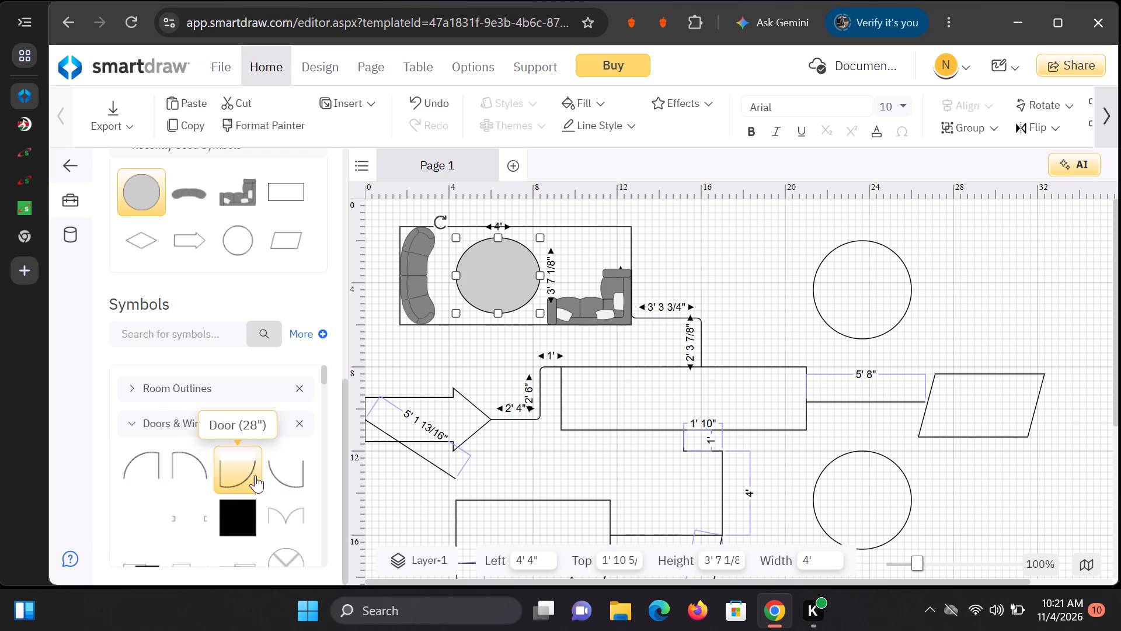
double_click(135, 468)
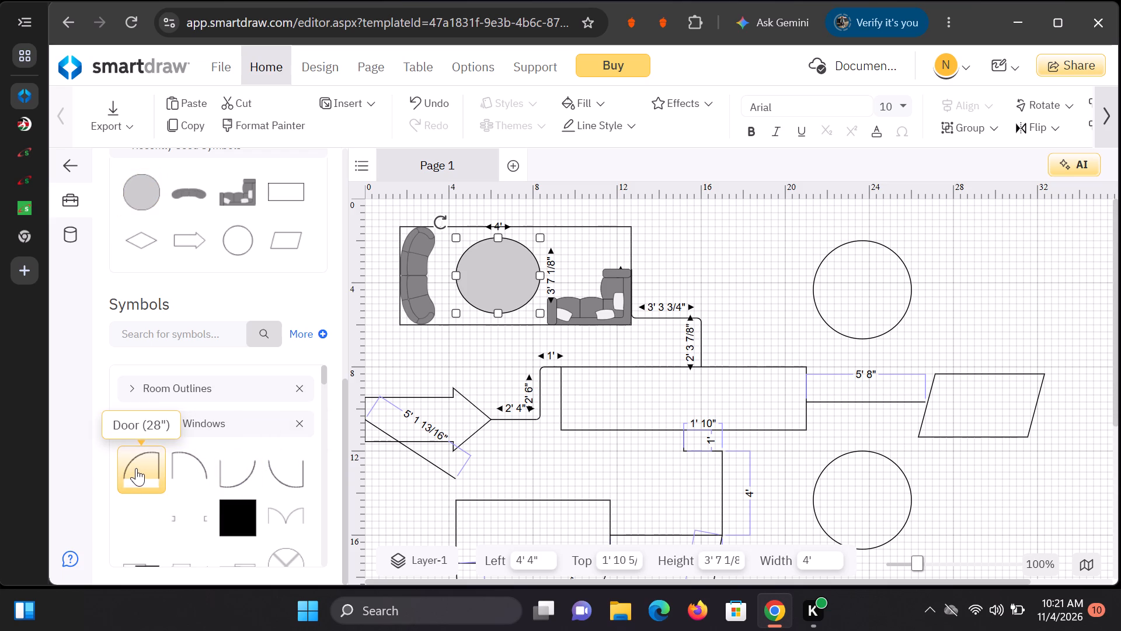
left_click(137, 468)
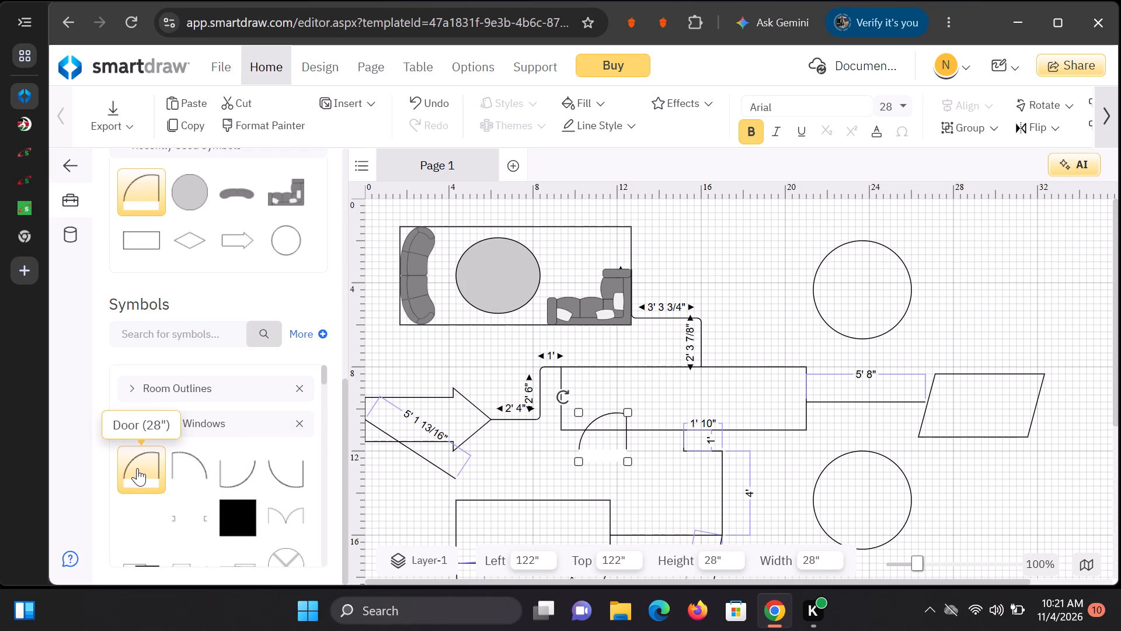
Add three more 28" doors of the same style, with equal left and top offsets of 146", 170" and 50".
double_click(149, 199)
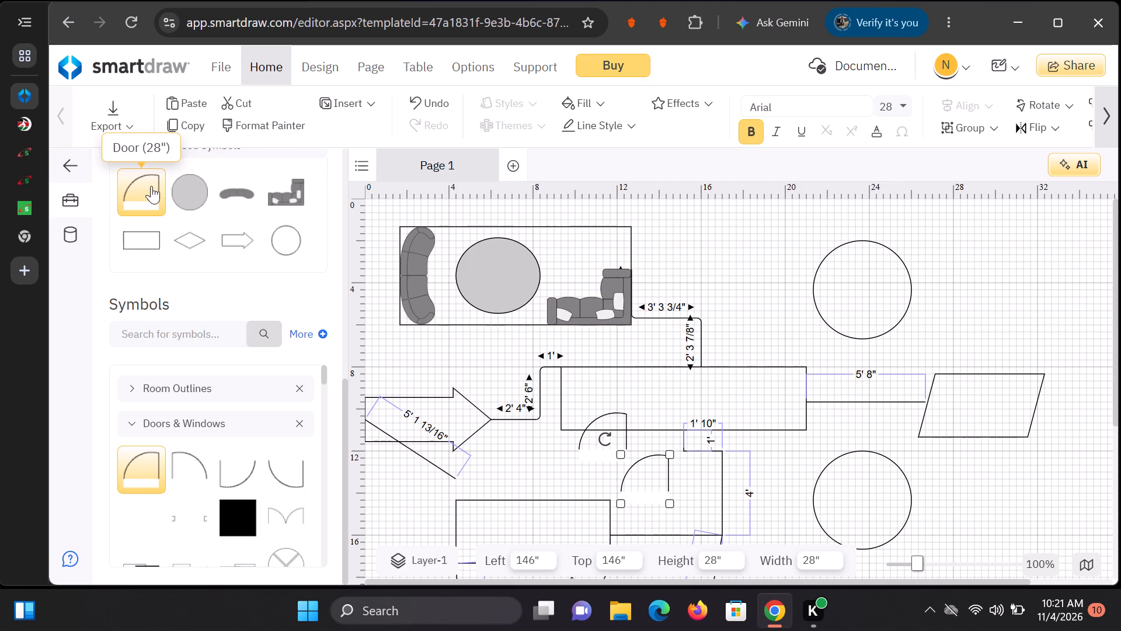
left_click(151, 186)
left_click(151, 190)
double_click(147, 201)
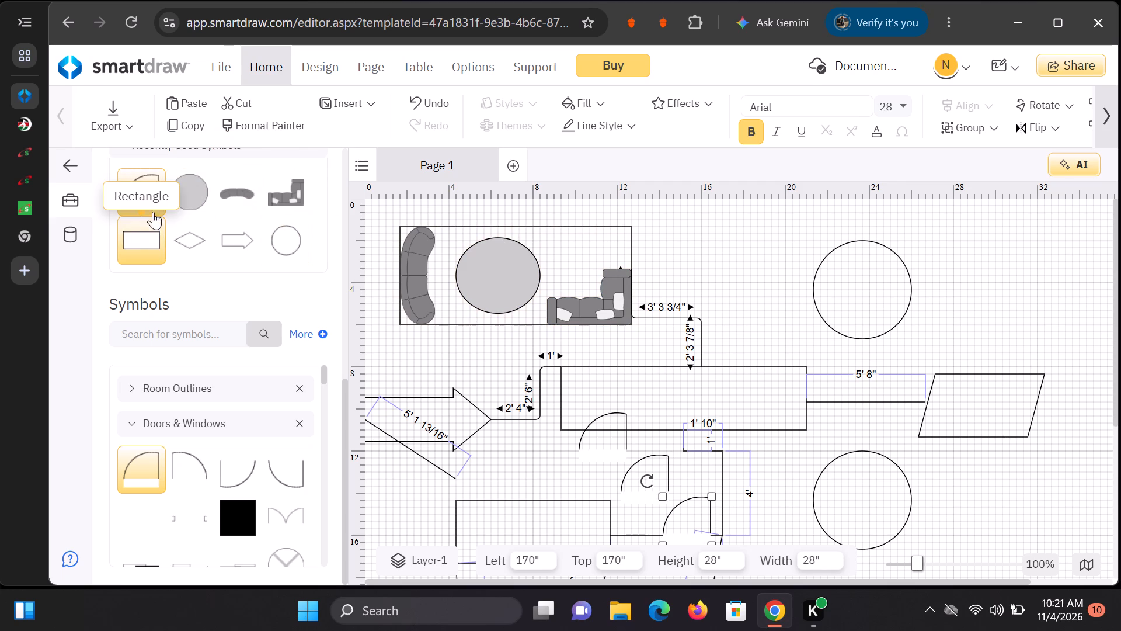
left_click_drag(153, 206, 153, 218)
left_click(140, 202)
triple_click(139, 199)
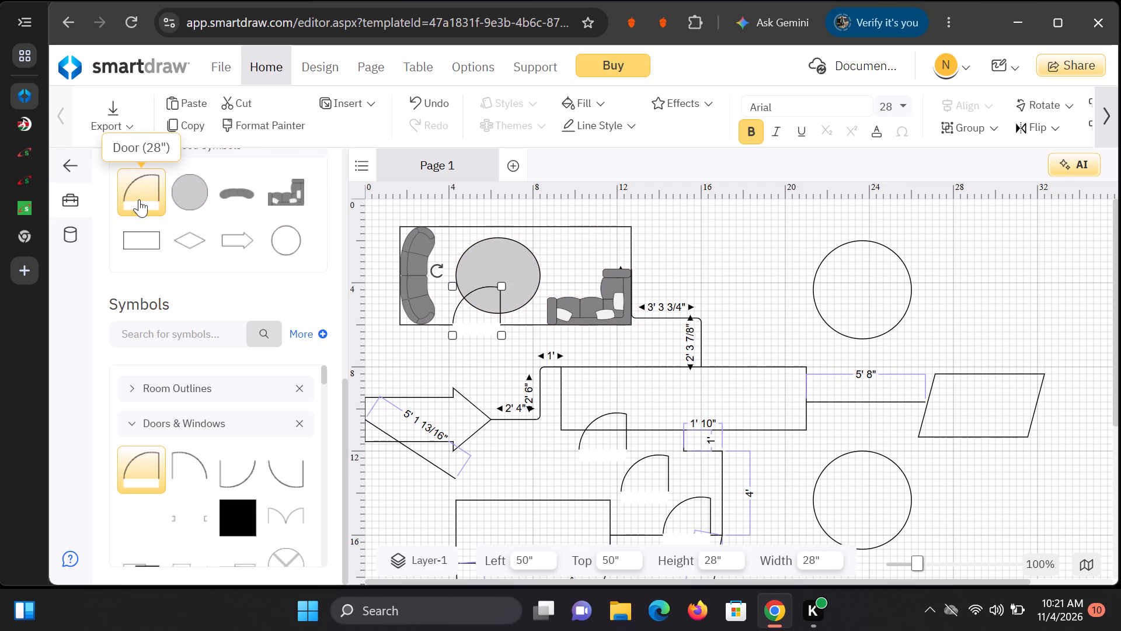
Move the door overlapping the gray circle to the open area right of the top-left rectangle and shrink it to 20" by 20".
left_click_drag(476, 290, 486, 289)
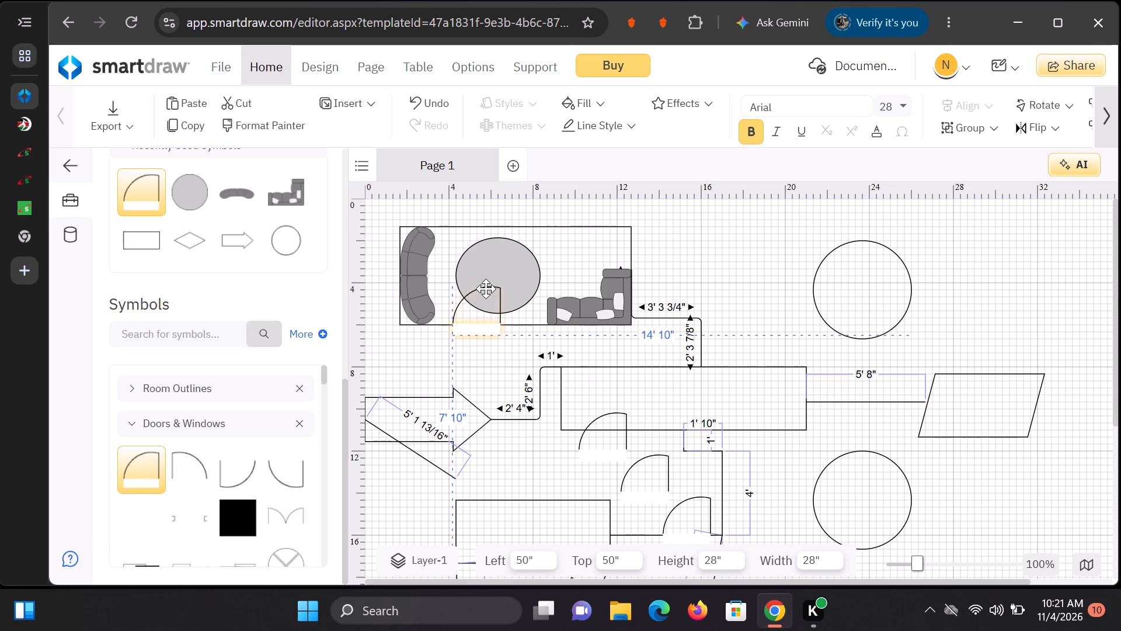
left_click_drag(486, 289, 709, 220)
left_click_drag(736, 216, 731, 232)
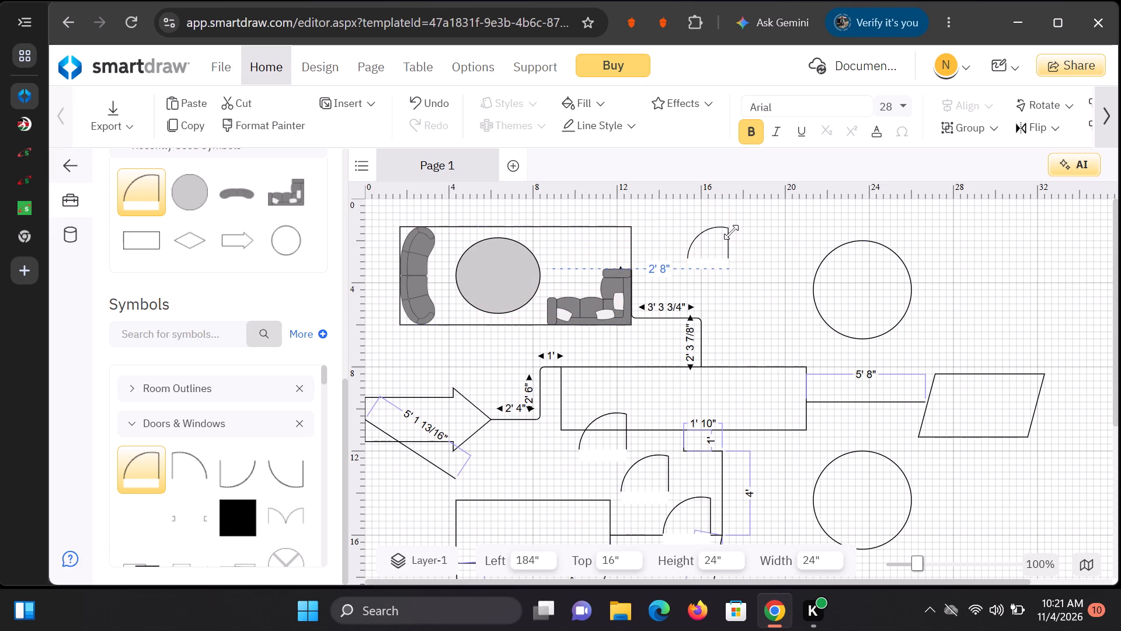
left_click_drag(731, 232, 718, 248)
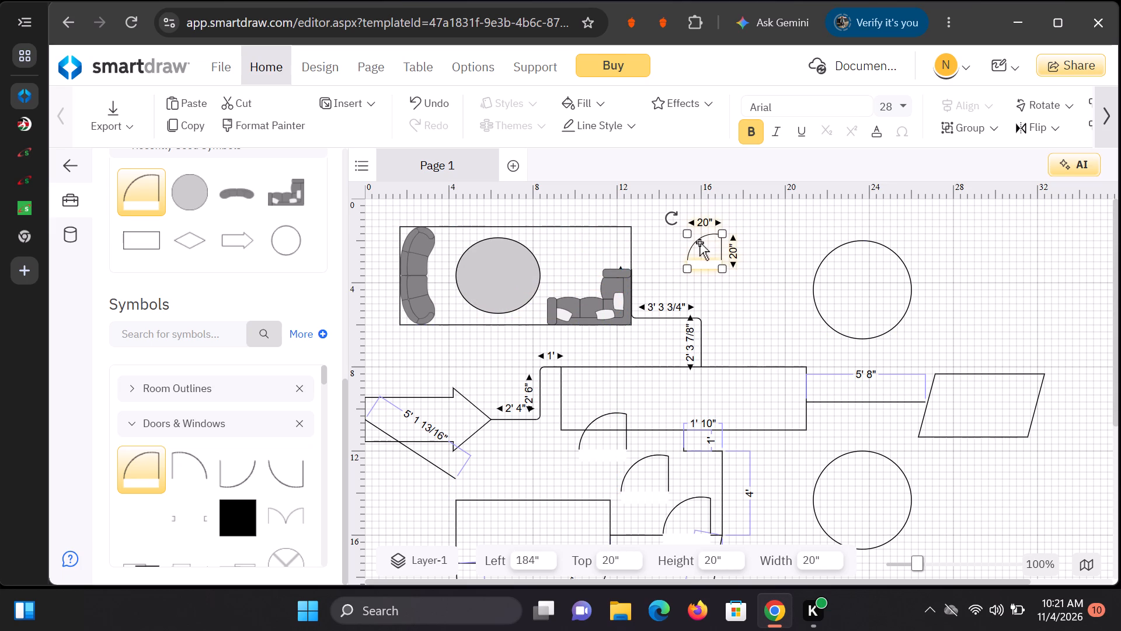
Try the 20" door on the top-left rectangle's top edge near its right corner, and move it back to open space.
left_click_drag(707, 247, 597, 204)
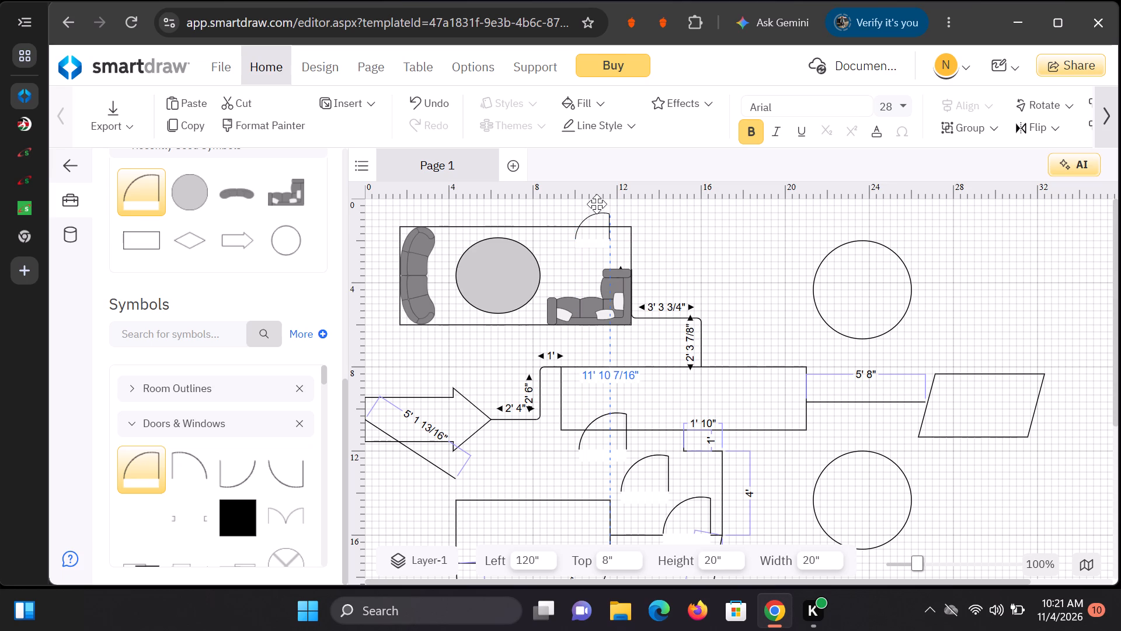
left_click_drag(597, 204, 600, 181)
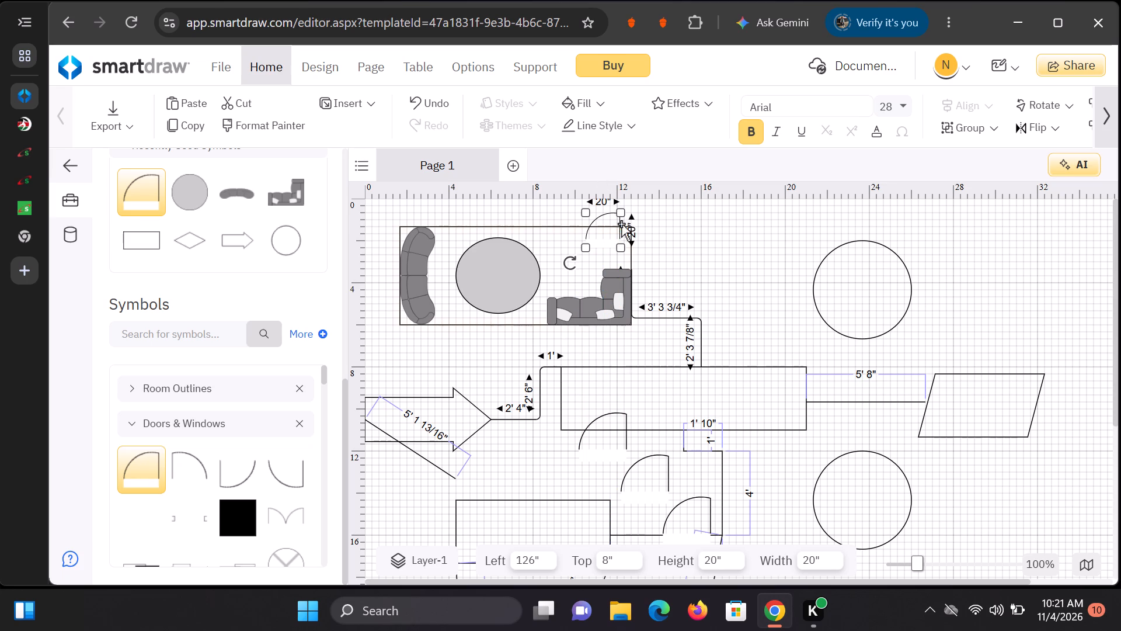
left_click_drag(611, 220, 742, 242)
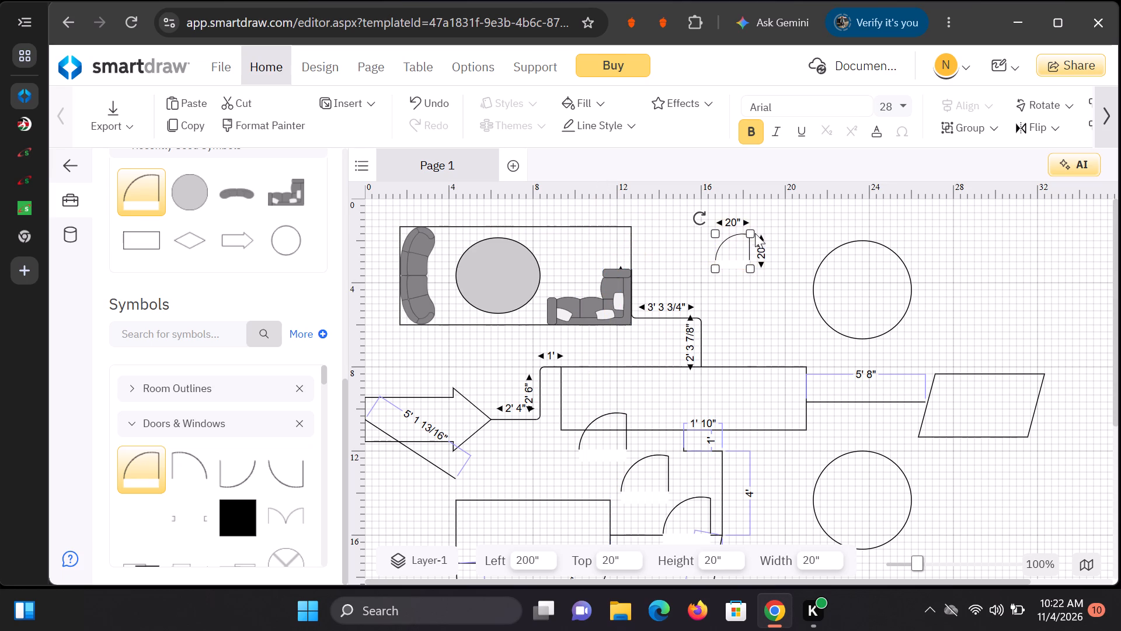
Shrink the door to 12" by 12" and place it on the top-left rectangle's top edge near its right corner.
left_click_drag(751, 230, 732, 242)
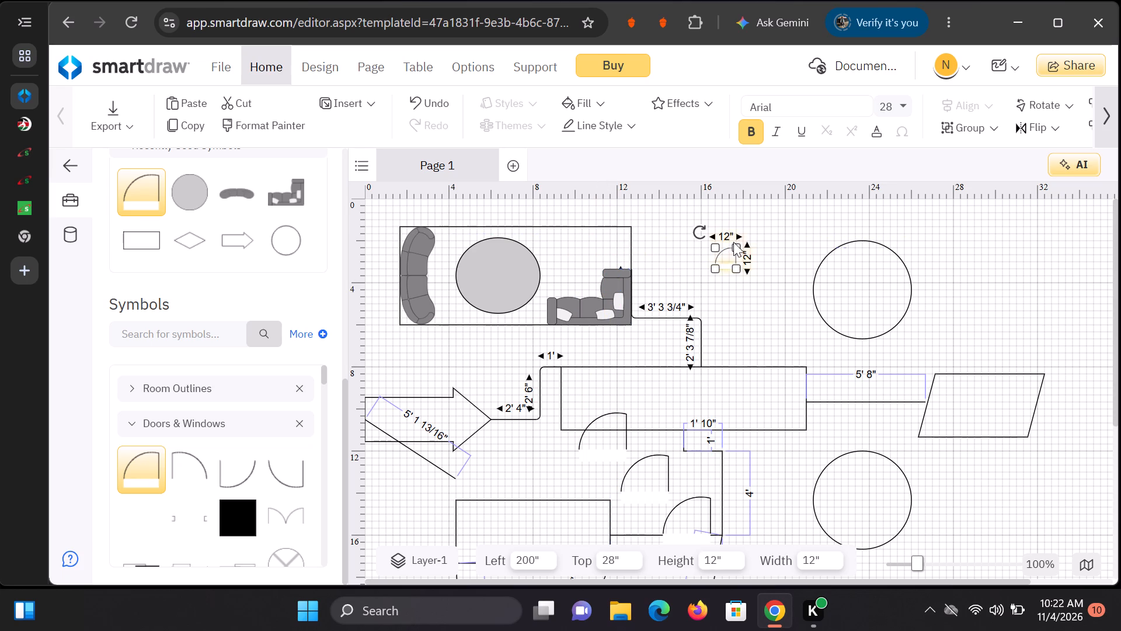
left_click_drag(726, 256, 597, 213)
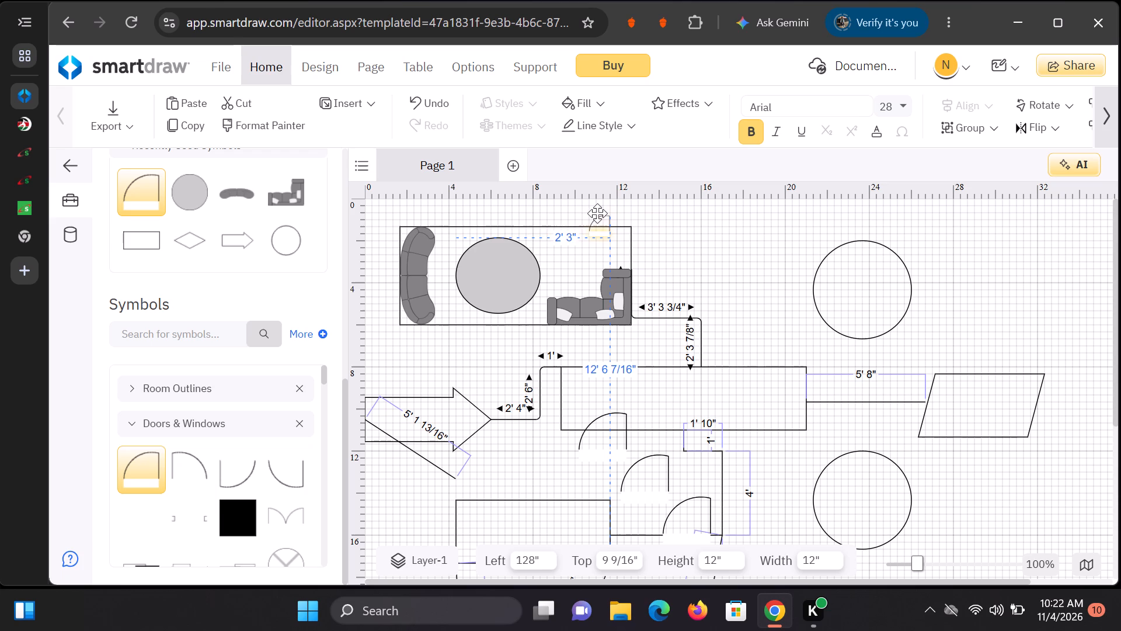
left_click_drag(597, 213, 605, 202)
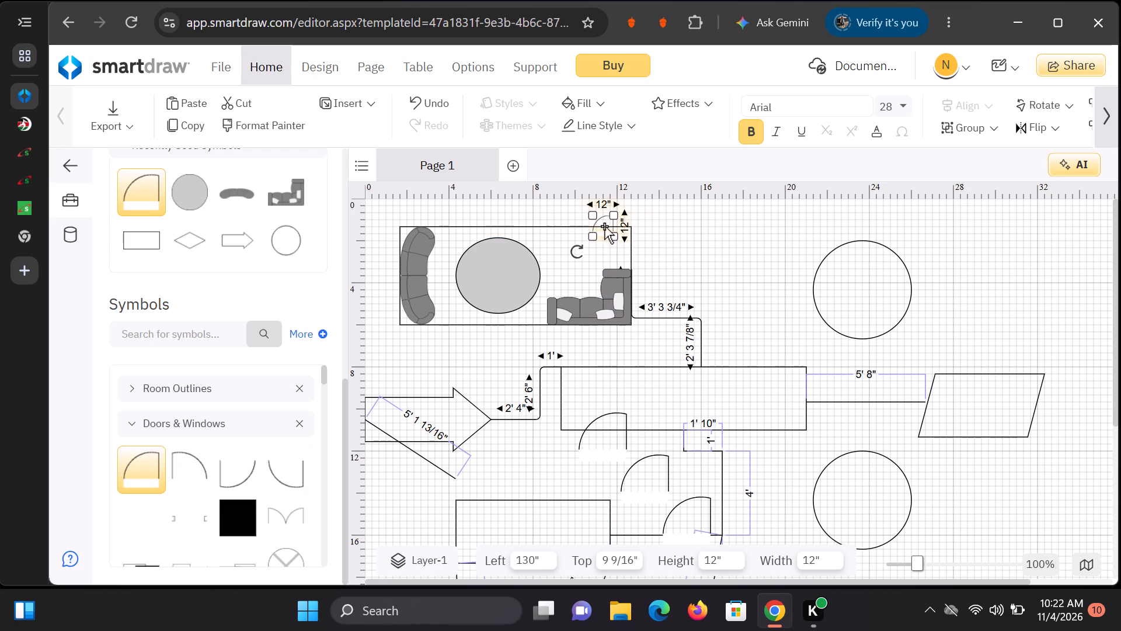
left_click_drag(605, 226, 606, 201)
Move the 12" door off the top-left rectangle into the open area on its right and rotate it about a quarter turn clockwise.
left_click_drag(611, 219, 641, 208)
left_click_drag(604, 216, 607, 204)
left_click(713, 236)
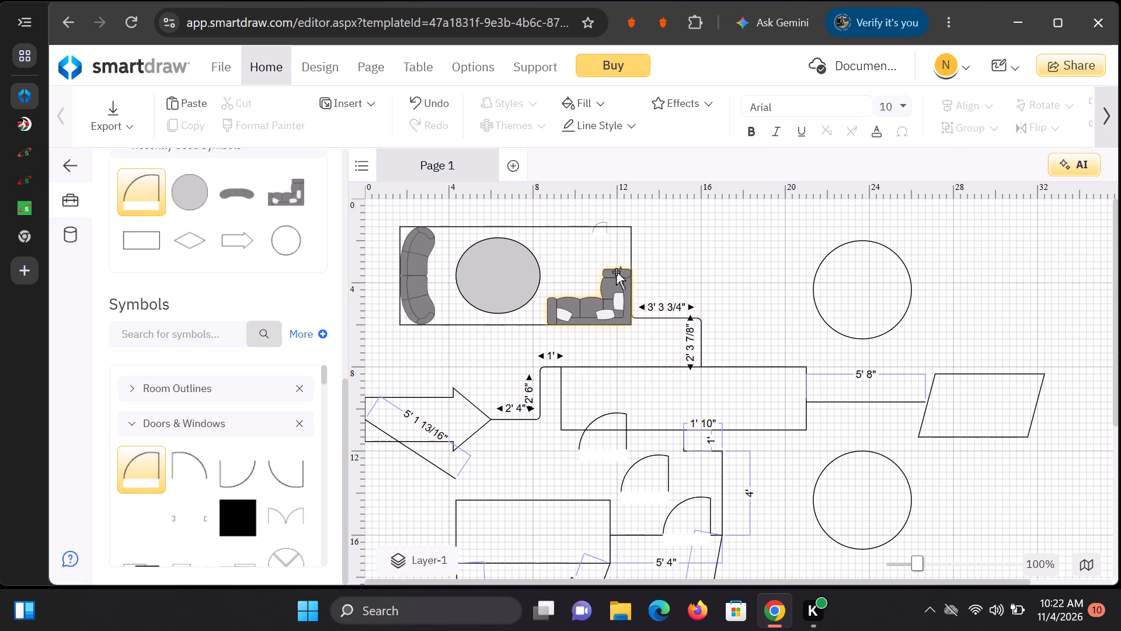
left_click_drag(605, 225, 712, 245)
left_click_drag(685, 221, 734, 210)
left_click_drag(729, 223, 734, 228)
Resize the rotated door to 17 1/8" by 17 1/8".
left_click_drag(711, 244, 640, 242)
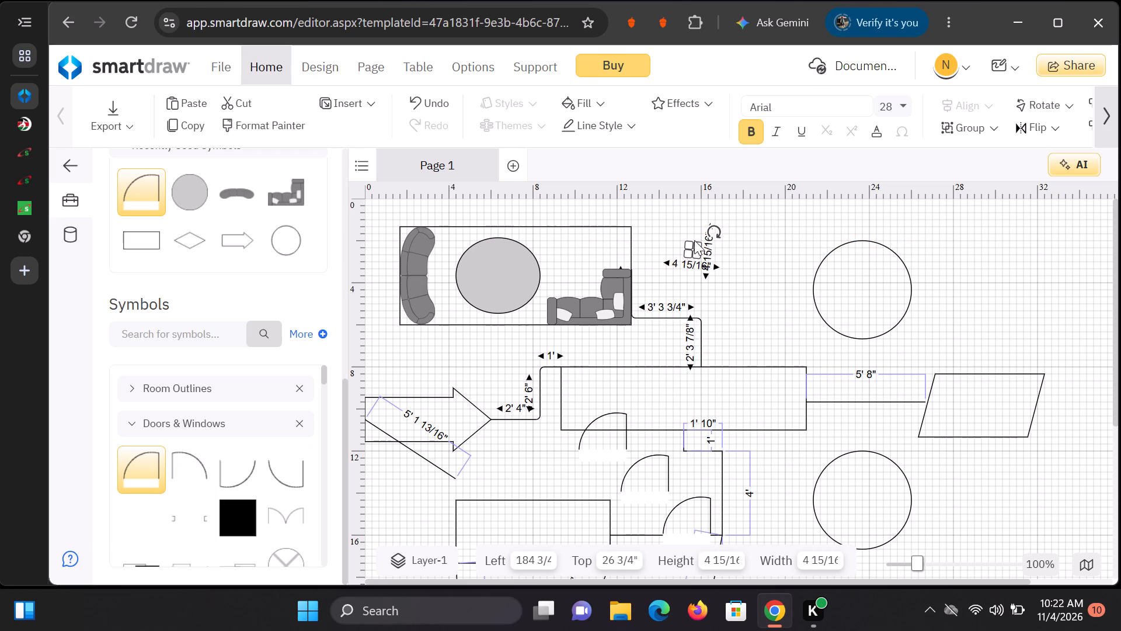
left_click_drag(692, 242, 665, 222)
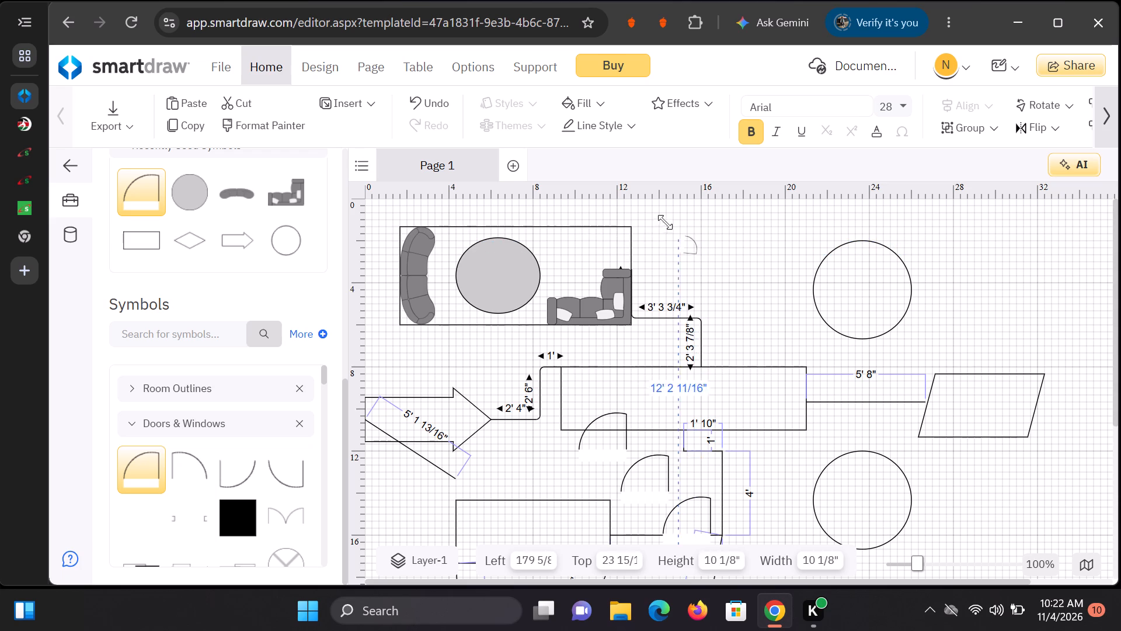
left_click_drag(665, 222, 678, 235)
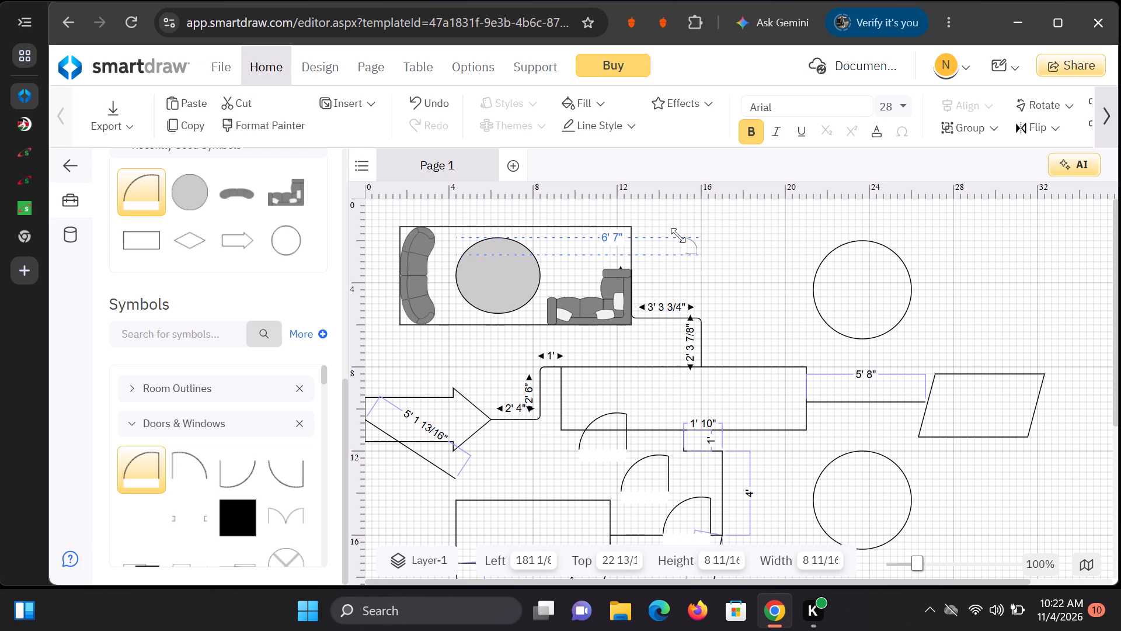
left_click_drag(678, 235, 666, 234)
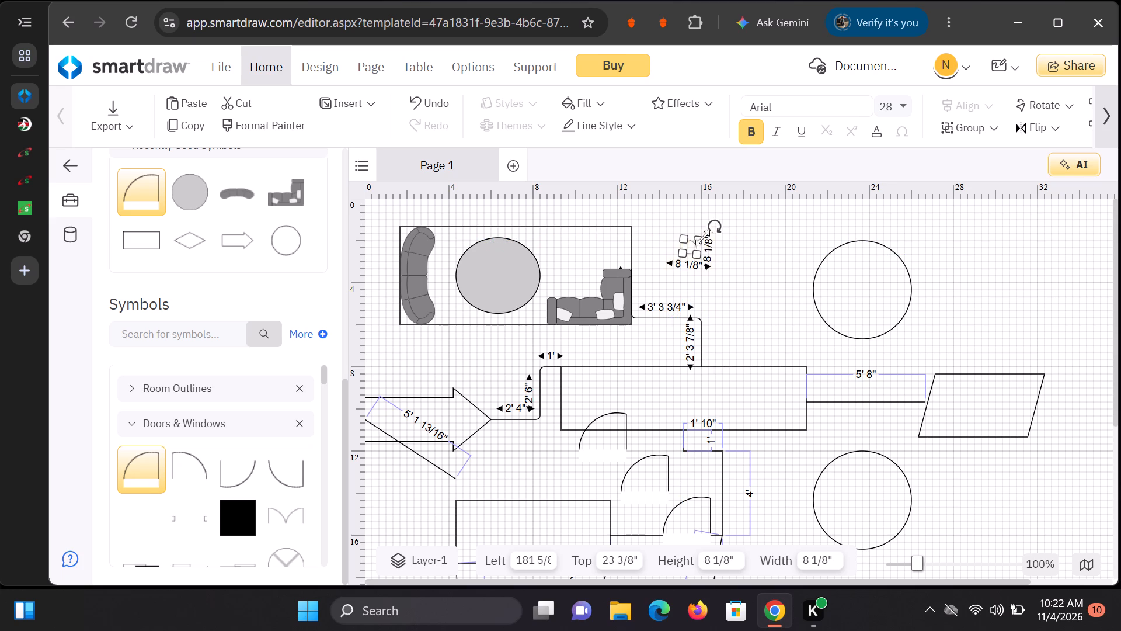
left_click_drag(697, 244, 634, 242)
left_click_drag(677, 254, 700, 259)
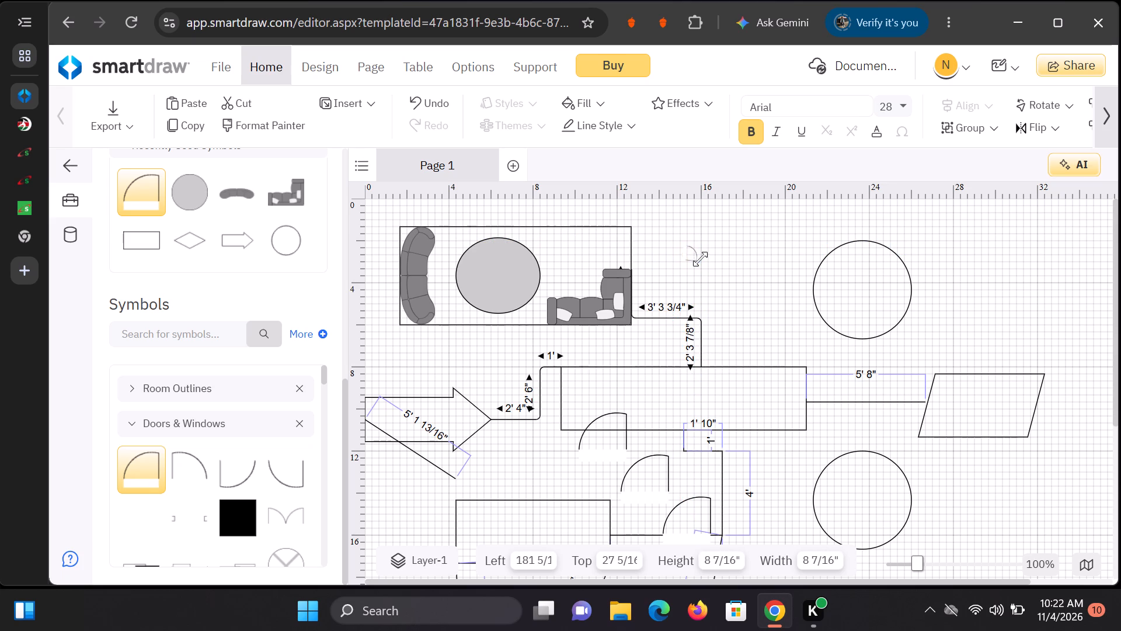
left_click_drag(700, 259, 758, 255)
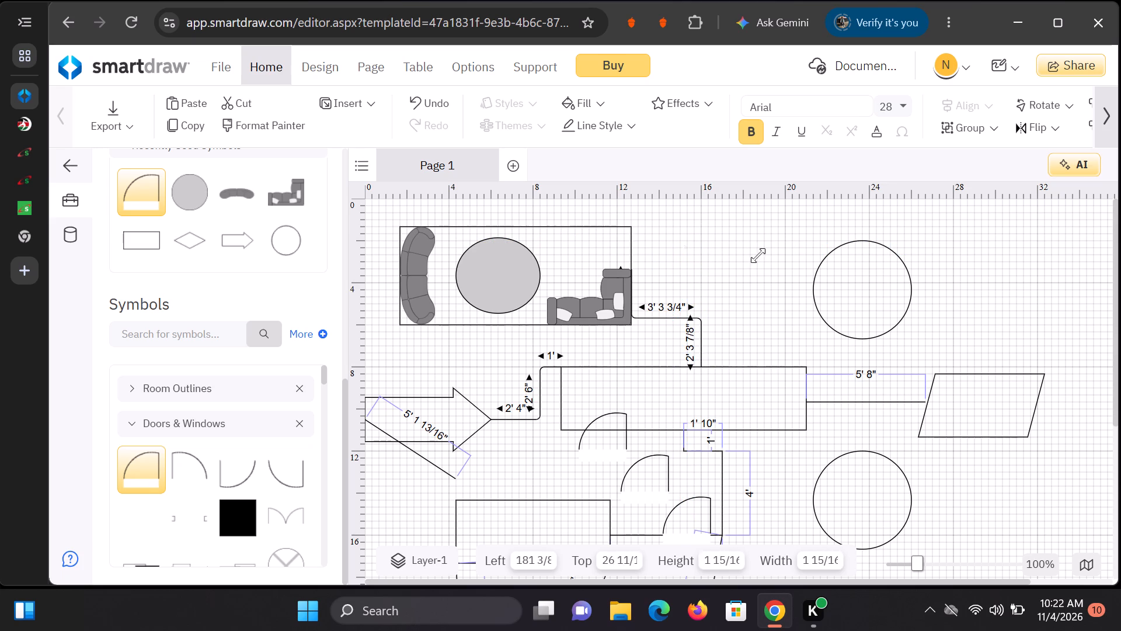
left_click_drag(758, 255, 684, 273)
Straighten the tilted 17 1/8" door and place it on the top-left rectangle's right edge, at the upper corner.
left_click_drag(707, 265, 708, 265)
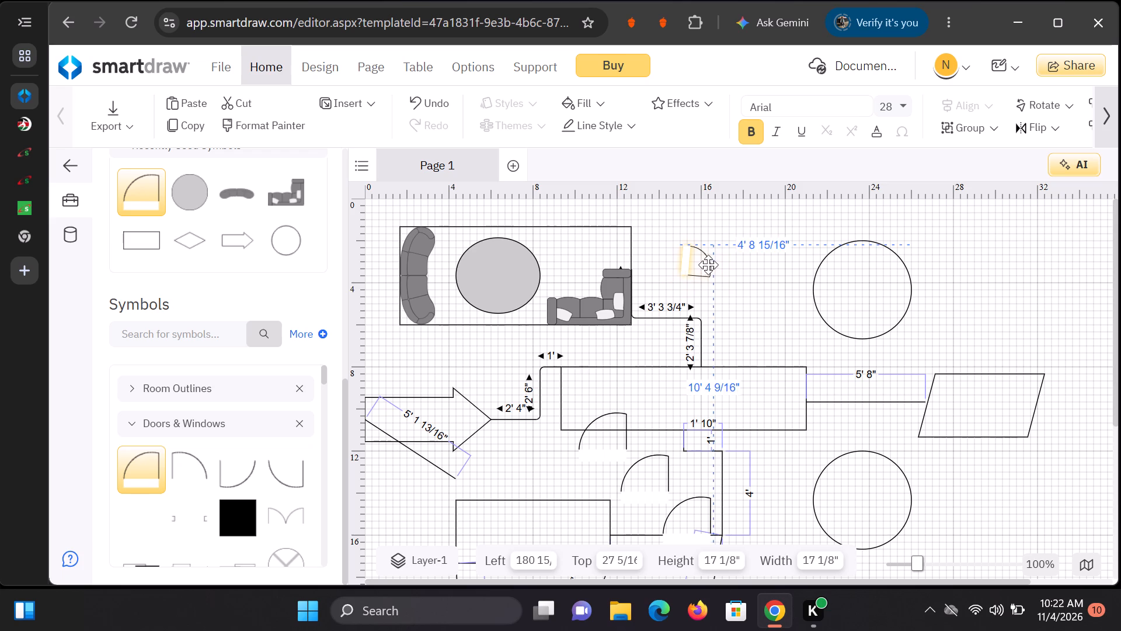
left_click_drag(708, 265, 689, 244)
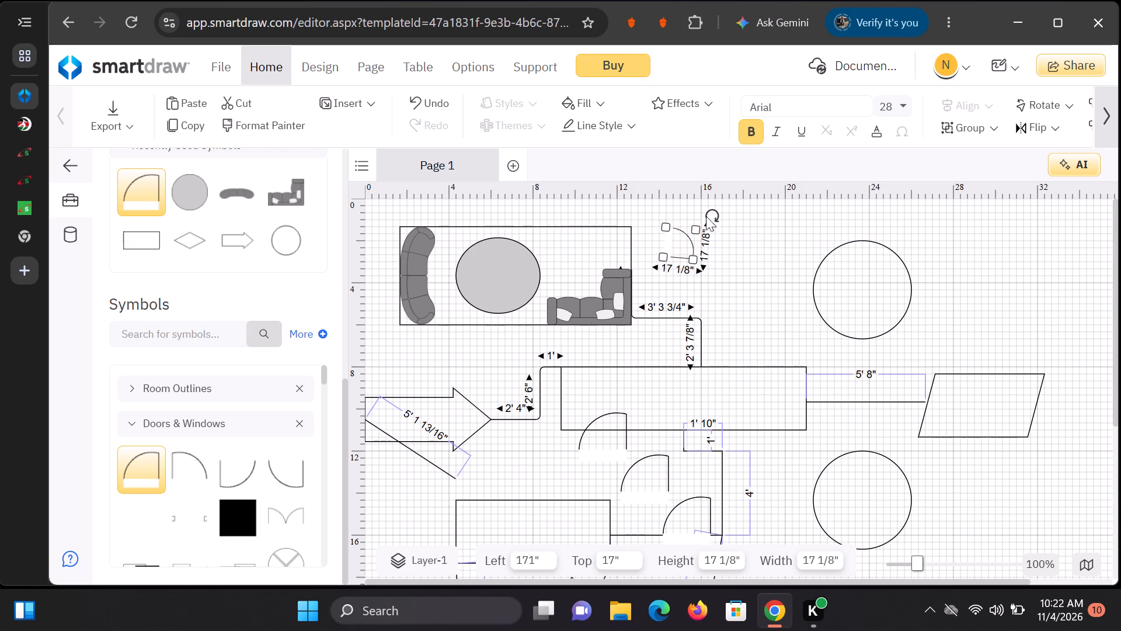
left_click(716, 209)
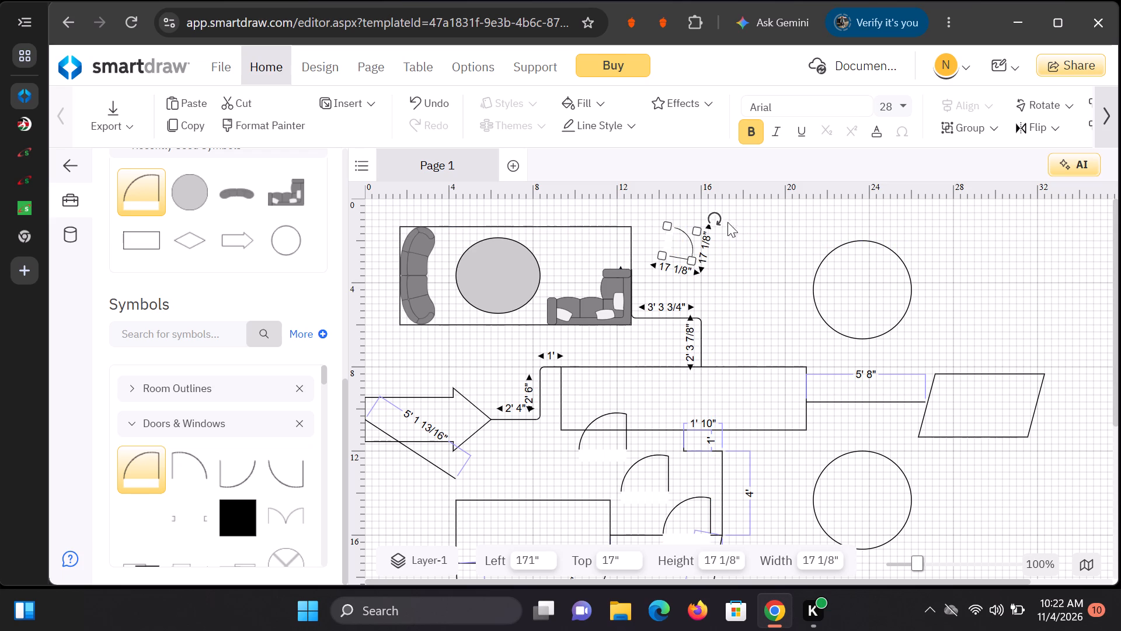
left_click_drag(717, 220, 709, 215)
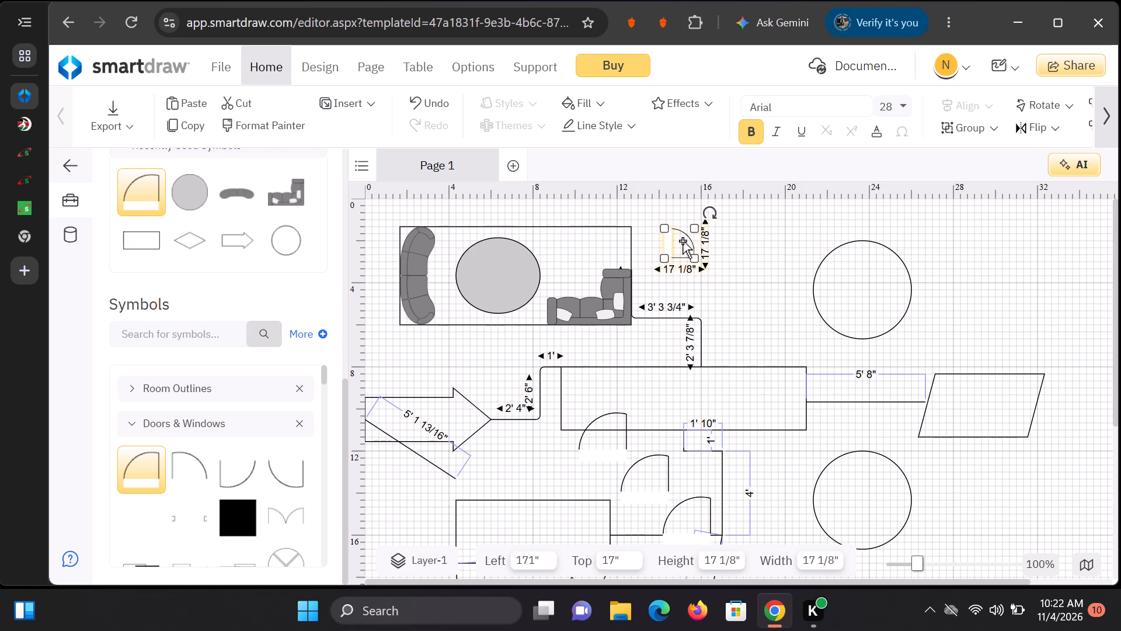
left_click_drag(683, 241, 666, 242)
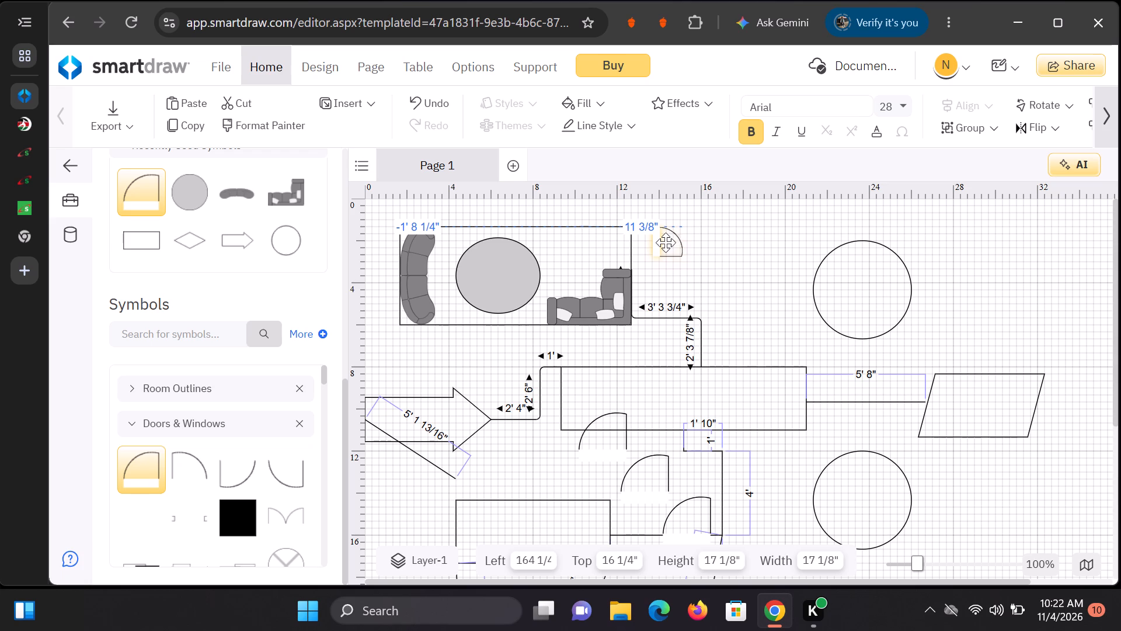
left_click_drag(666, 242, 647, 237)
left_click(794, 227)
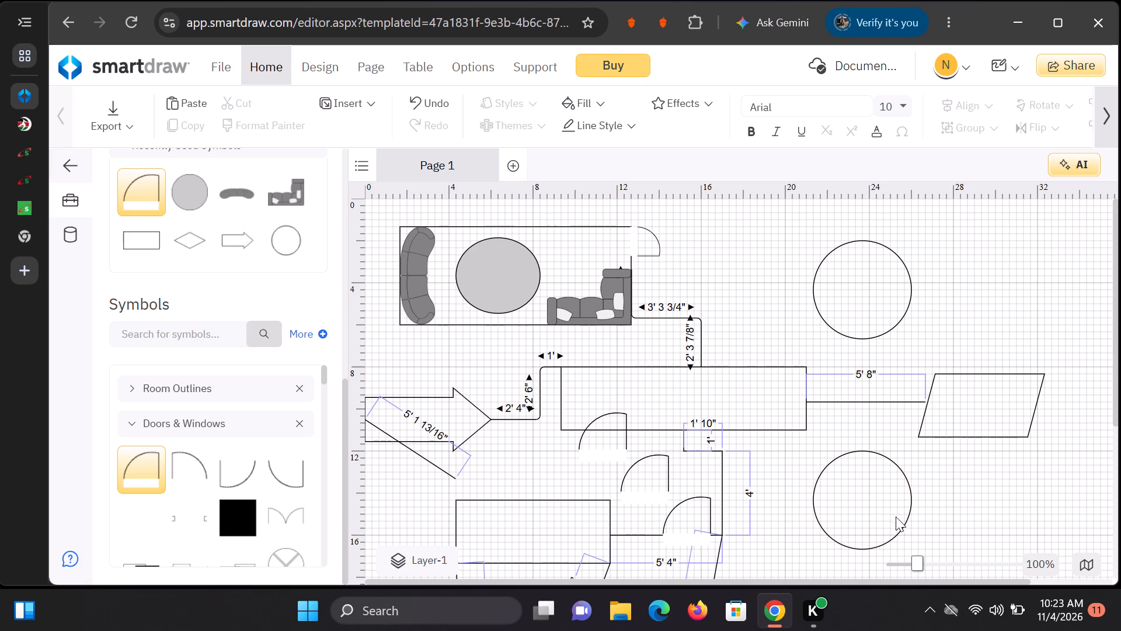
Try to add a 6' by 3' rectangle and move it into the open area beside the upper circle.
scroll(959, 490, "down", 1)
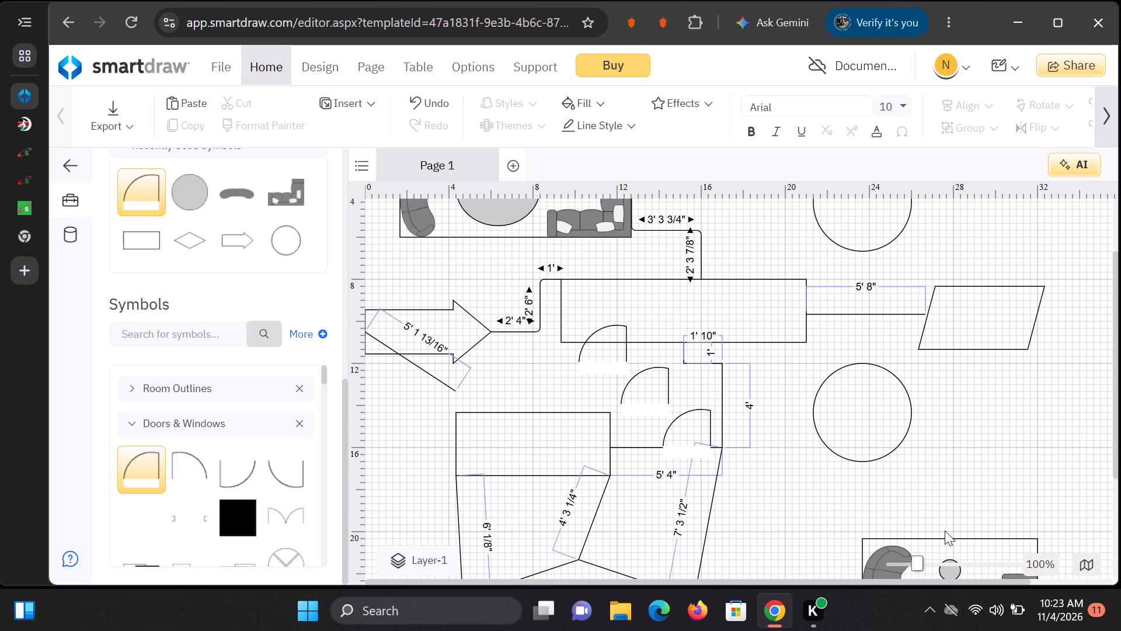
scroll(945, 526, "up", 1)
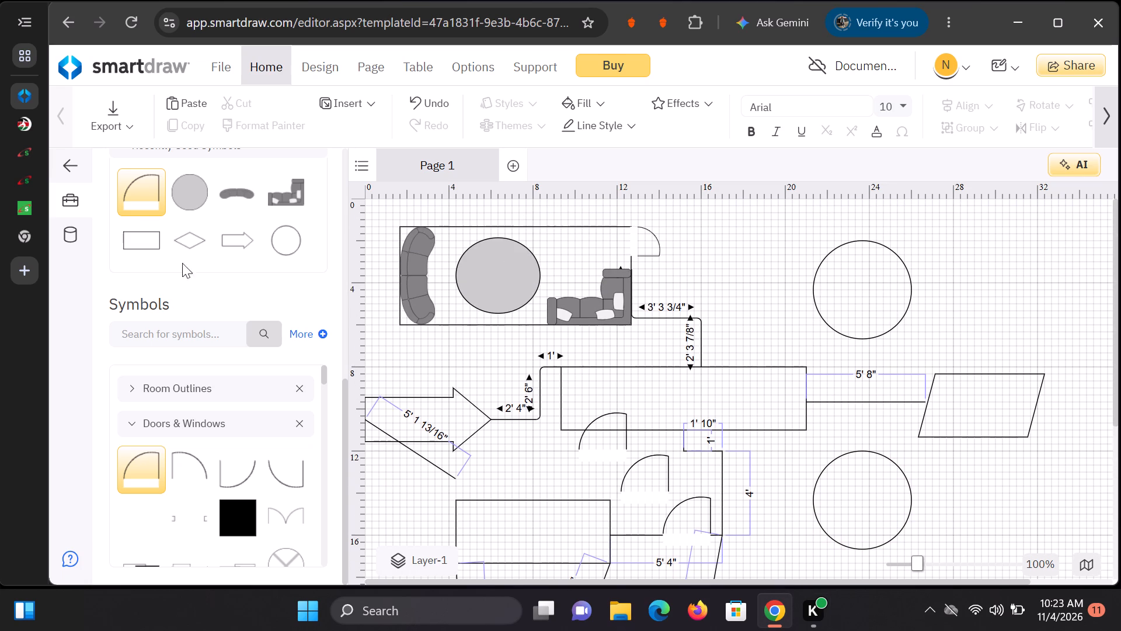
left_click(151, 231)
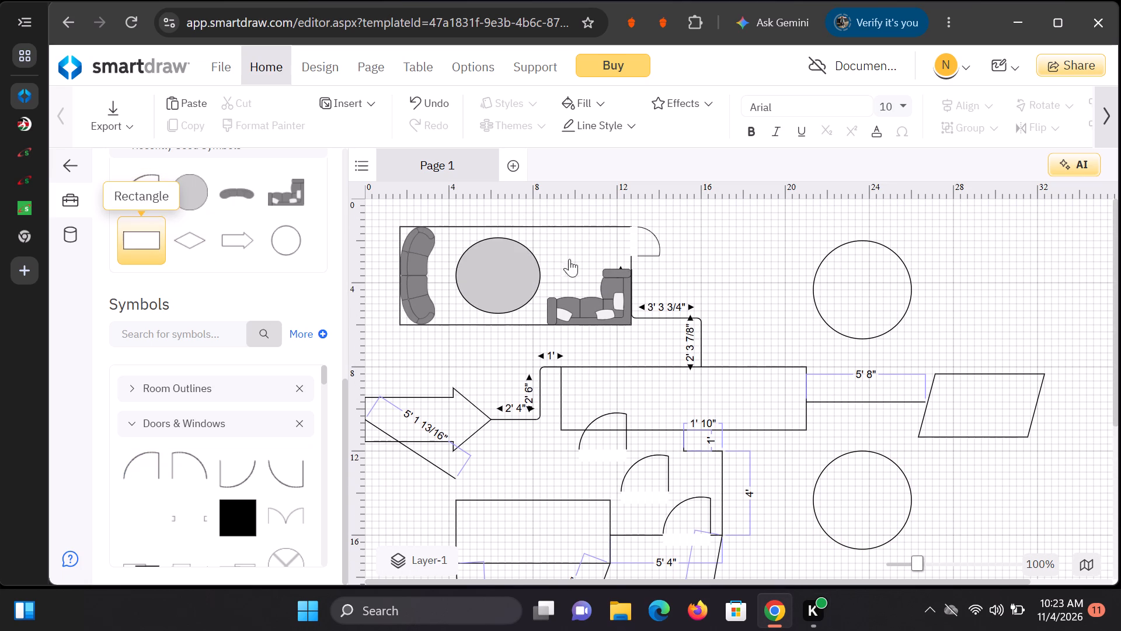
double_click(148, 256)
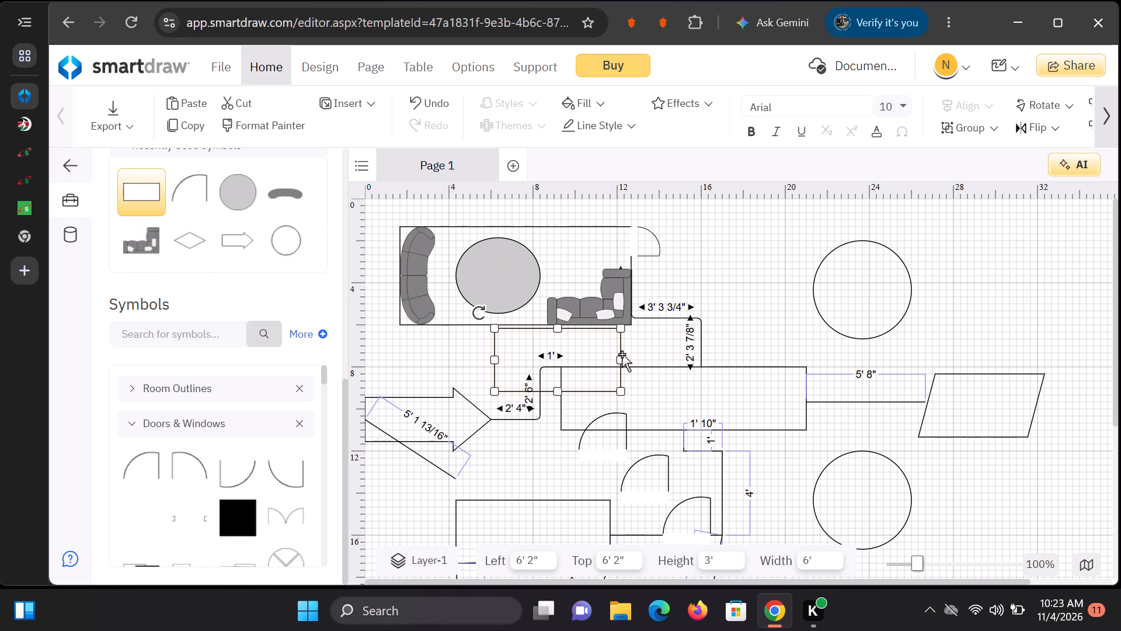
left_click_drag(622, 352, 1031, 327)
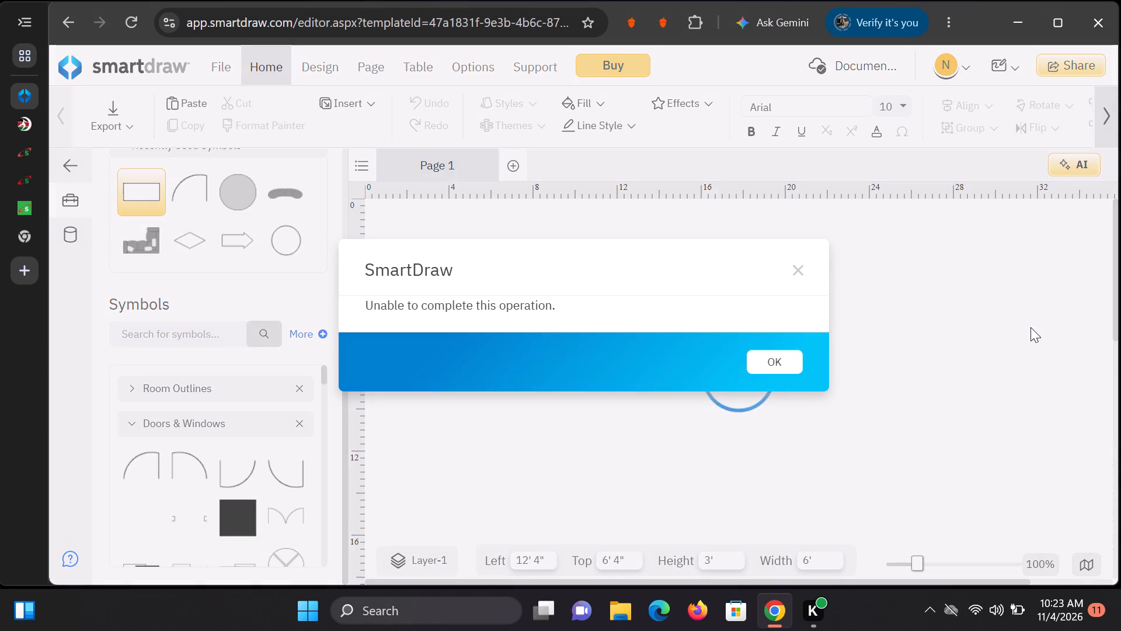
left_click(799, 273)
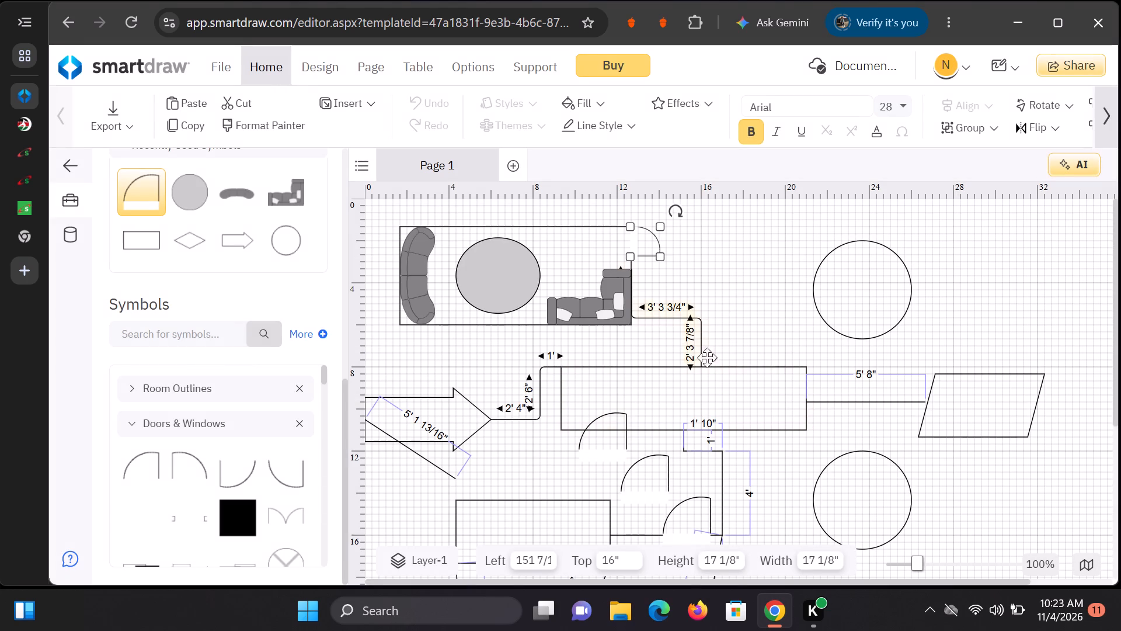
Delete the 28" door overlapping the bottom edge of the long middle rectangle.
left_click(628, 442)
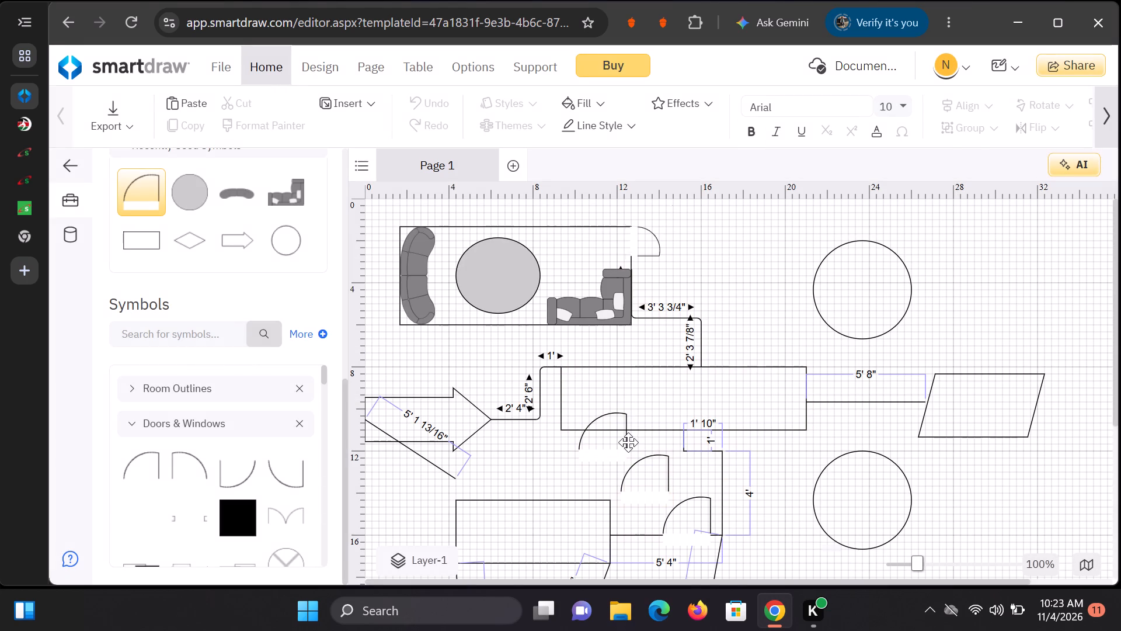
left_click(629, 442)
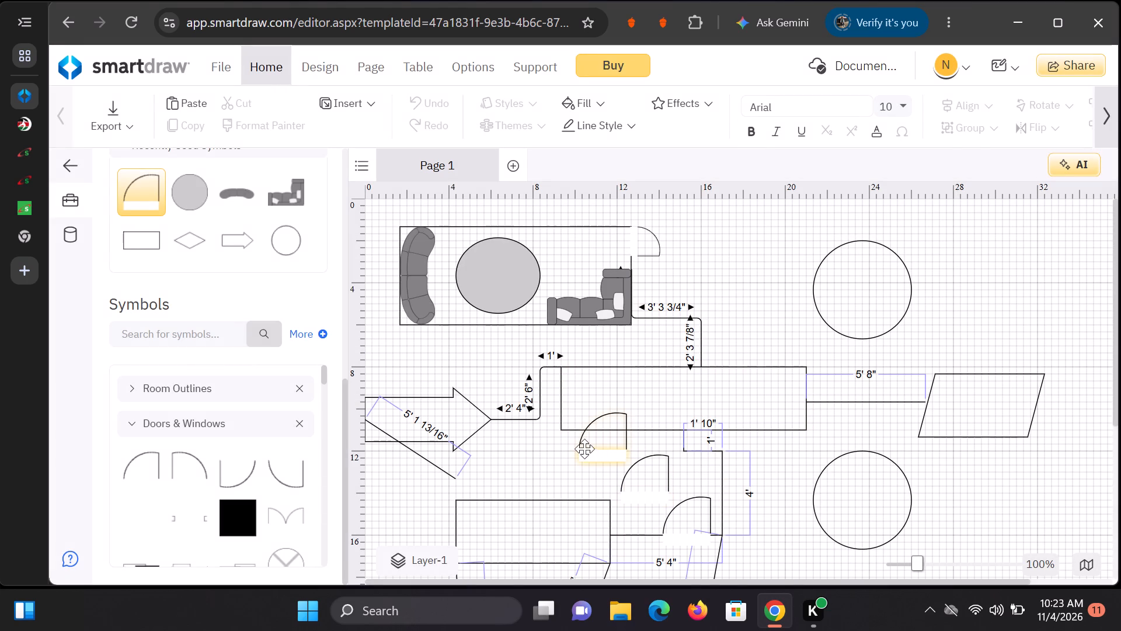
left_click(584, 449)
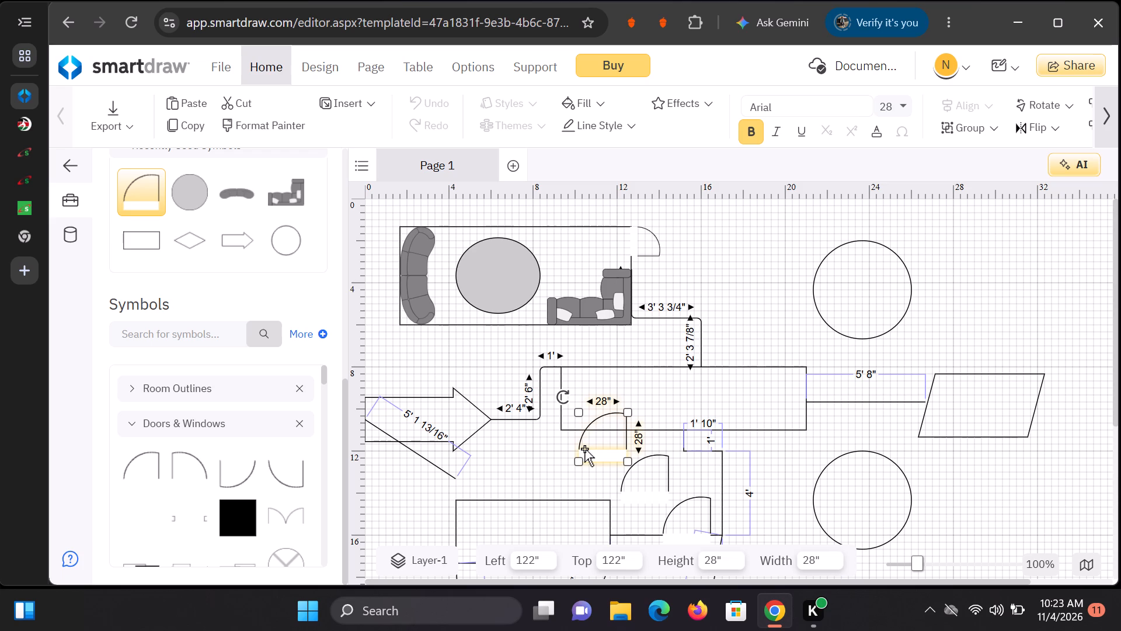
scroll(584, 450, "down", 1)
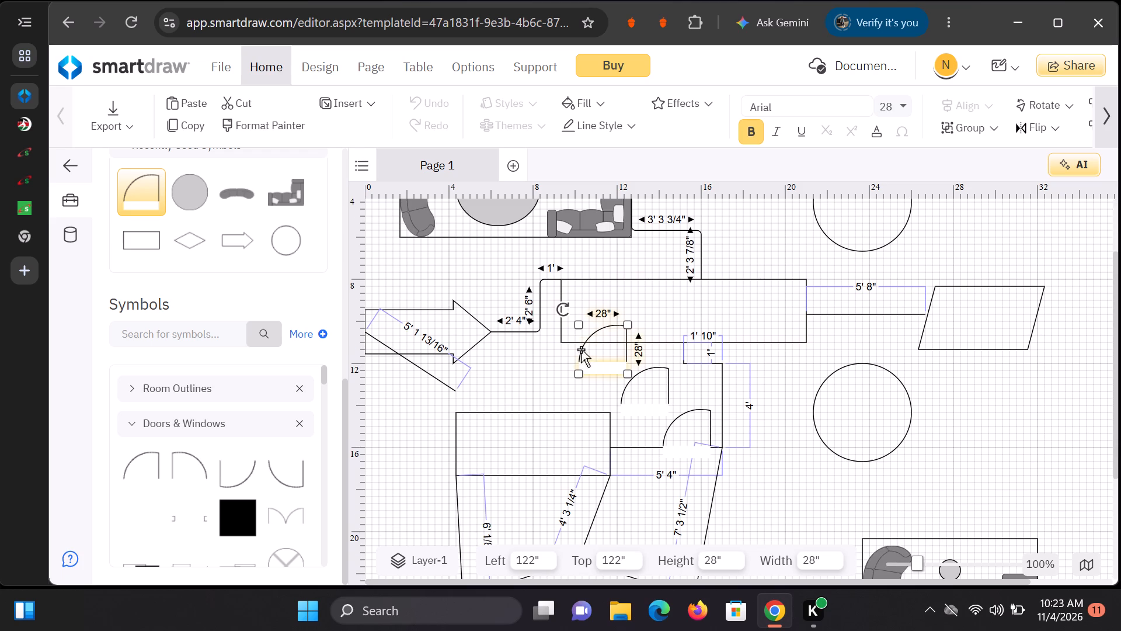
double_click(581, 349)
right_click(581, 349)
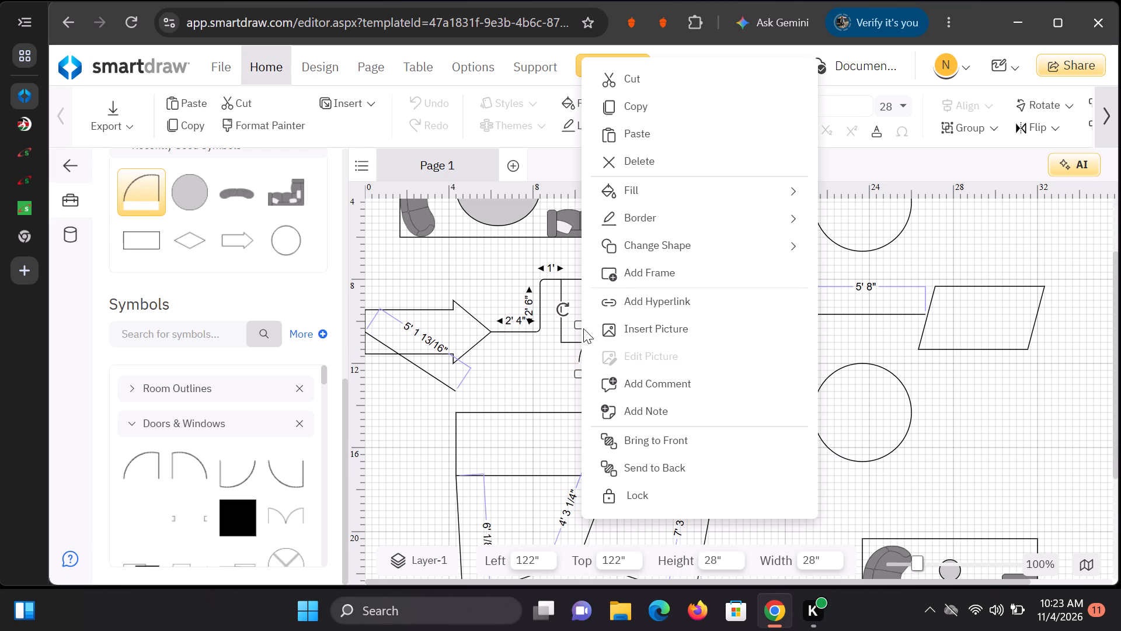
left_click(642, 156)
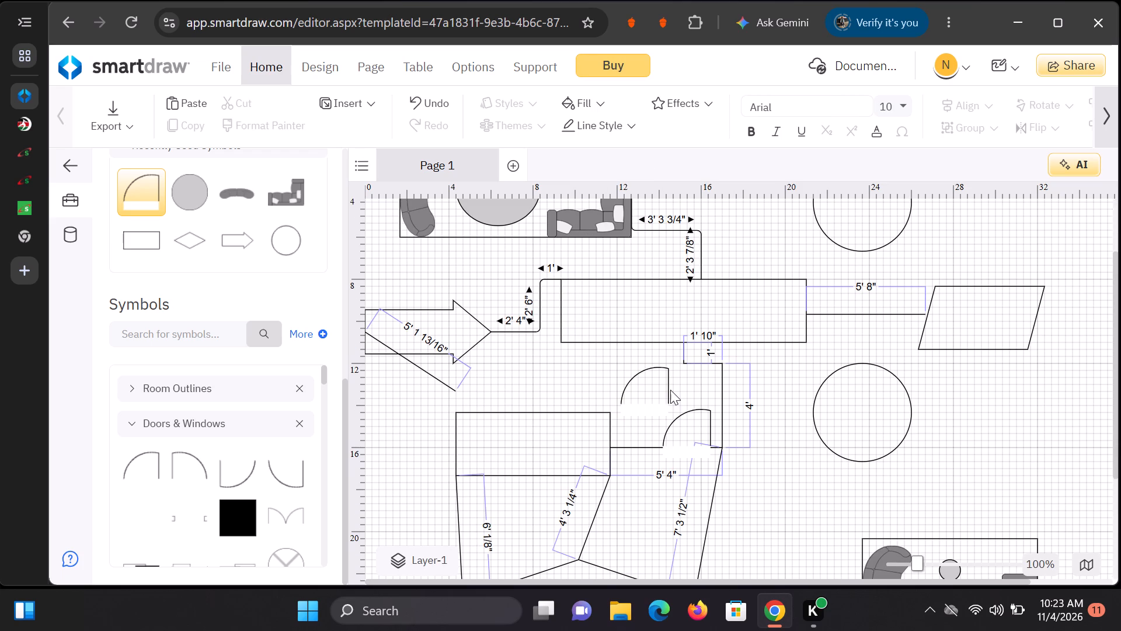
Delete the upper of the two remaining 28" doors below the long middle rectangle.
left_click(664, 383)
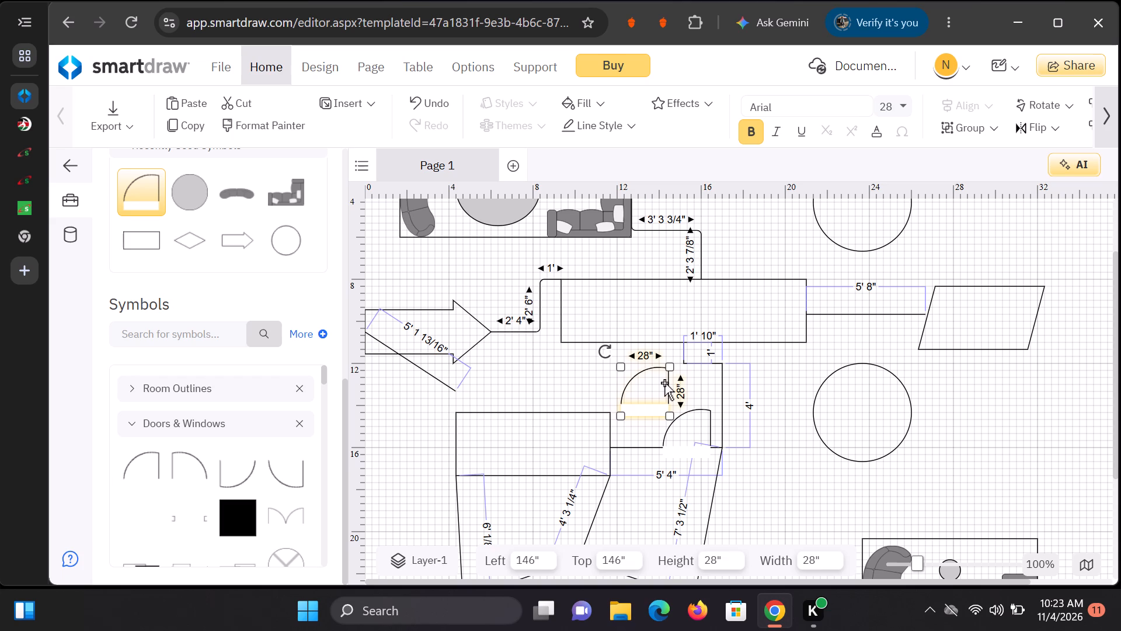
left_click(669, 382)
right_click(669, 382)
left_click(727, 164)
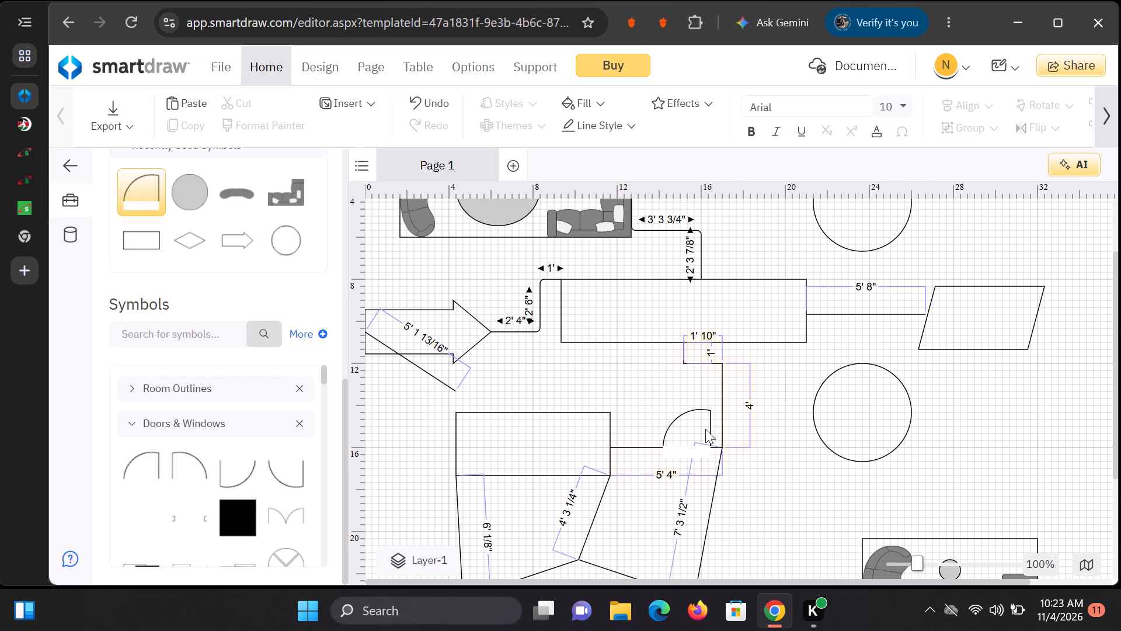
Delete the last 28" door, beside the 4' vertical line.
left_click(685, 414)
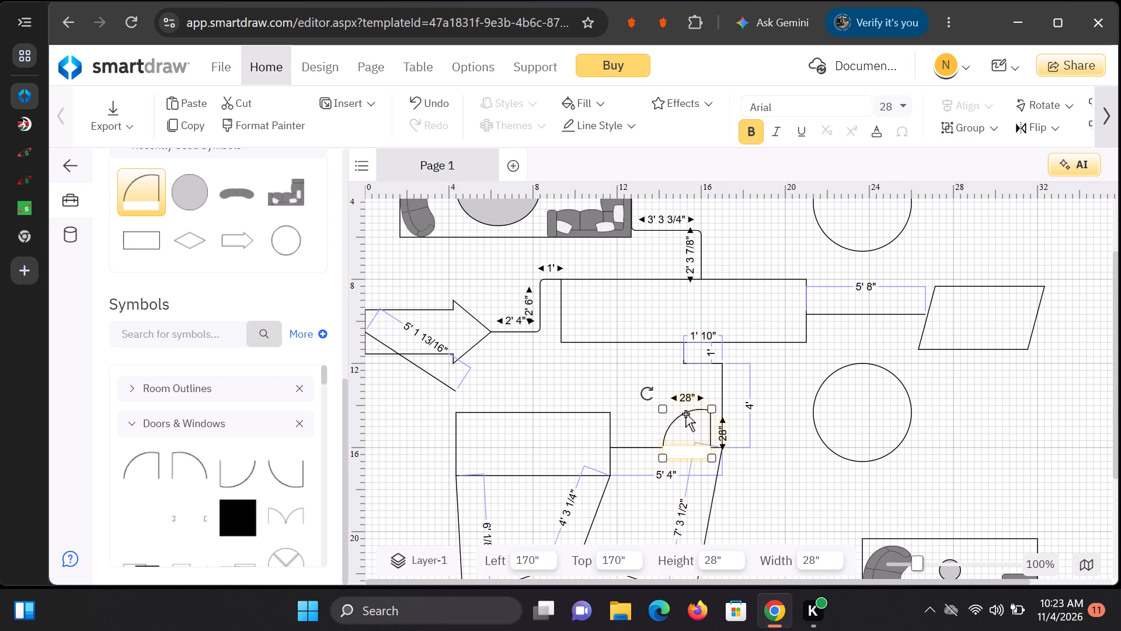
left_click(675, 424)
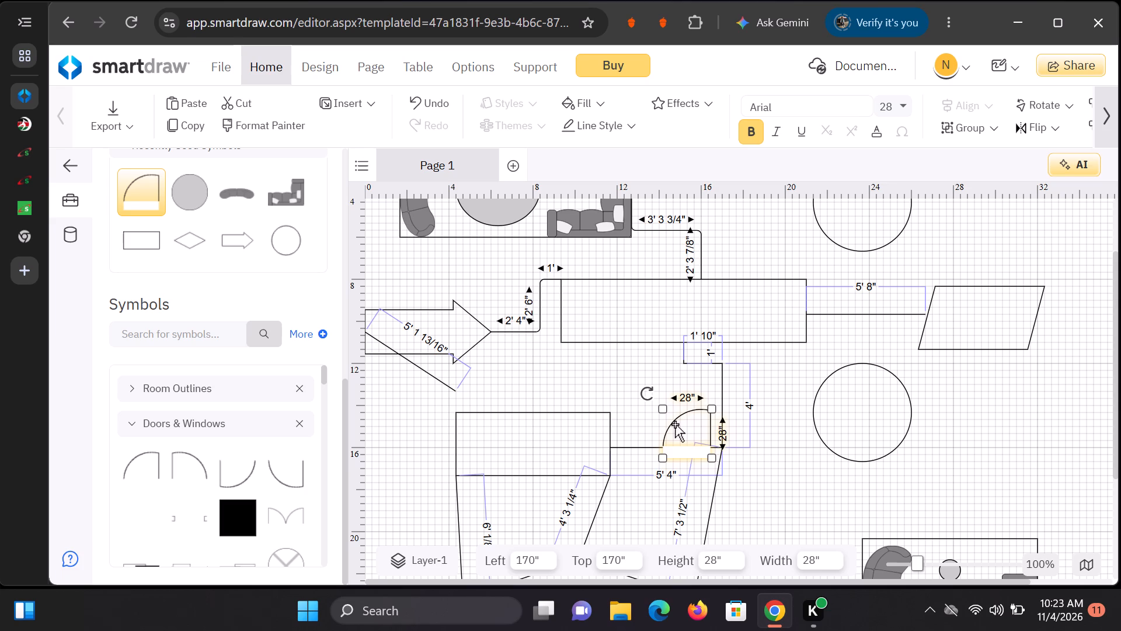
left_click(670, 425)
left_click(670, 425)
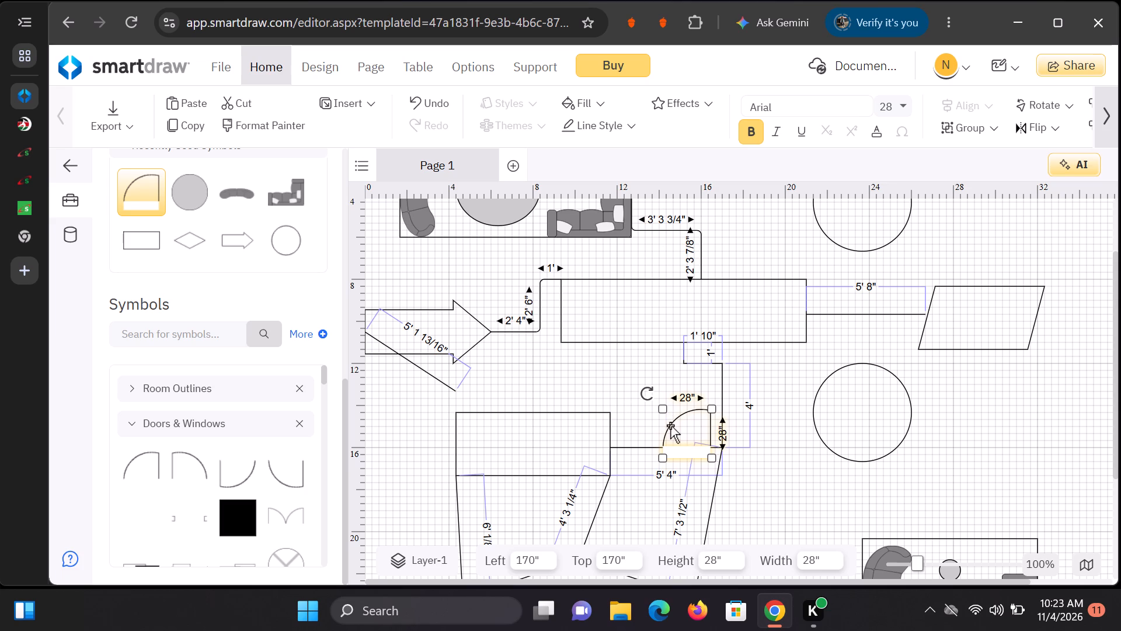
left_click(670, 425)
right_click(670, 425)
left_click(705, 161)
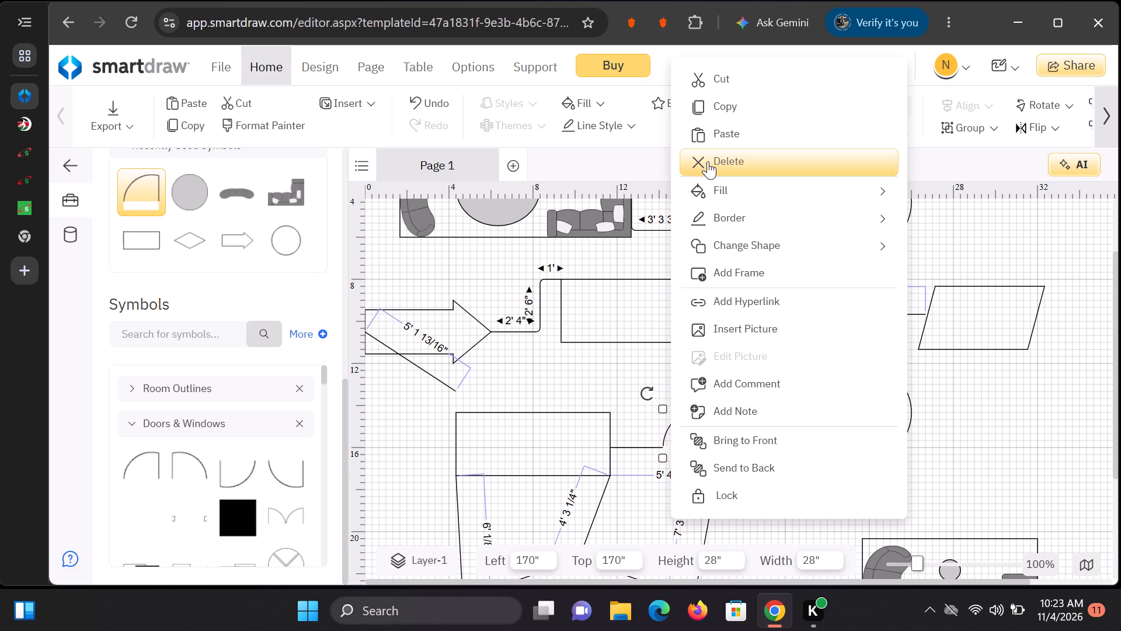
Pick the Wall Opening (Edged) symbol from the Doors & Windows library.
scroll(889, 540, "down", 1)
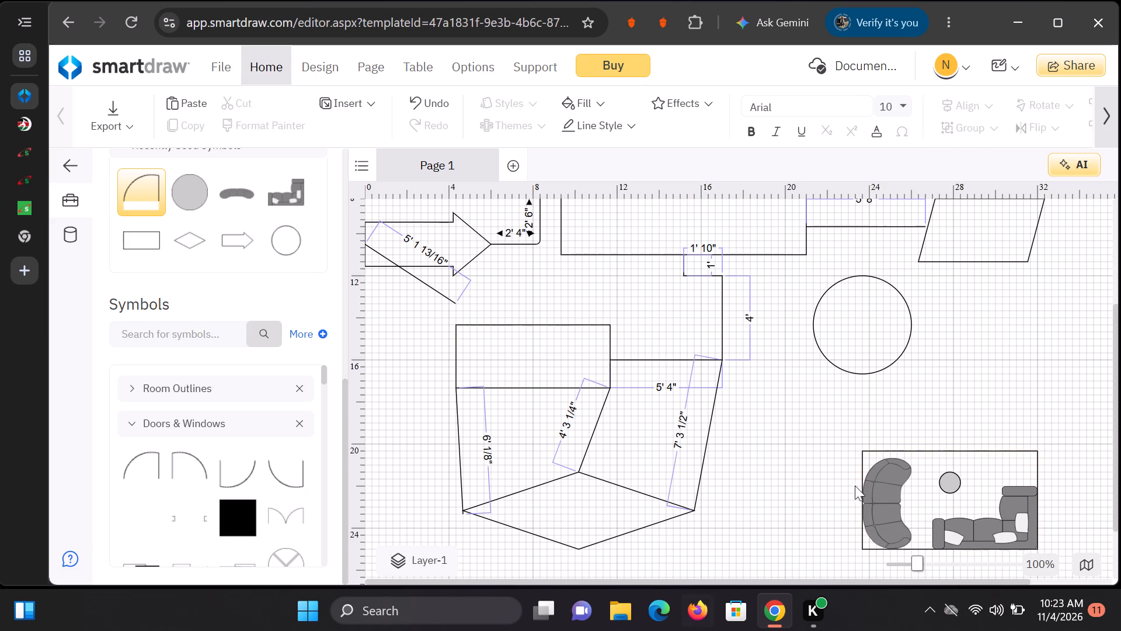
scroll(984, 434, "up", 2)
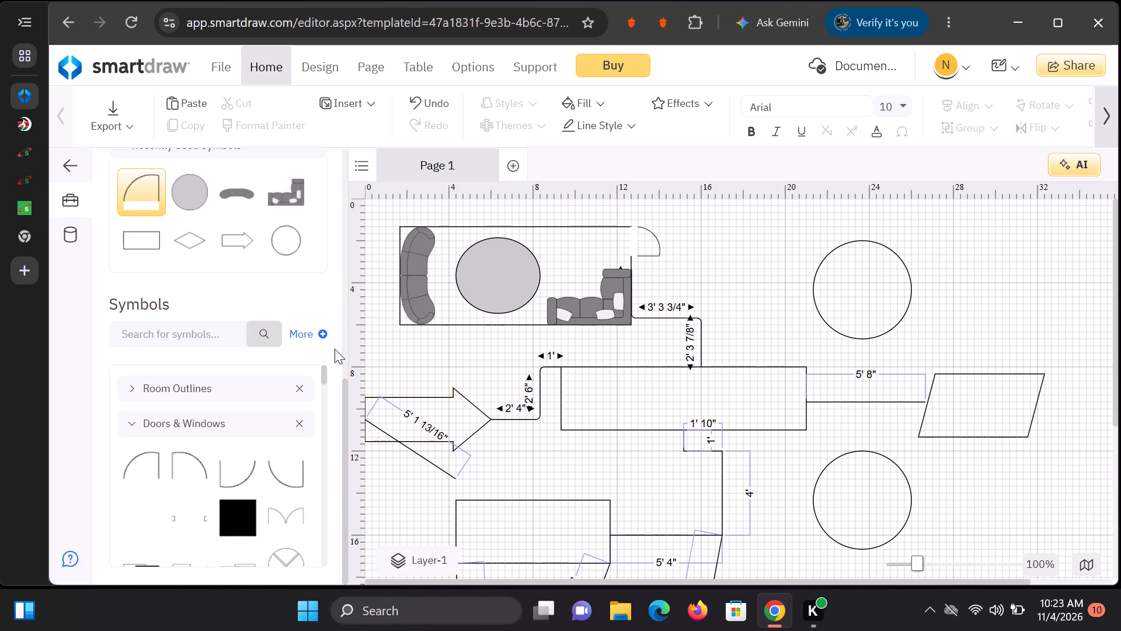
scroll(253, 376, "down", 2)
scroll(250, 387, "up", 1)
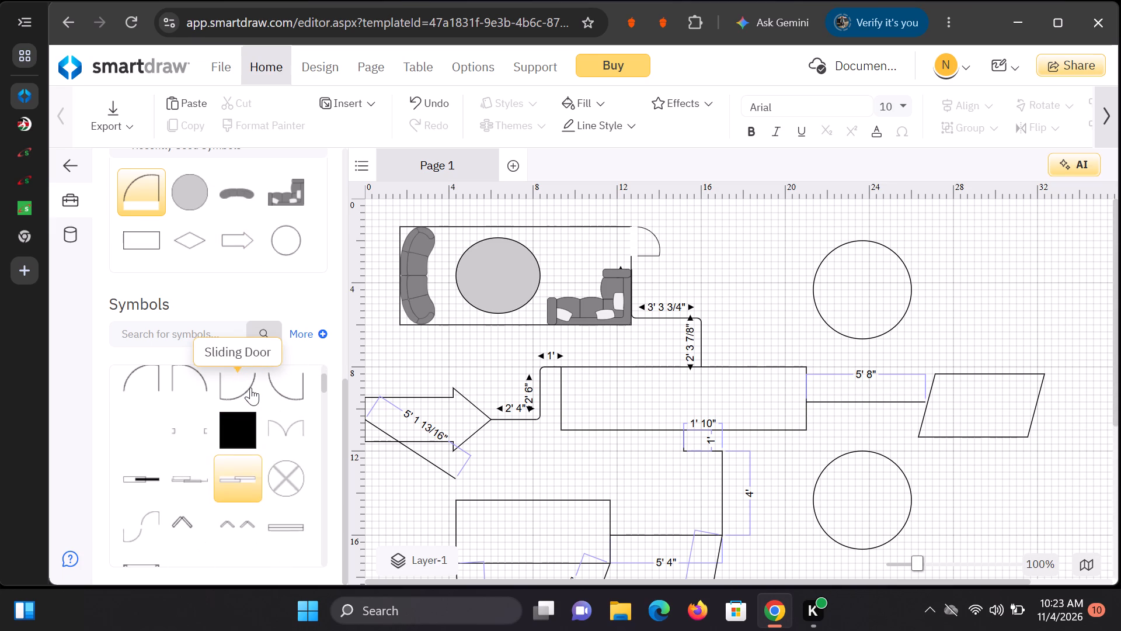
left_click(173, 429)
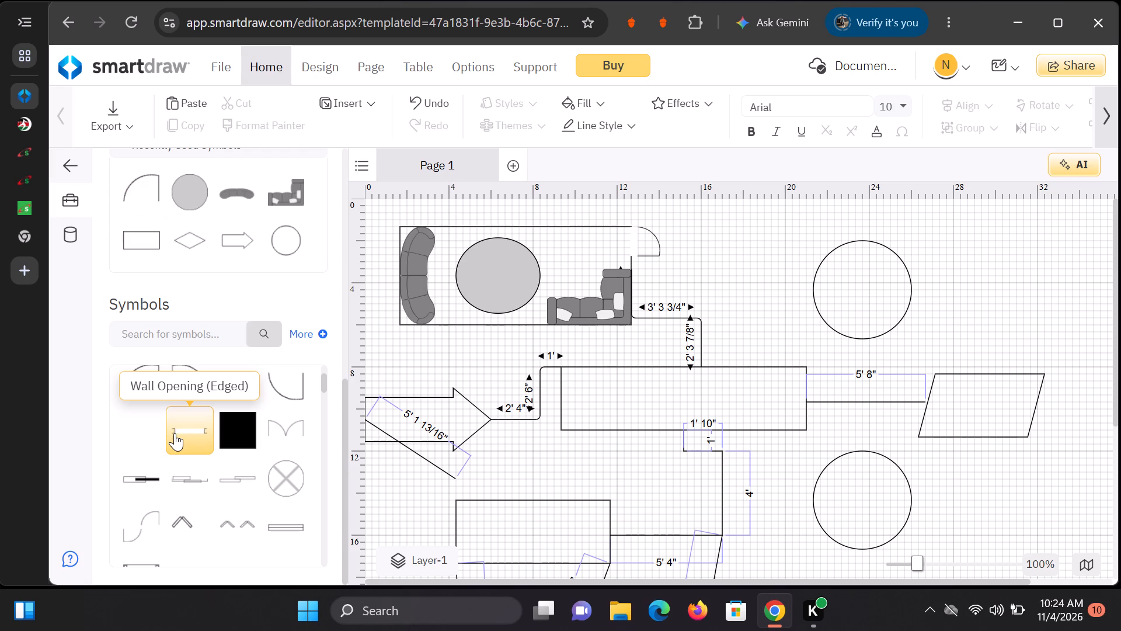
scroll(175, 433, "up", 1)
left_click(301, 429)
scroll(287, 429, "up", 2)
scroll(288, 429, "down", 5)
scroll(1019, 463, "up", 4)
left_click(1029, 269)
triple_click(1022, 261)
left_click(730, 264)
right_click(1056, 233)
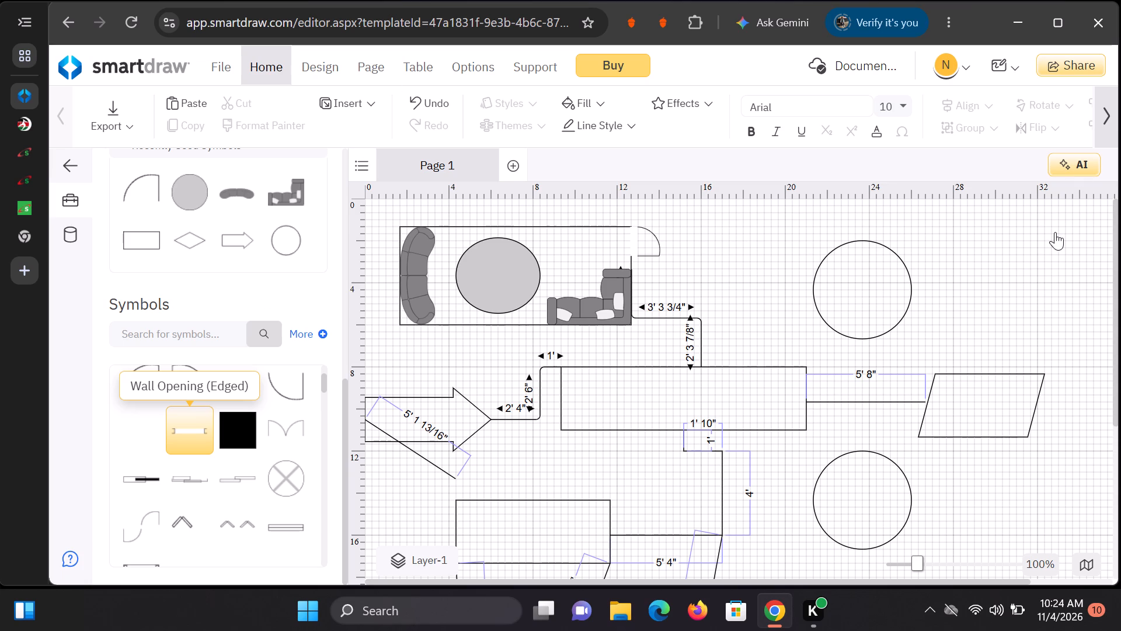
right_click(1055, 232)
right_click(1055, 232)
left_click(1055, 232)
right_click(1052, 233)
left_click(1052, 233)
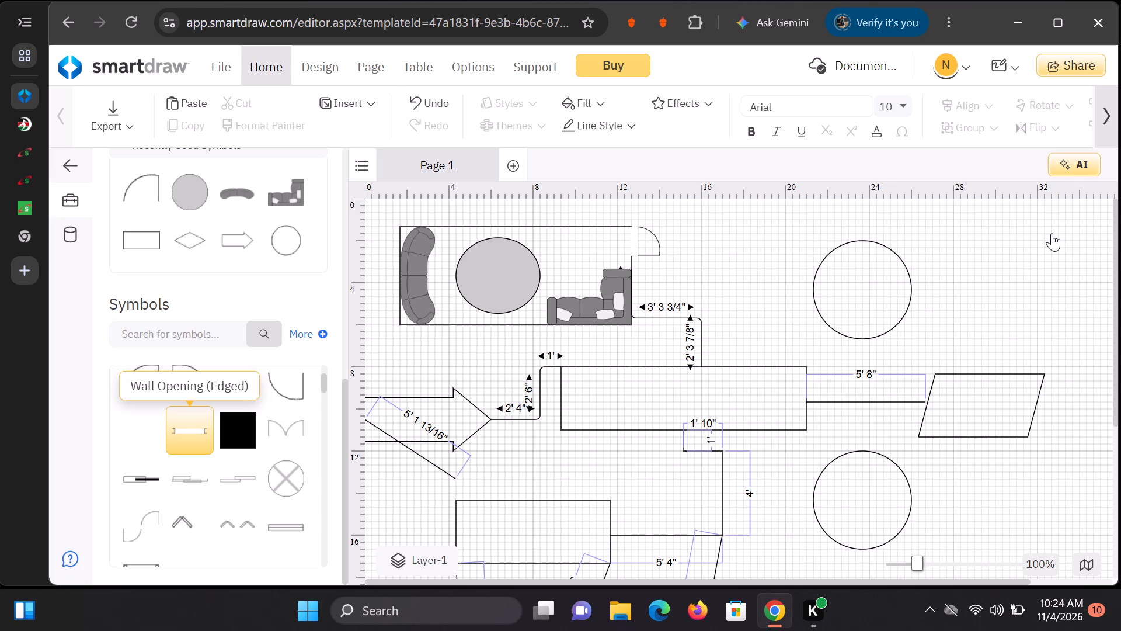
Look over the whole floor plan, from the furnished rectangle down to the lower furnished room, along with the recently used symbols.
right_click(1050, 233)
left_click(1050, 233)
left_click(1034, 238)
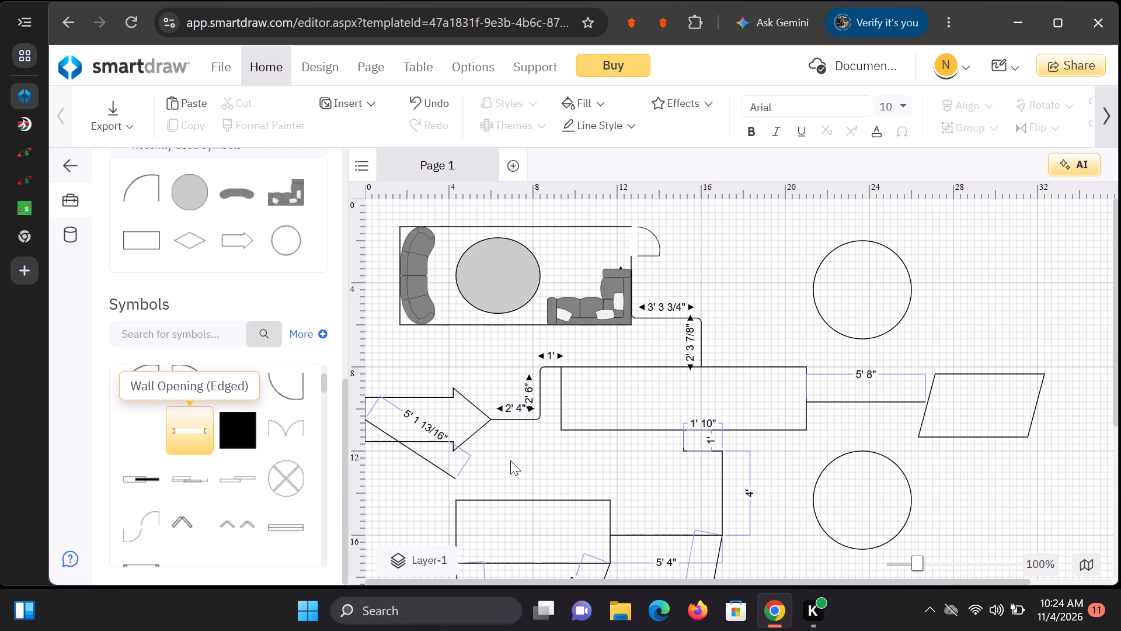
scroll(882, 293, "down", 1)
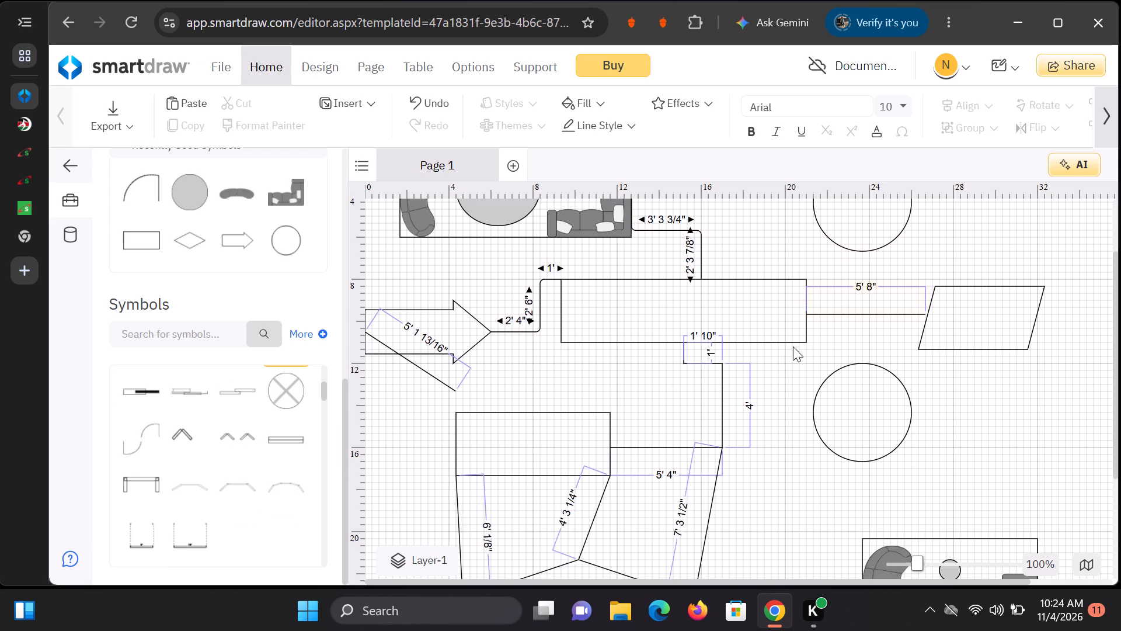
scroll(415, 456, "up", 1)
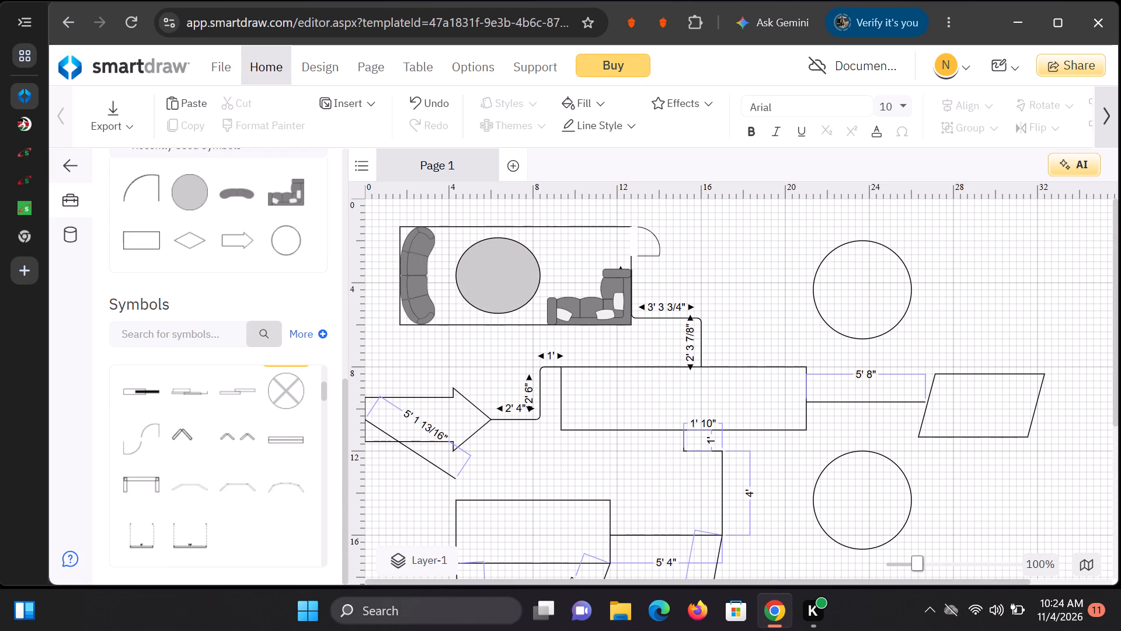
scroll(415, 593, "down", 1)
scroll(551, 479, "down", 2)
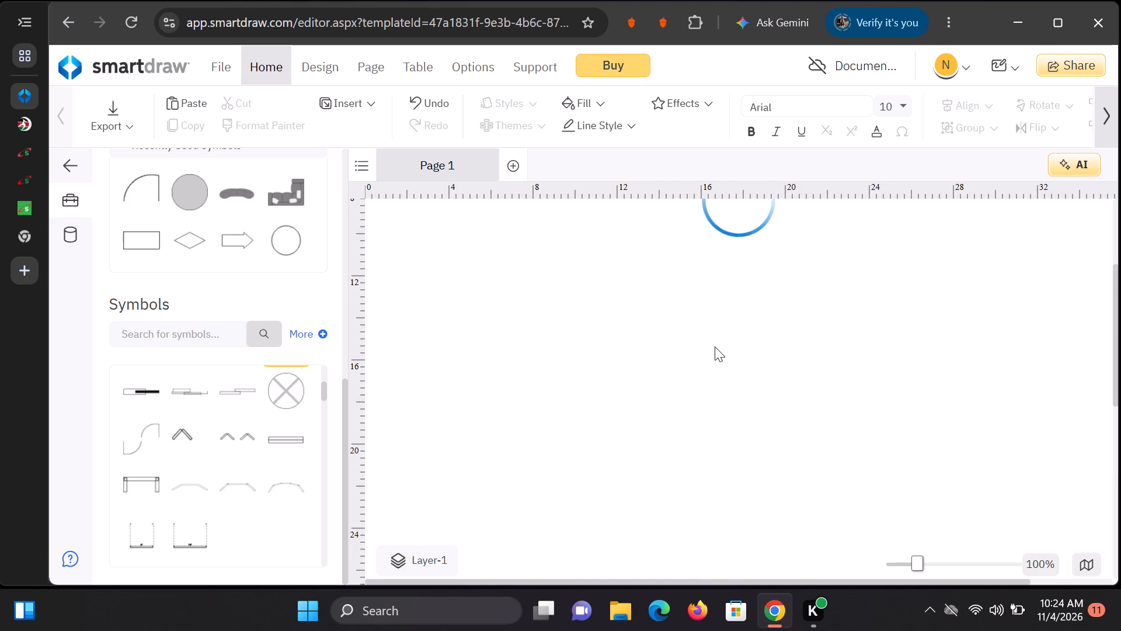
scroll(751, 410, "down", 2)
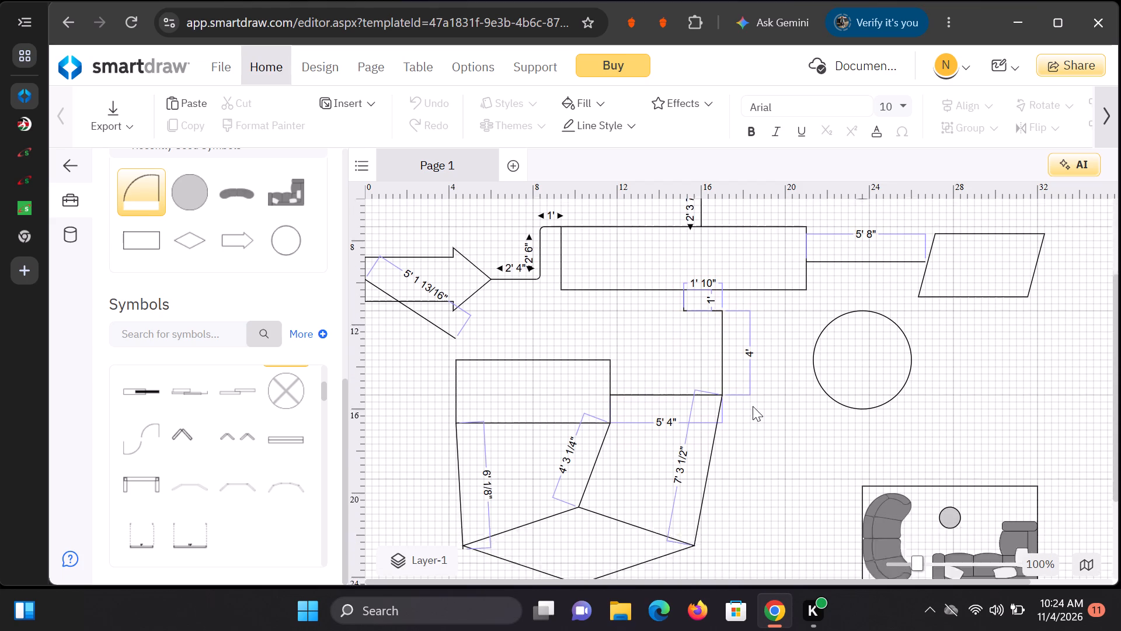
scroll(755, 404, "down", 1)
scroll(756, 403, "up", 1)
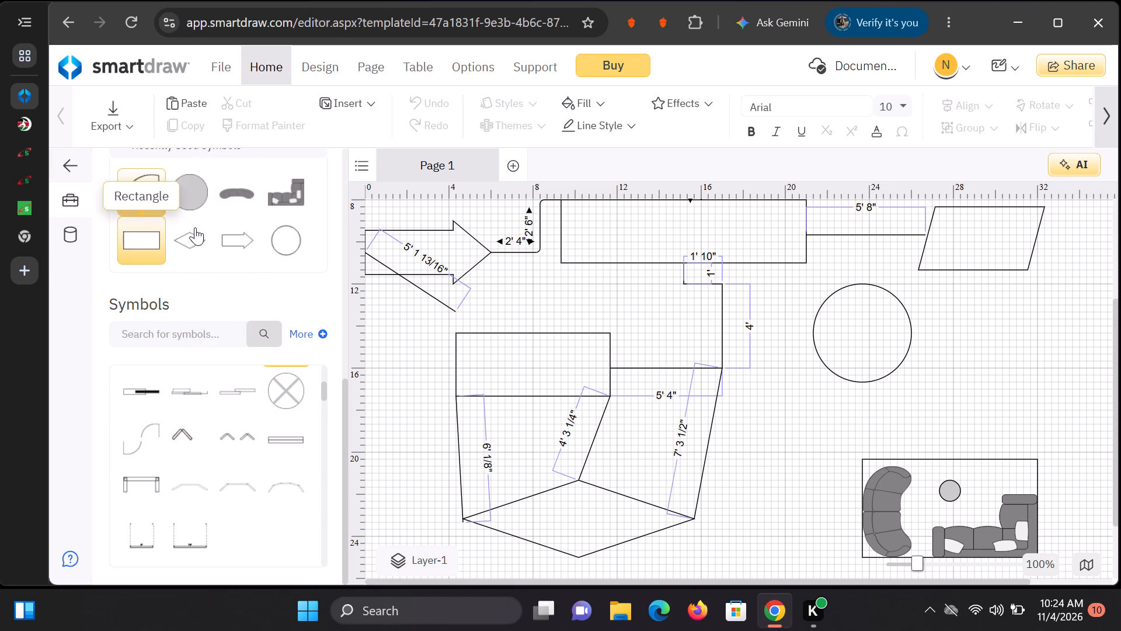
scroll(208, 323, "up", 1)
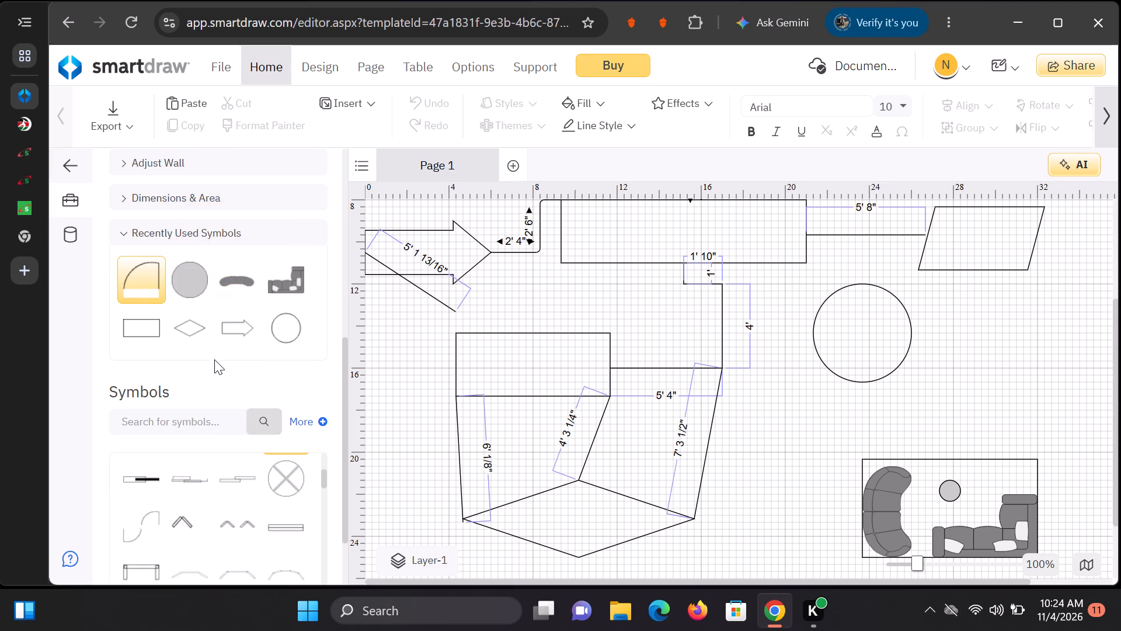
scroll(263, 342, "down", 3)
scroll(967, 309, "up", 1)
scroll(474, 474, "down", 3)
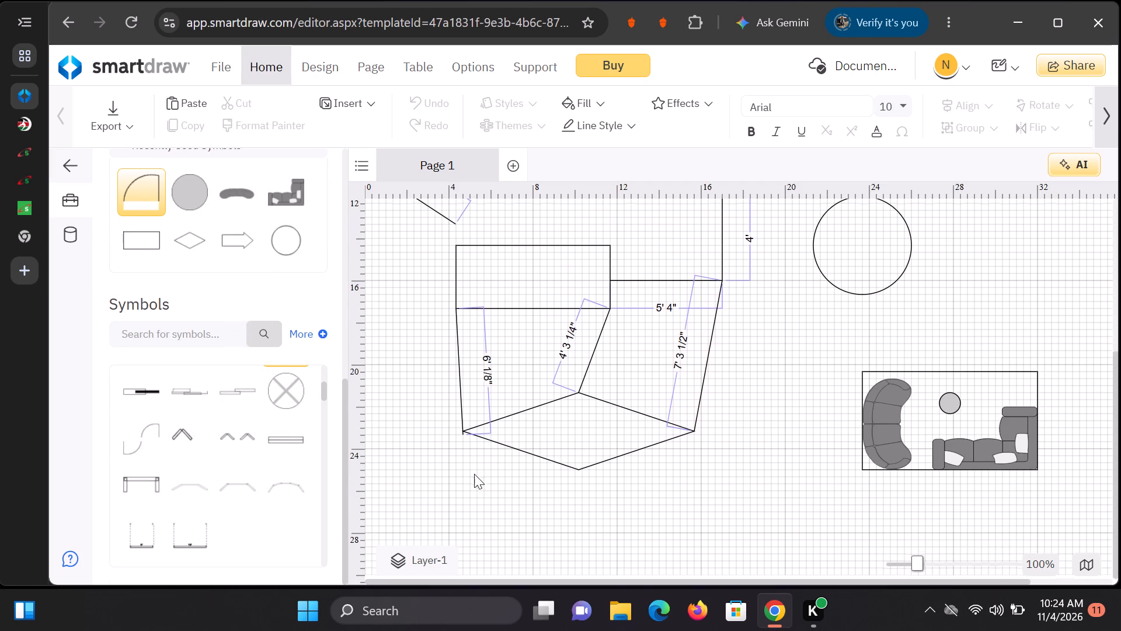
scroll(474, 474, "down", 1)
scroll(464, 488, "up", 4)
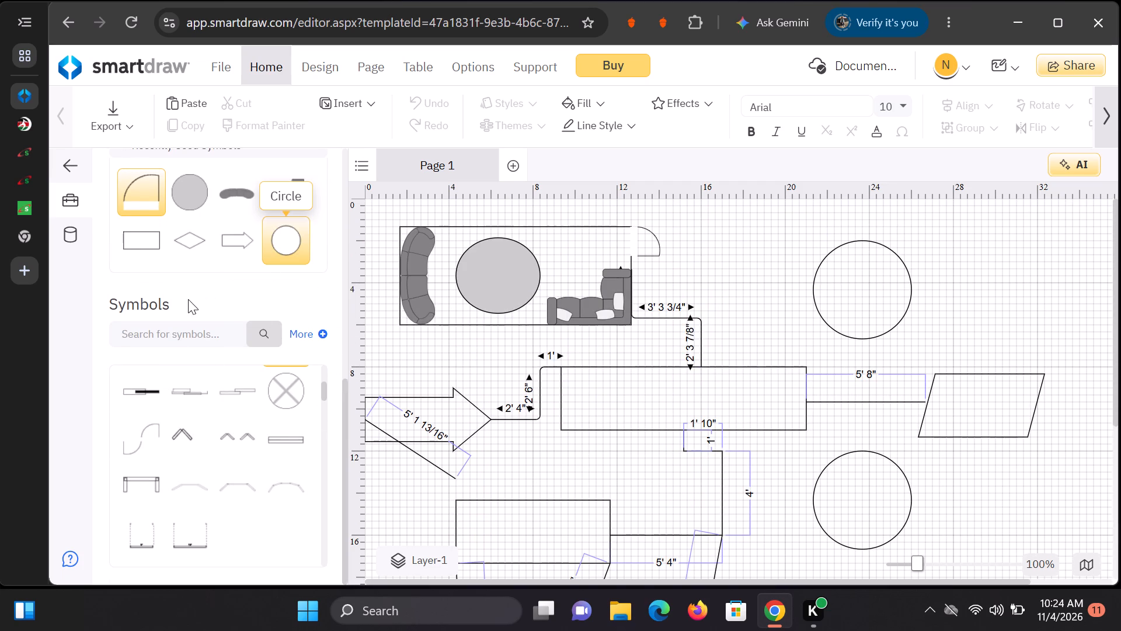
Bring up the line types offered by the Line tool for the floor plan.
scroll(156, 439, "down", 2)
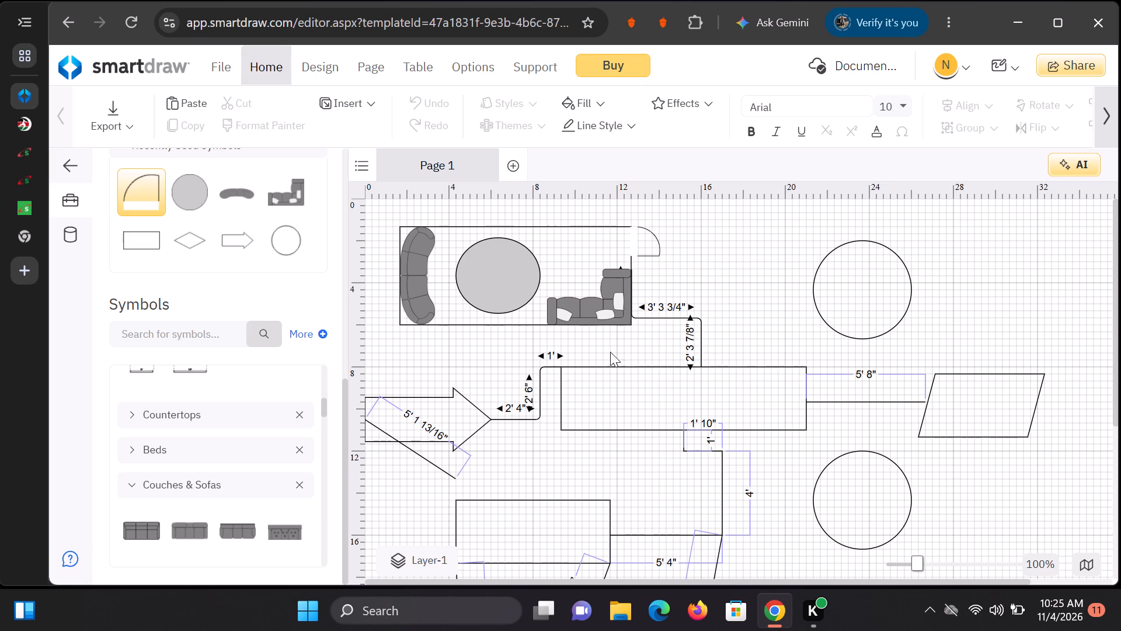
scroll(440, 355, "down", 1)
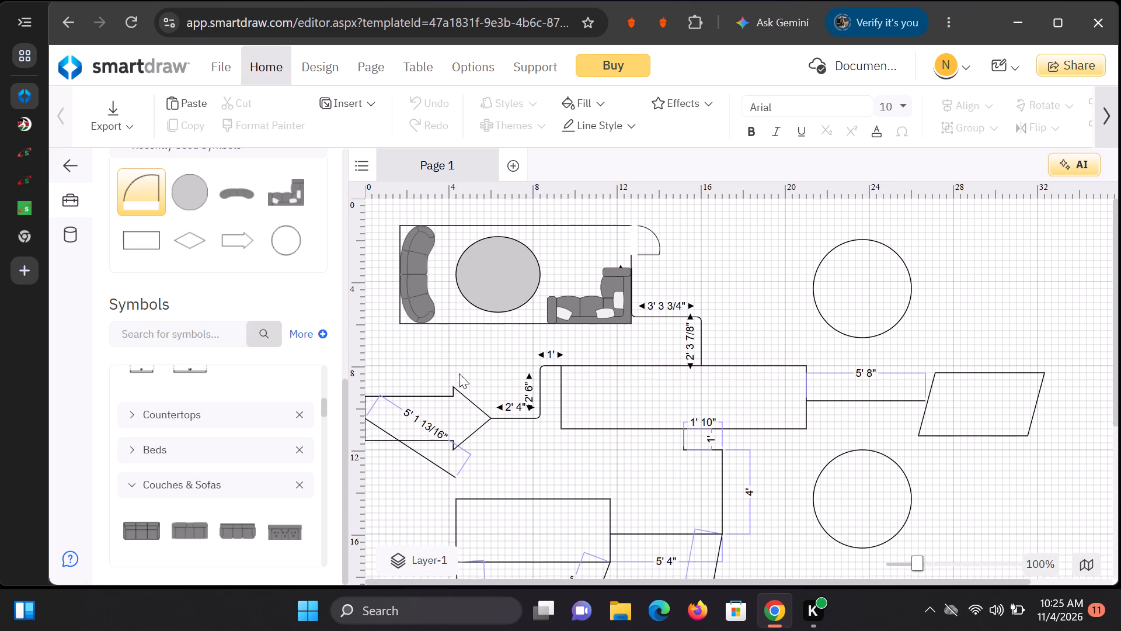
scroll(459, 373, "down", 1)
scroll(497, 361, "up", 1)
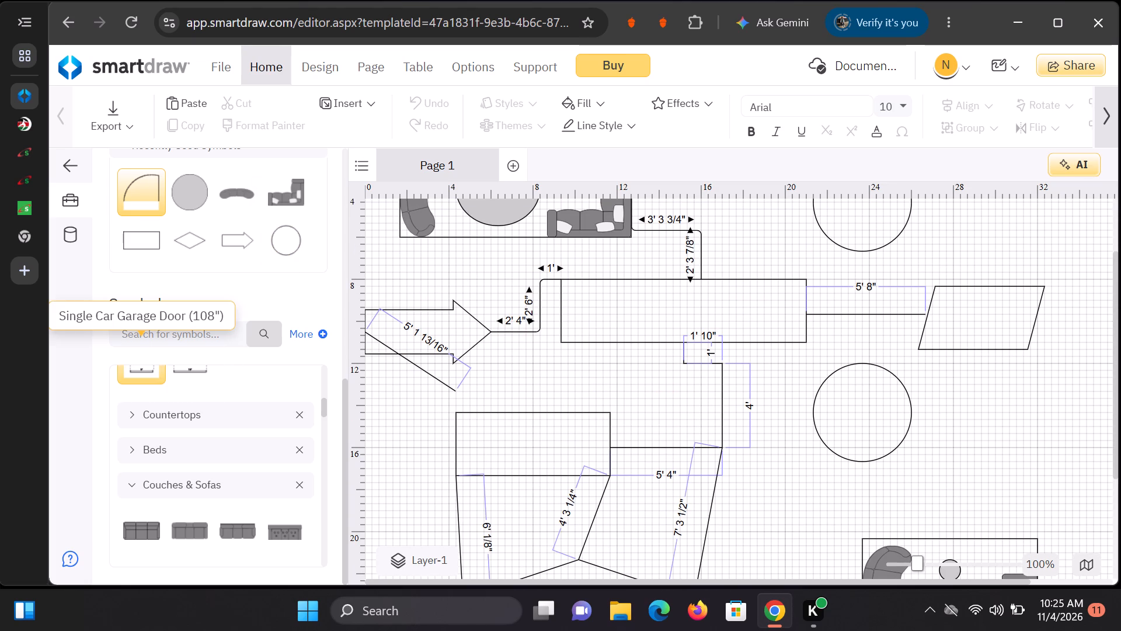
scroll(217, 353, "up", 9)
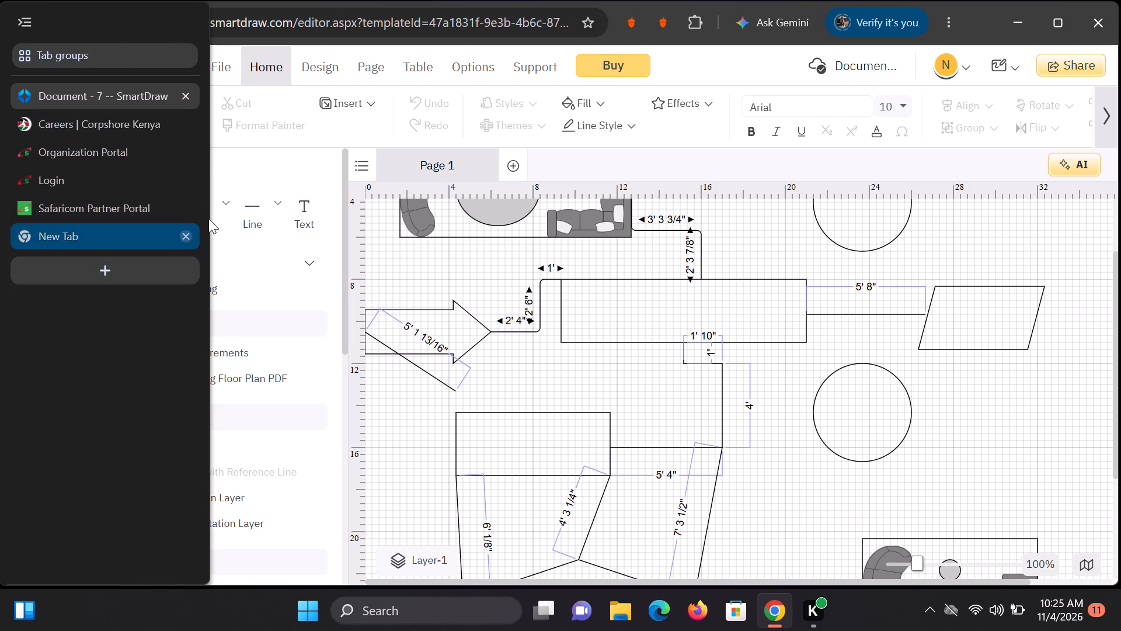
left_click(273, 211)
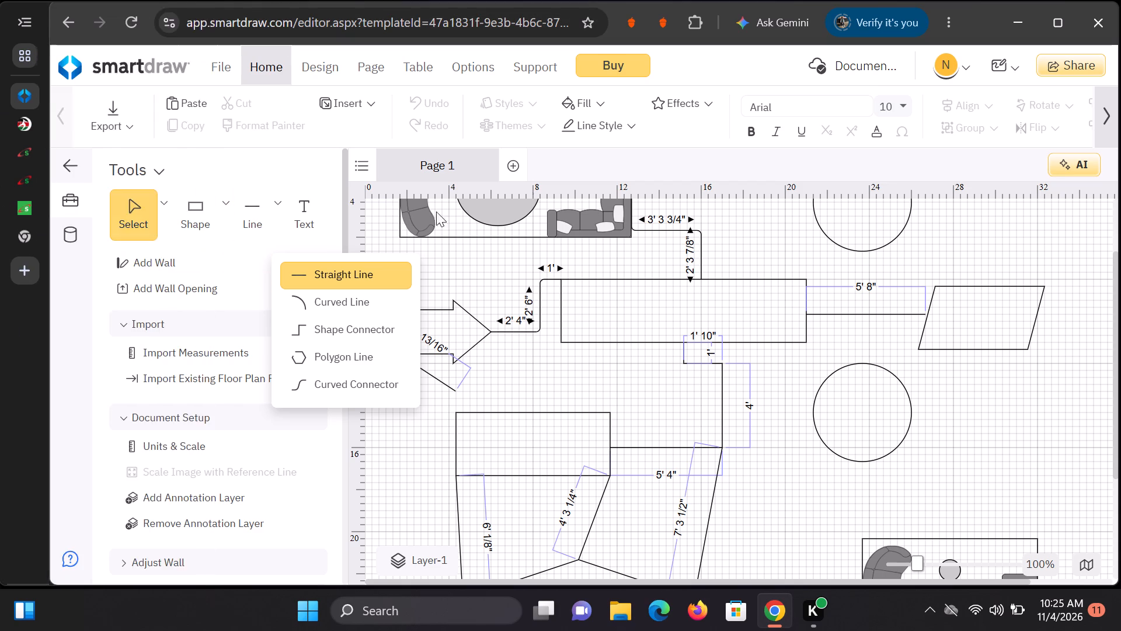
scroll(0, 361, "down", 2)
scroll(223, 145, "up", 1)
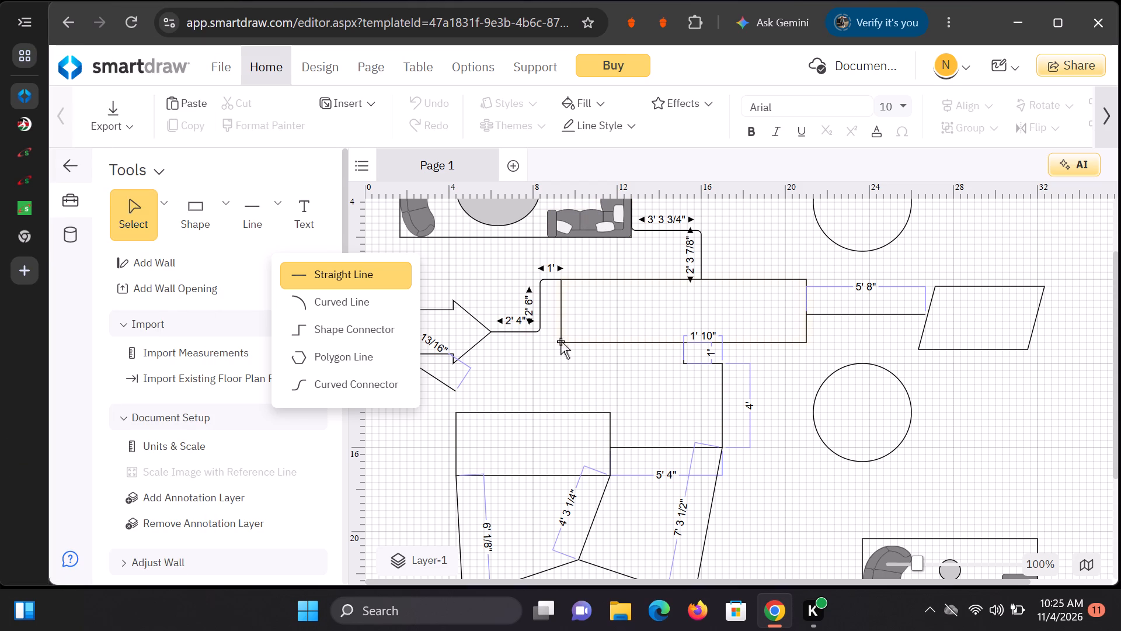
Draw a shape connector from the parallelogram's bottom edge, about 2' 3 7/8" down, 3' 8 1/4" across and 2' 3 7/8" down.
left_click(273, 215)
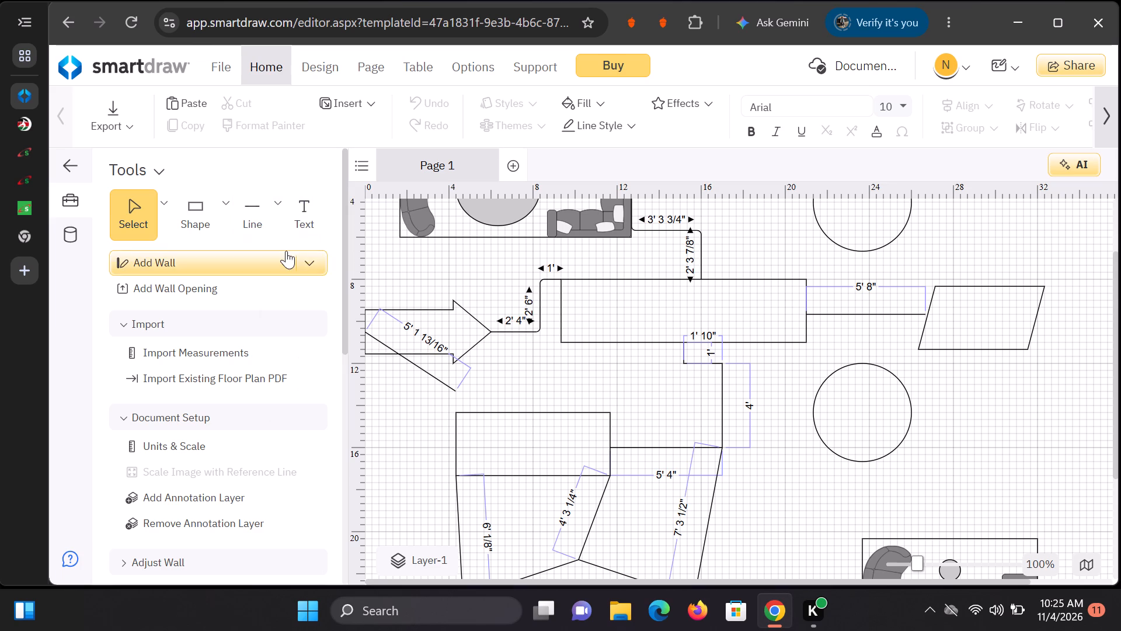
left_click(283, 219)
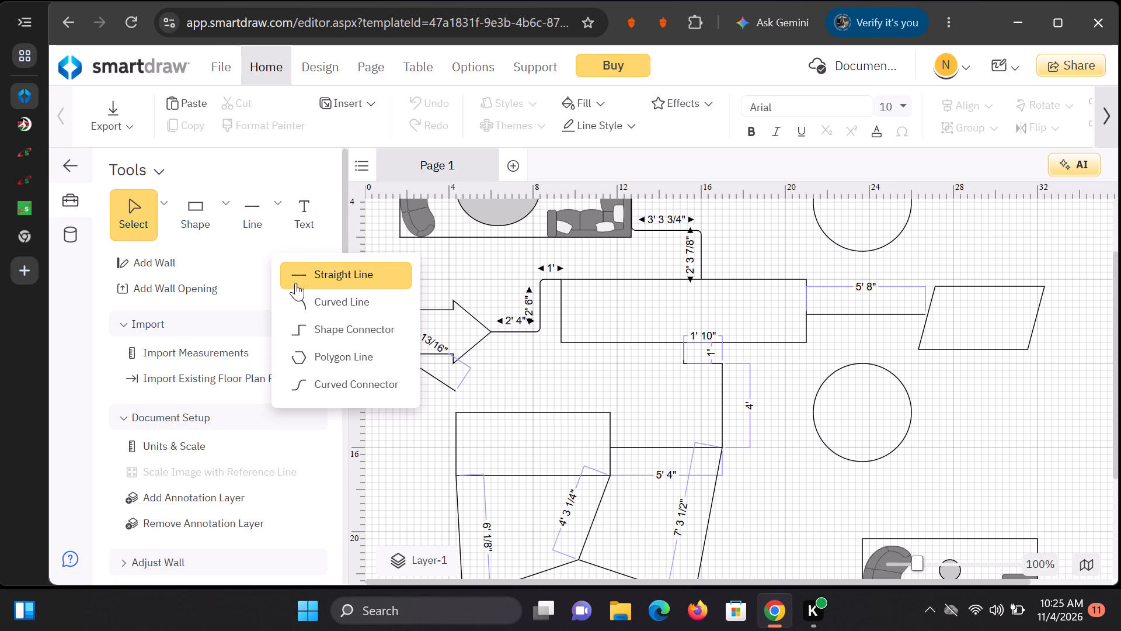
left_click(294, 331)
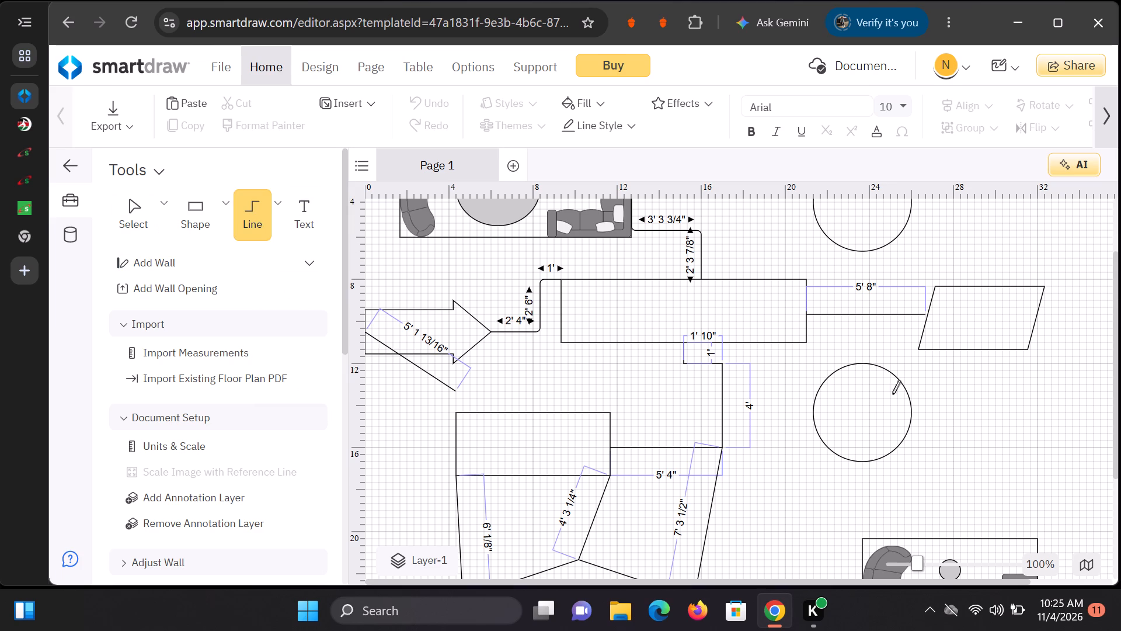
left_click(270, 223)
left_click(278, 233)
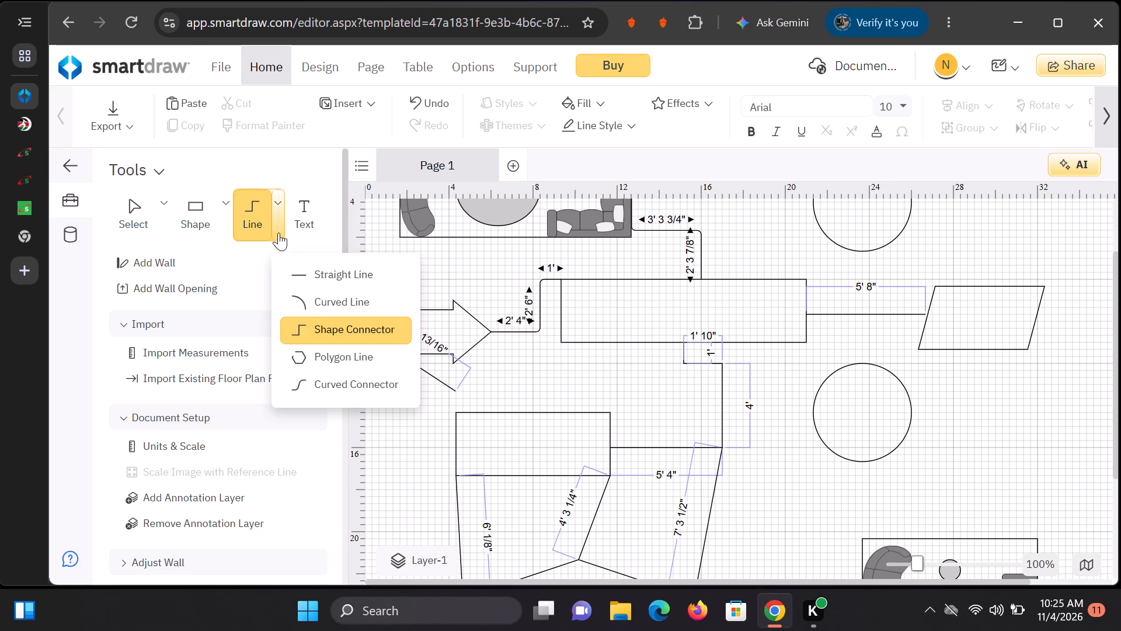
left_click(305, 328)
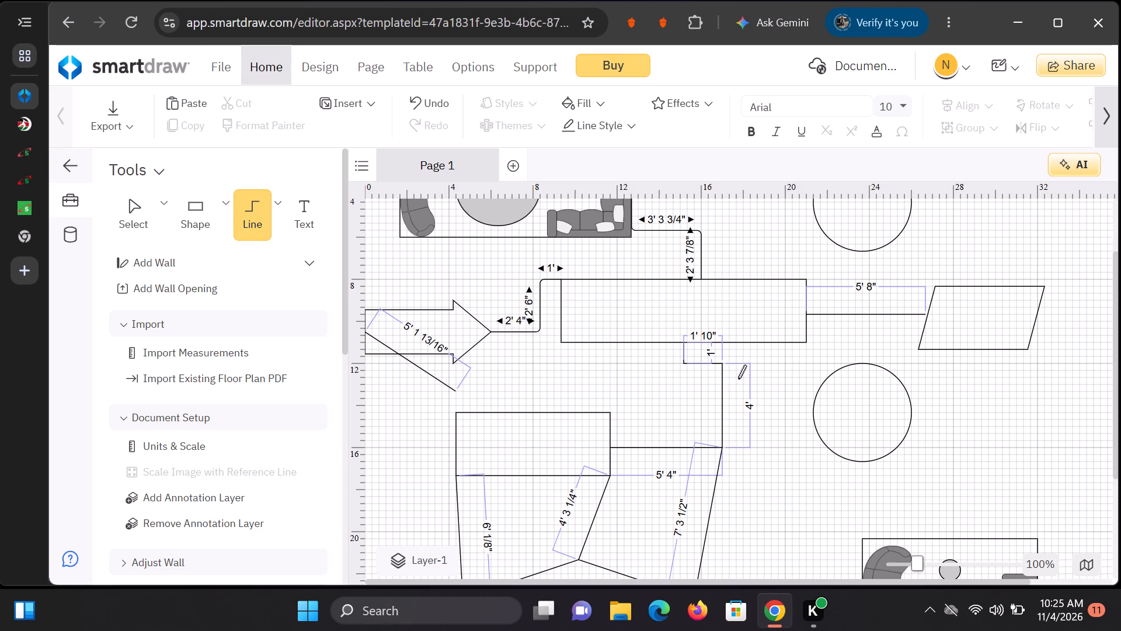
left_click(277, 196)
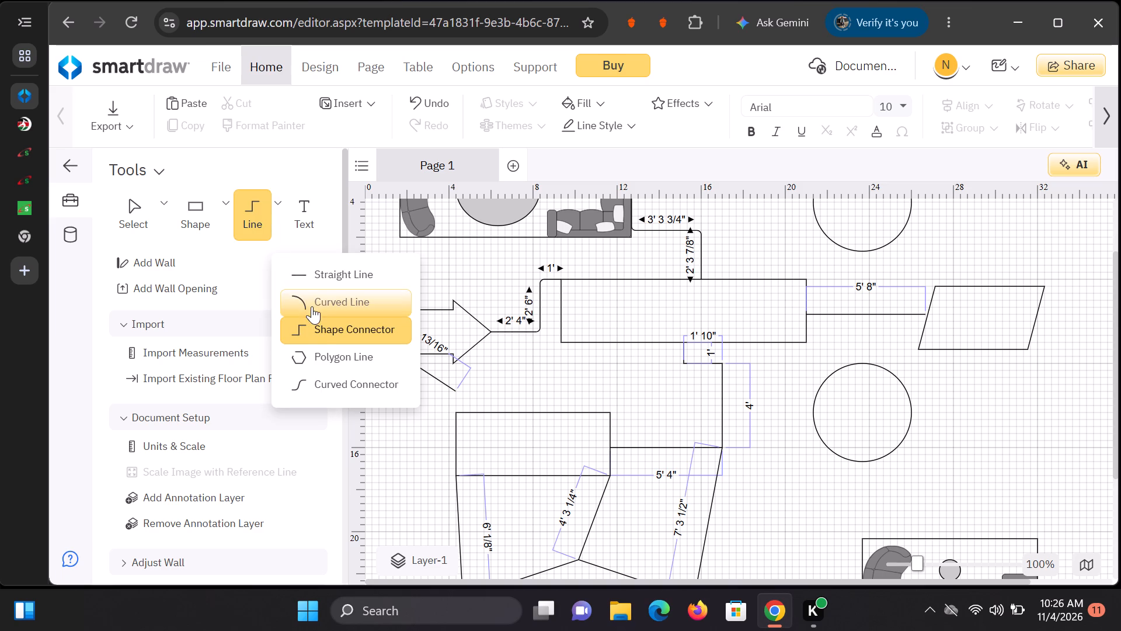
left_click_drag(321, 325, 741, 412)
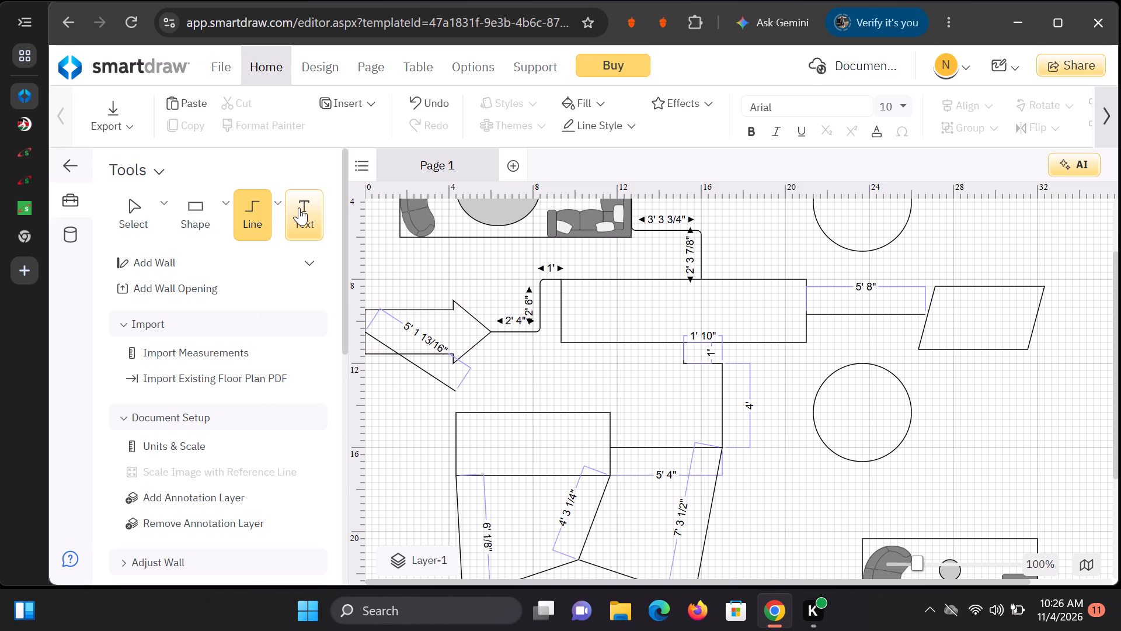
double_click(275, 213)
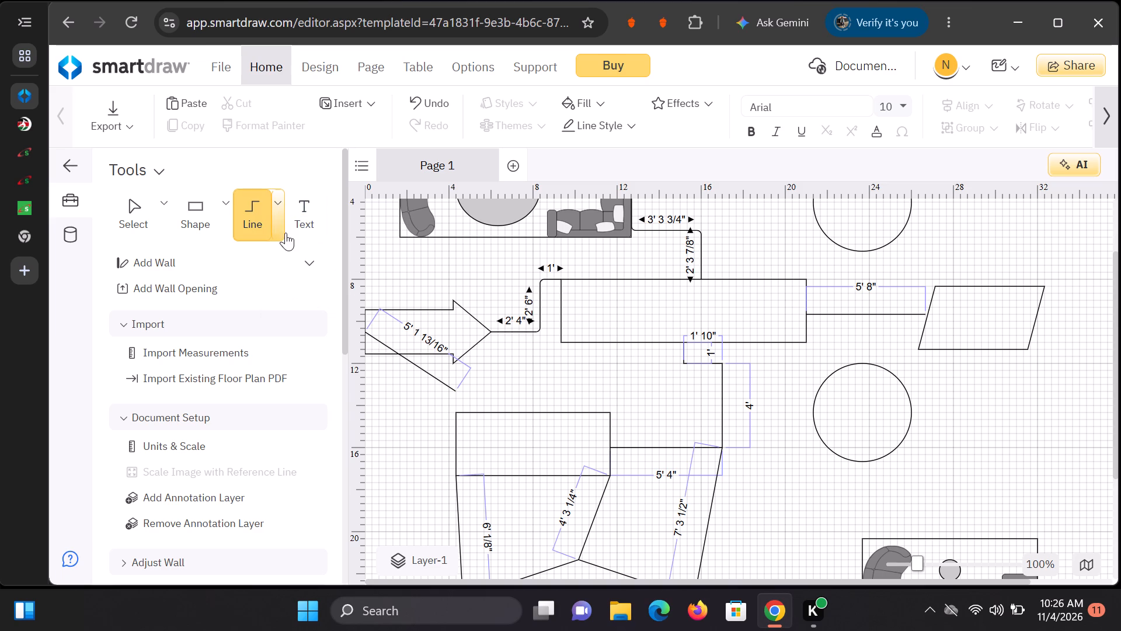
left_click(277, 225)
double_click(315, 334)
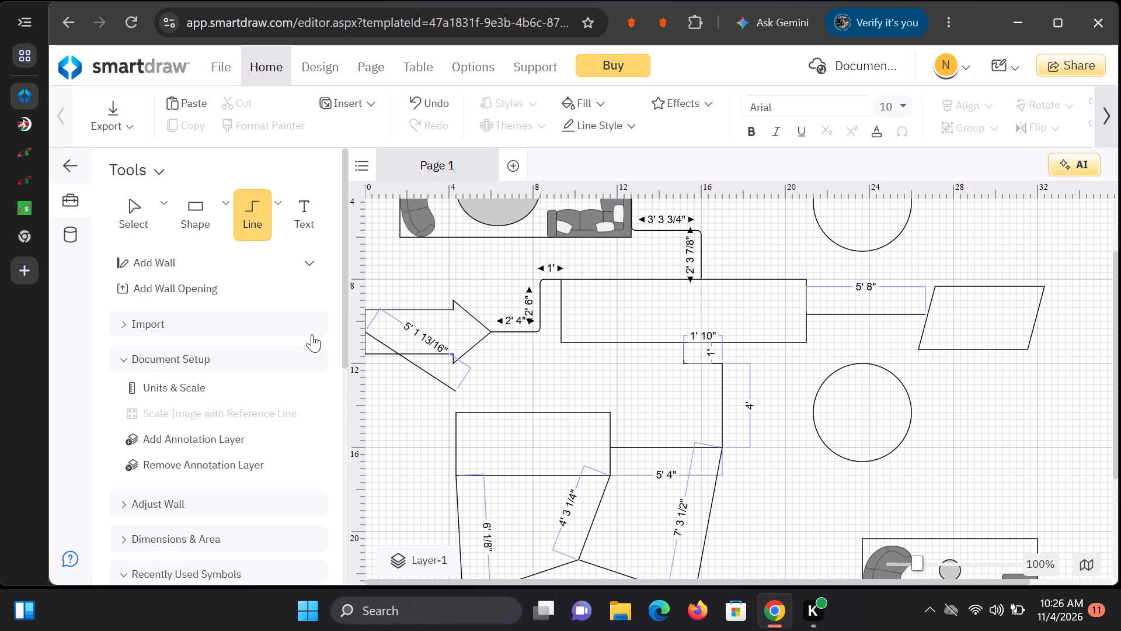
left_click_drag(957, 350, 967, 362)
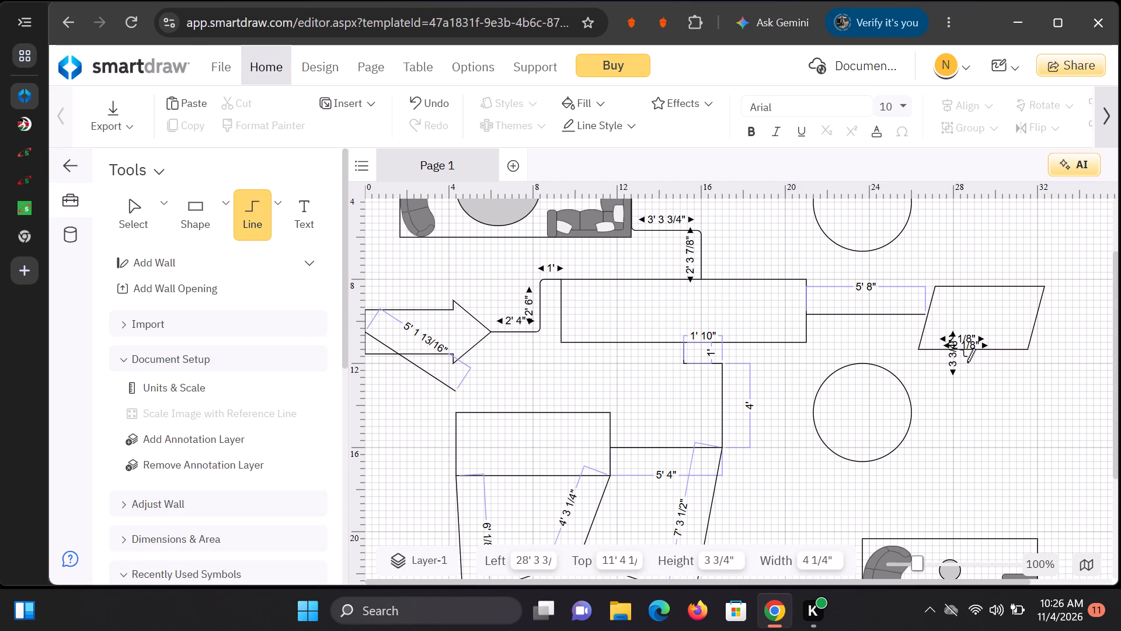
left_click_drag(967, 362, 988, 417)
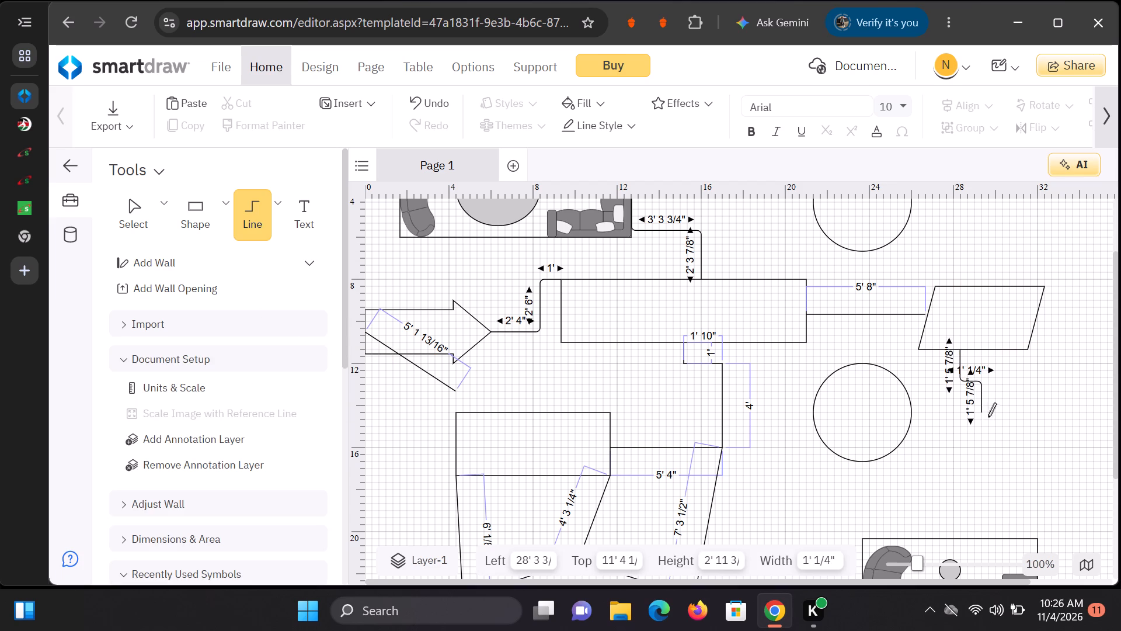
left_click_drag(988, 417, 1035, 444)
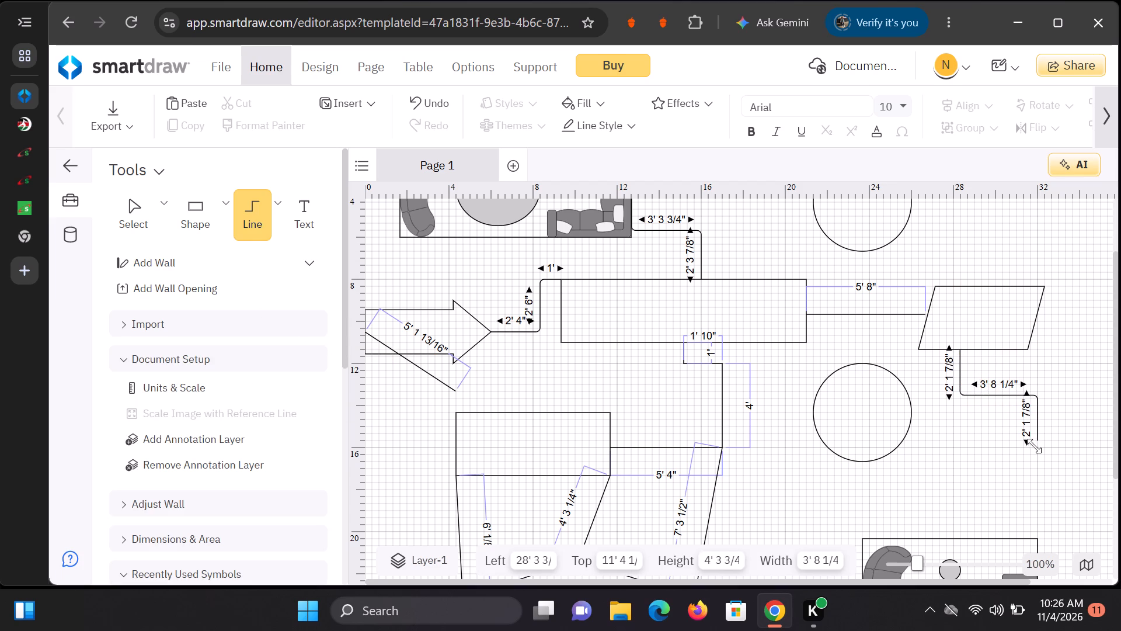
left_click(1063, 390)
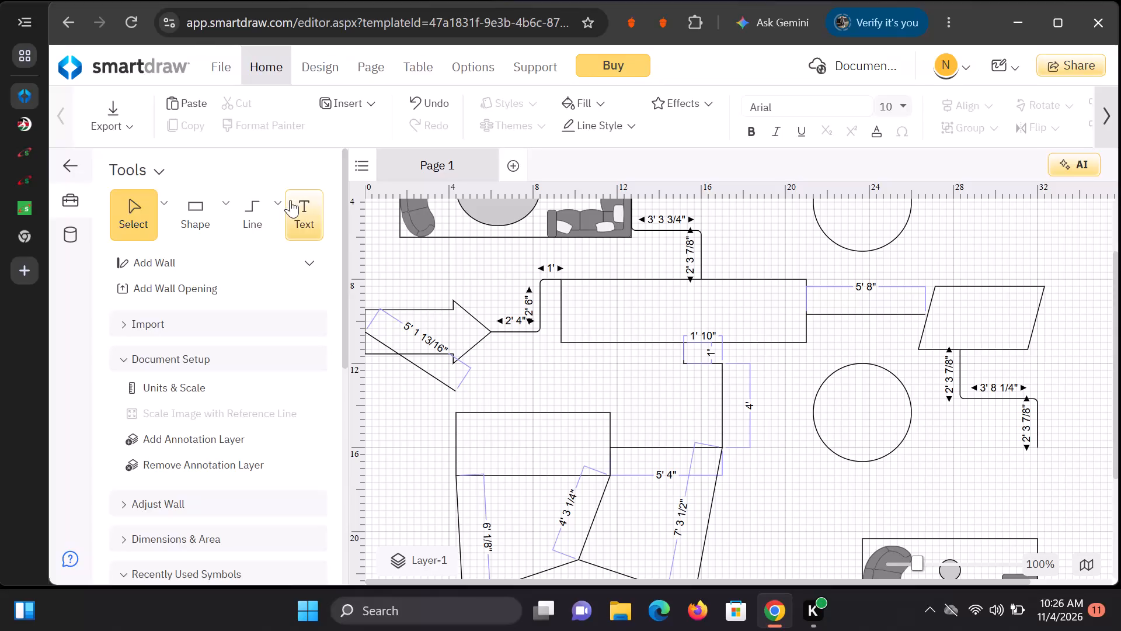
Draw a horizontal straight line about 6' 8 3/16" long from the lower circle to the end of the parallelogram's connector.
left_click(280, 210)
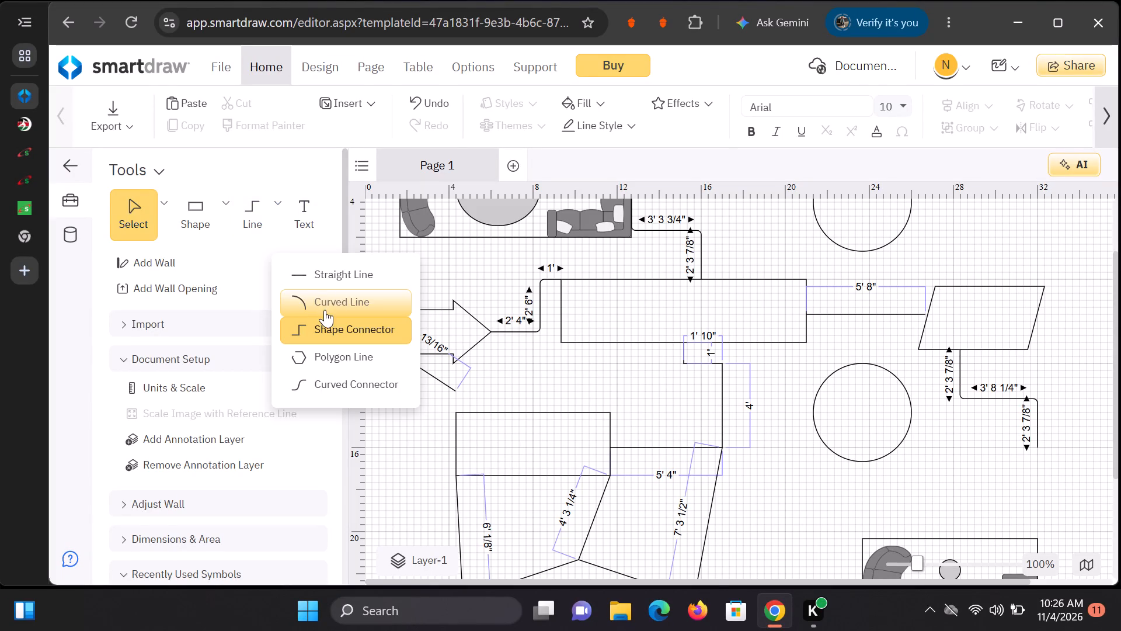
left_click(342, 280)
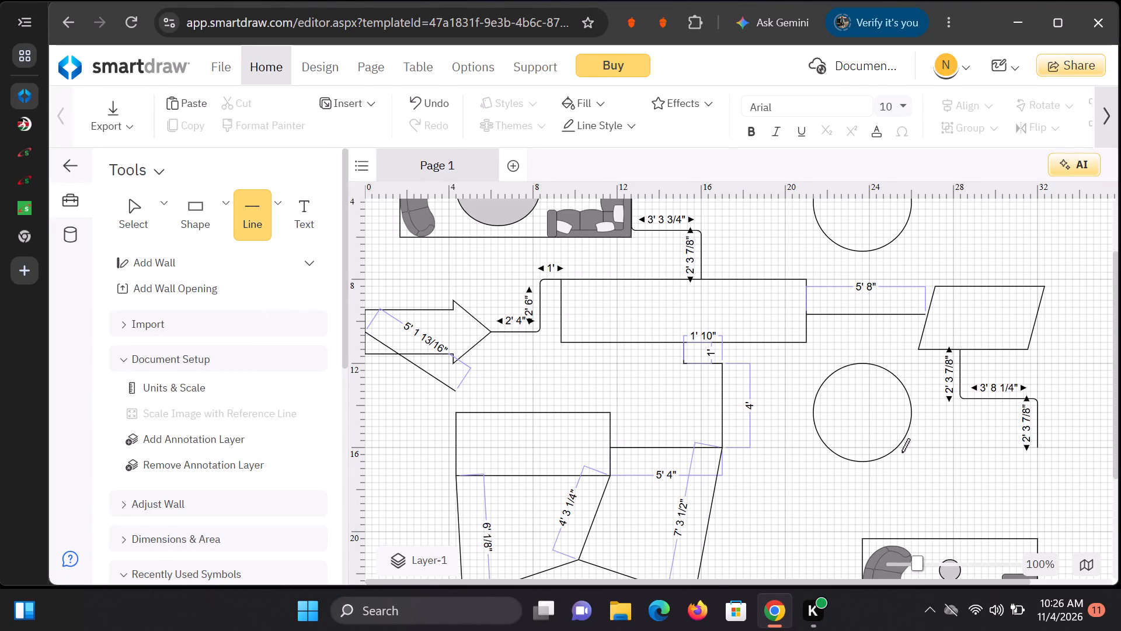
left_click_drag(894, 448, 921, 446)
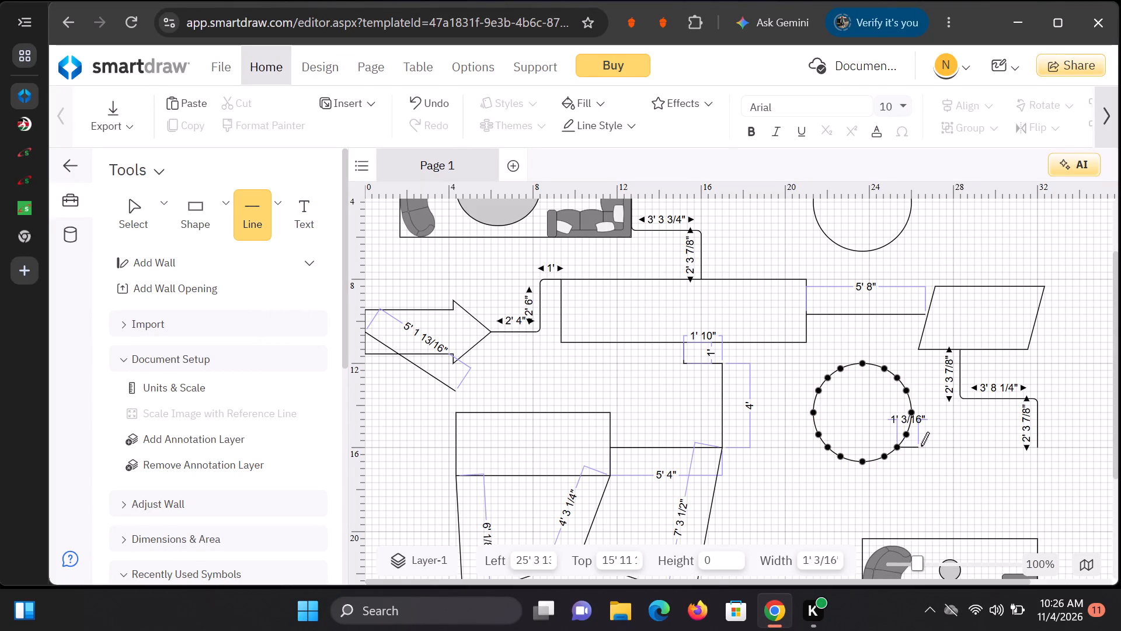
left_click_drag(921, 446, 1035, 446)
left_click(1083, 328)
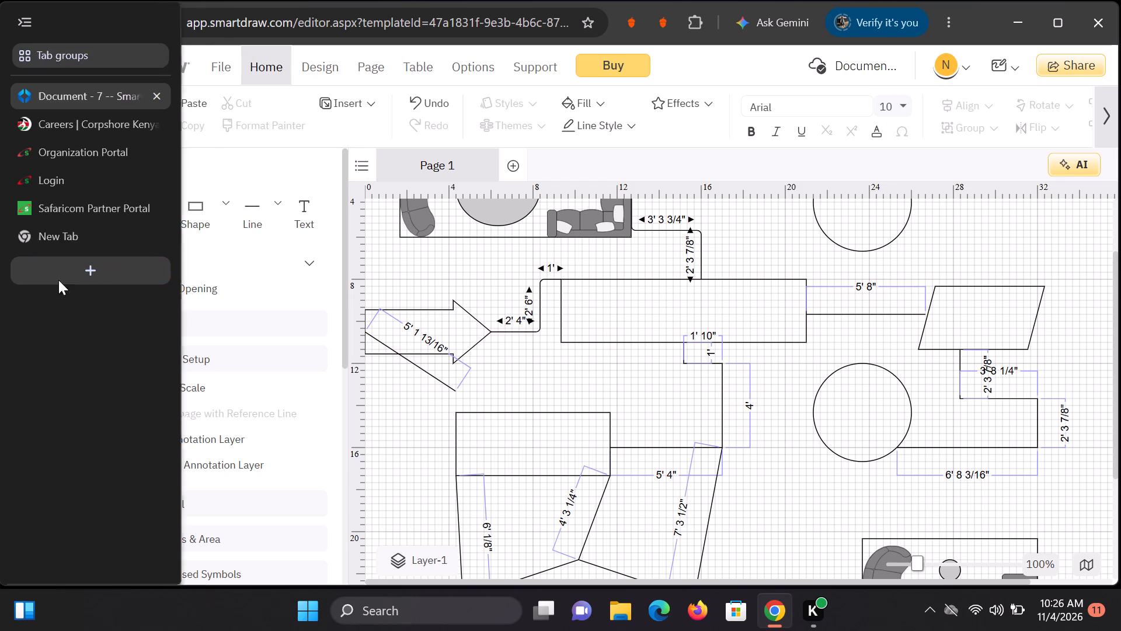
Draw a straight line from the corner where the 4' and 5' 4" lines meet to the lower circle.
left_click(267, 230)
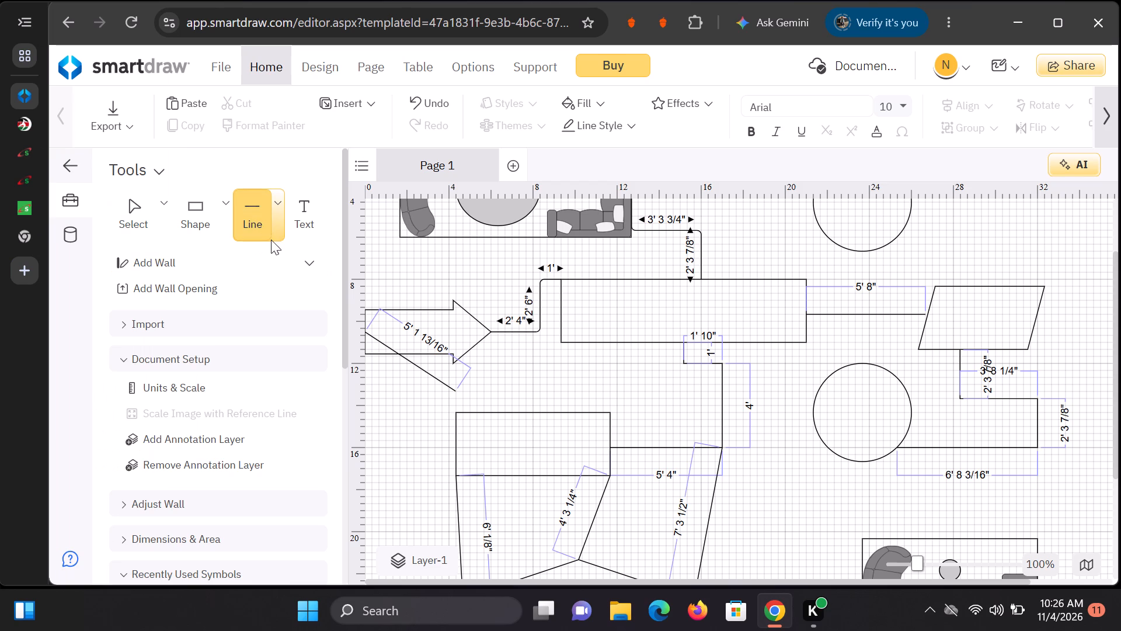
left_click(273, 240)
left_click(308, 269)
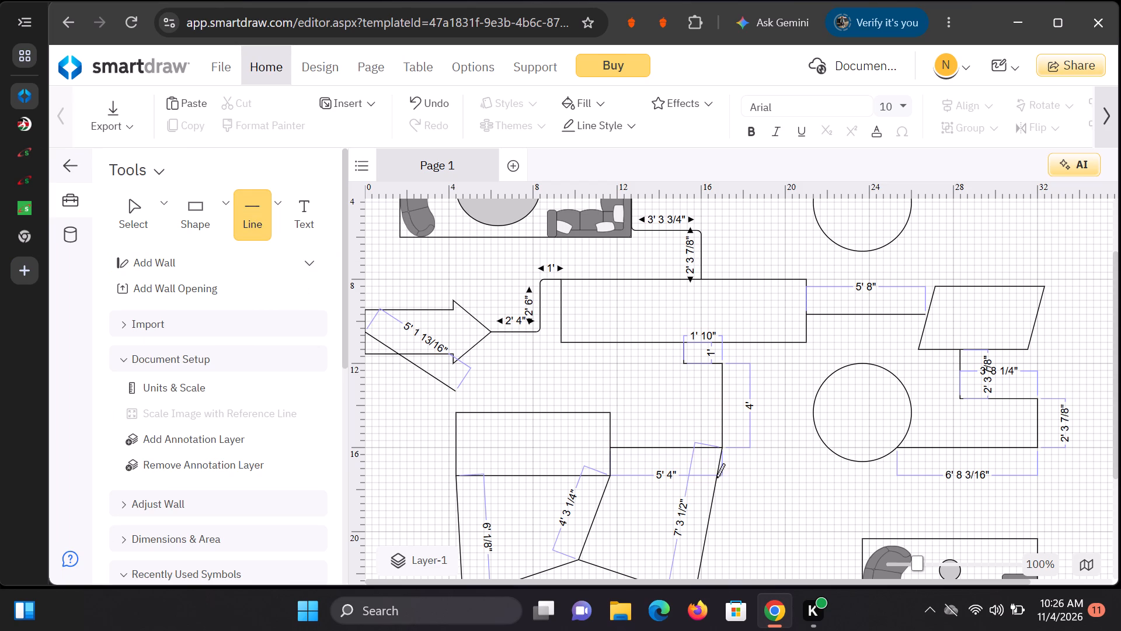
left_click_drag(722, 447, 756, 442)
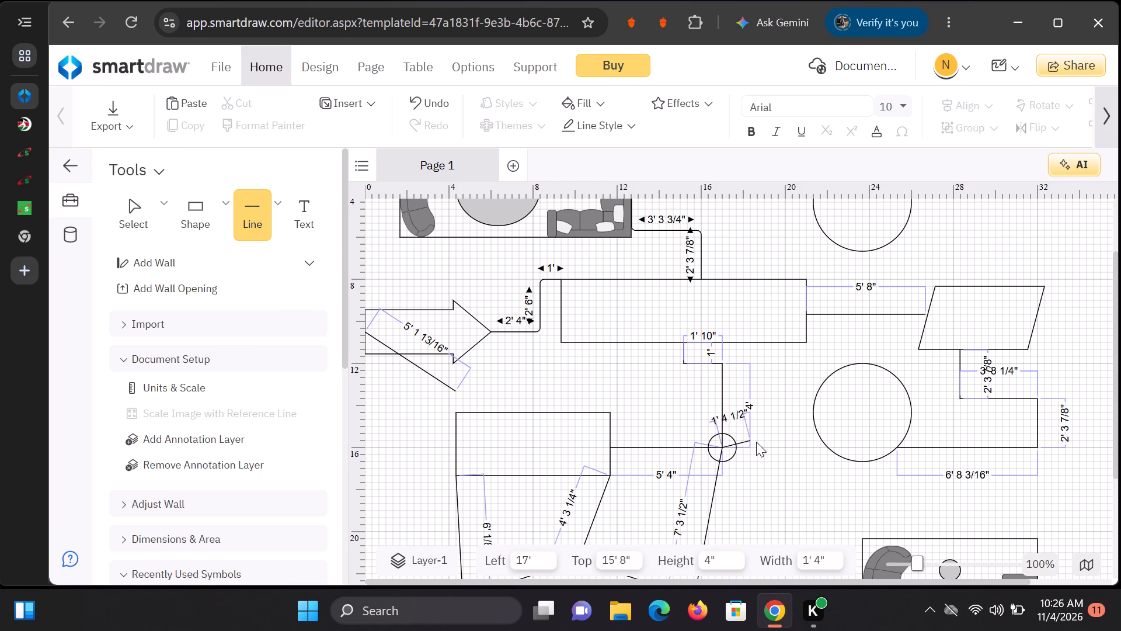
left_click_drag(756, 442, 829, 447)
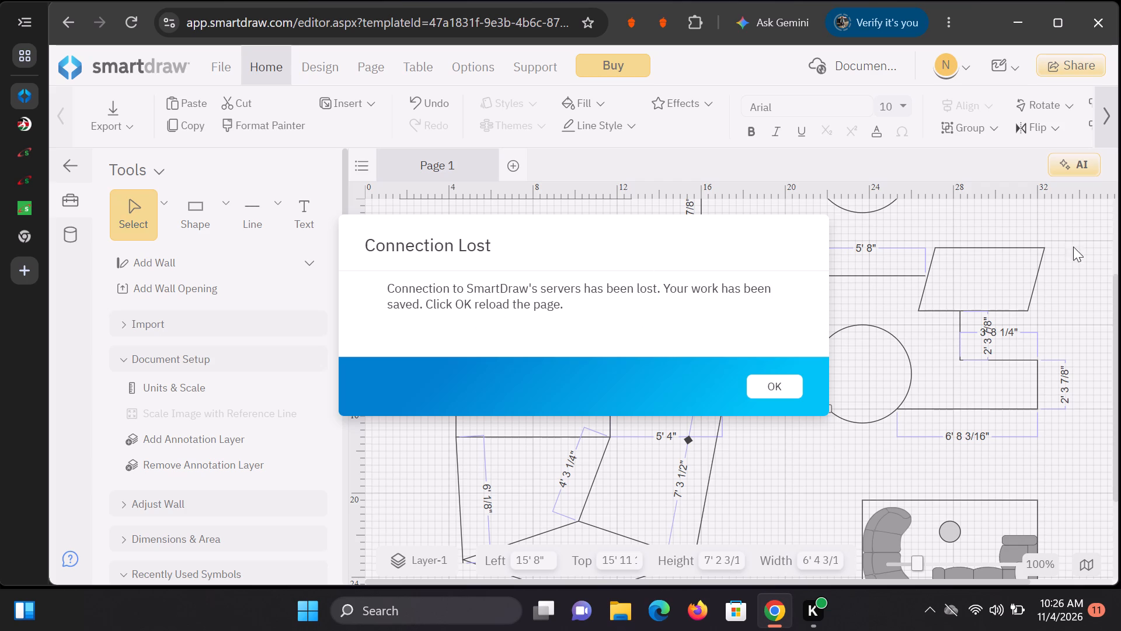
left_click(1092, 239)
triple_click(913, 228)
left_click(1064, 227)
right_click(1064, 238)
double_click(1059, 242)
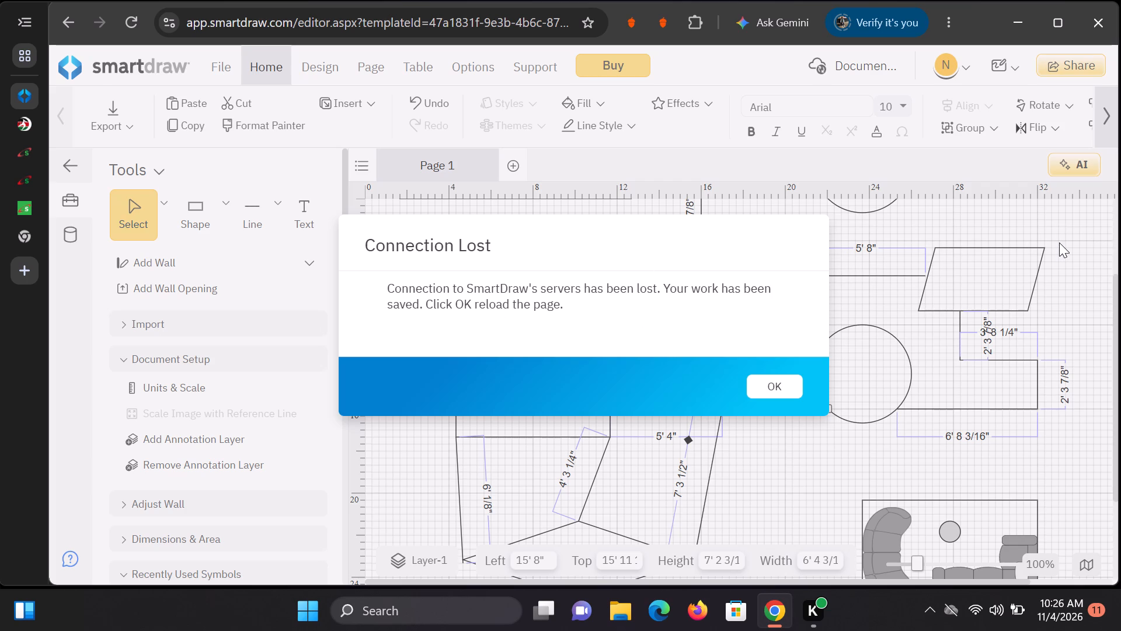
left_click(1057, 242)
Acknowledge the lost server connection and reload the document page.
left_click(765, 377)
left_click(785, 392)
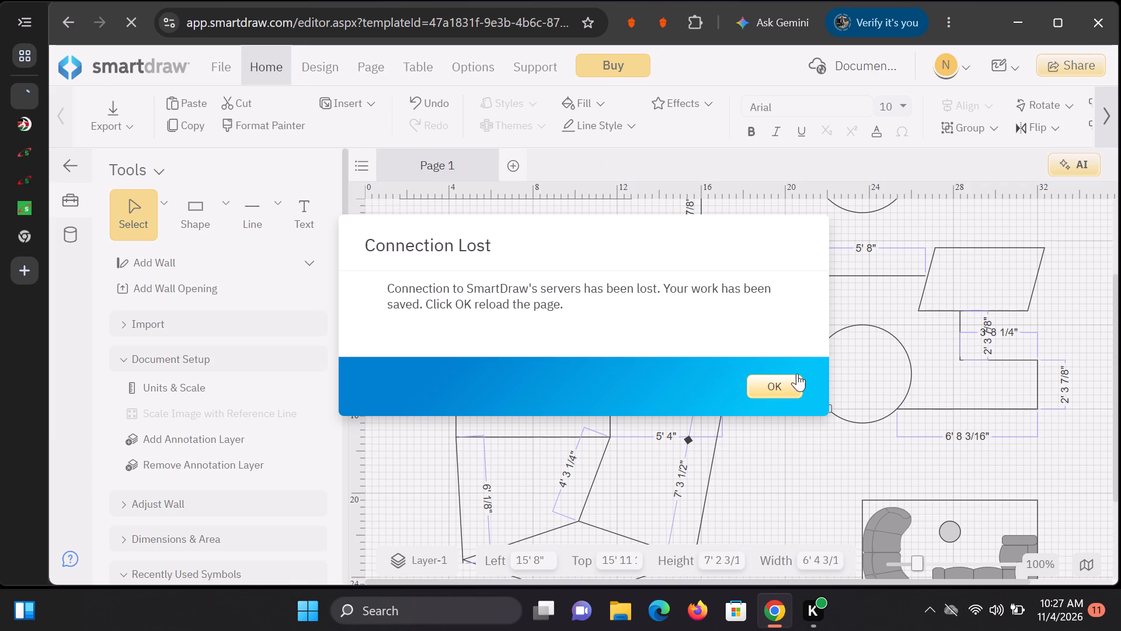
scroll(806, 364, "down", 2)
scroll(818, 424, "up", 2)
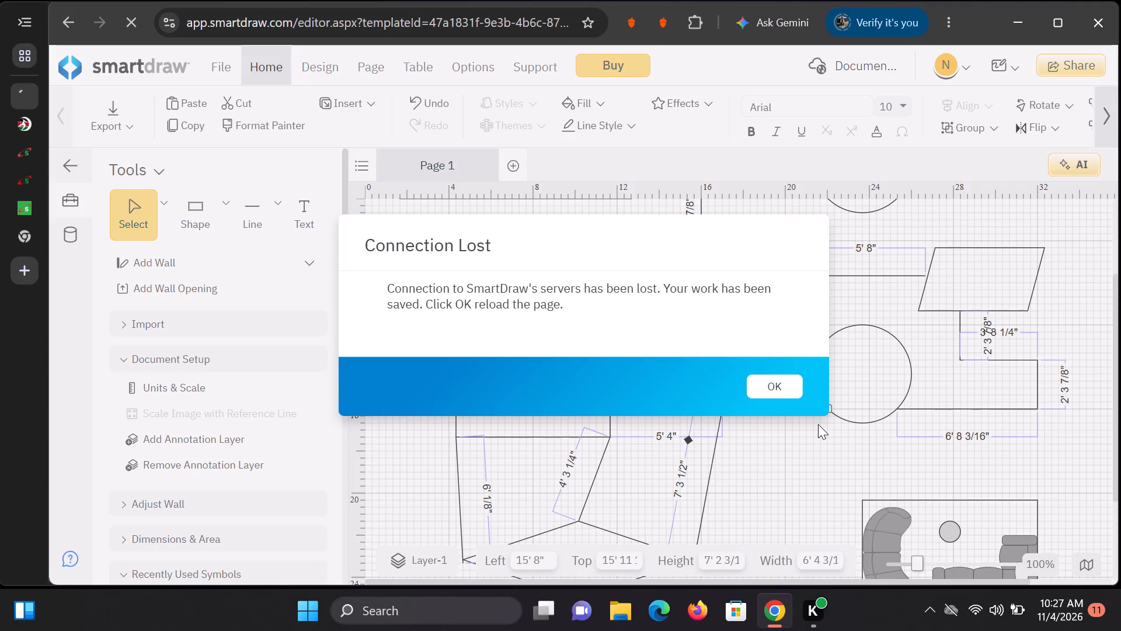
scroll(818, 424, "down", 2)
left_click(793, 389)
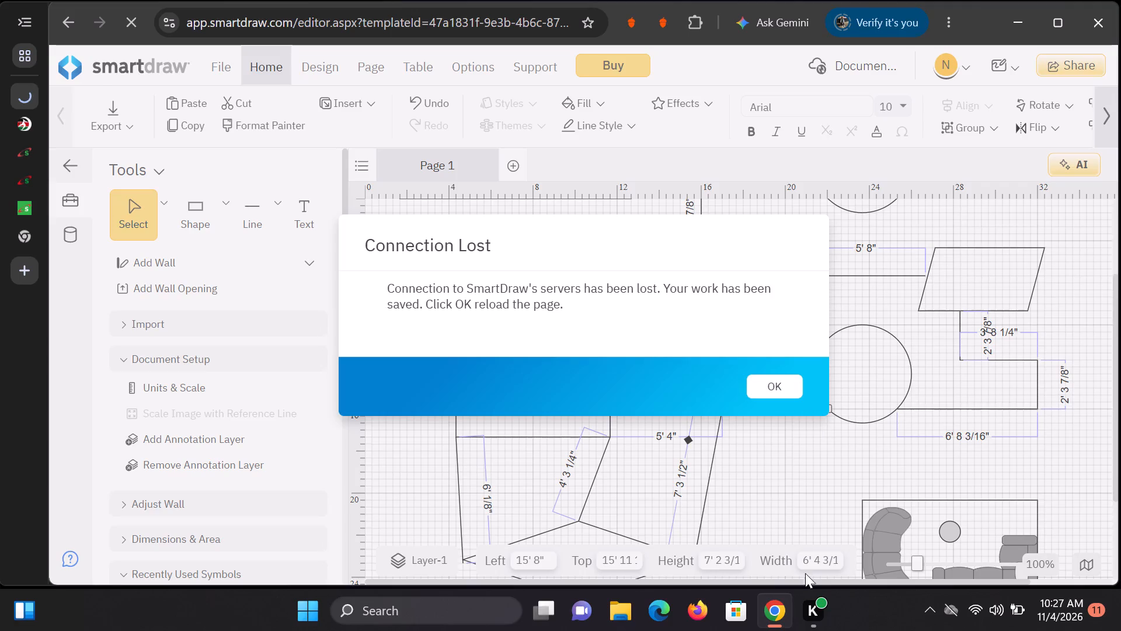
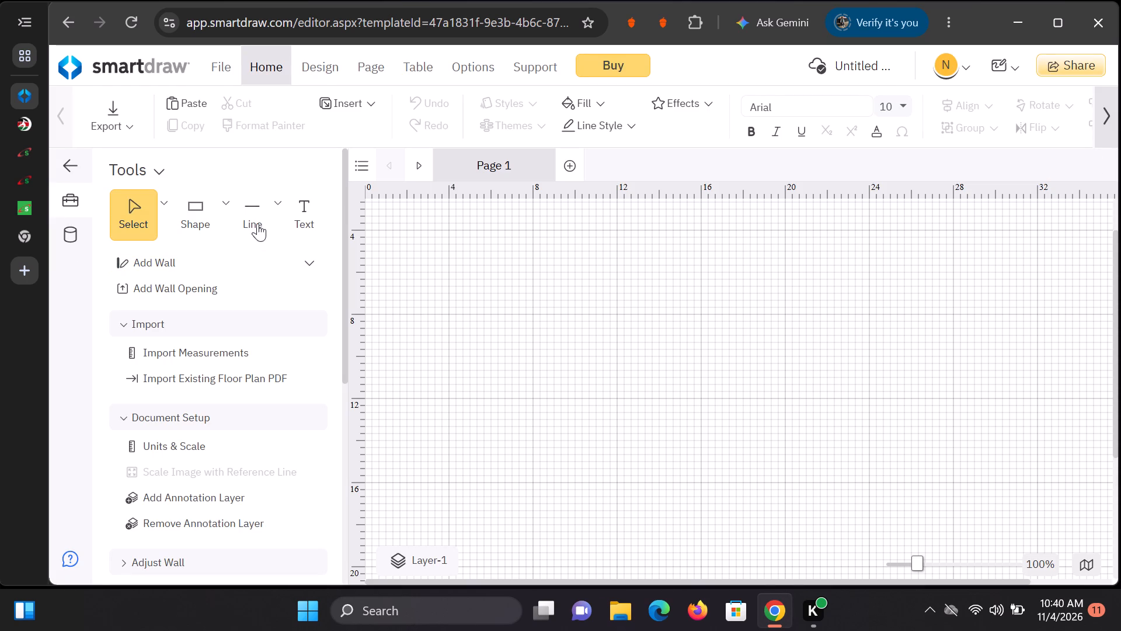
Add a rectangle 3' high near the top of the page and widen it to about 13'.
left_click(222, 220)
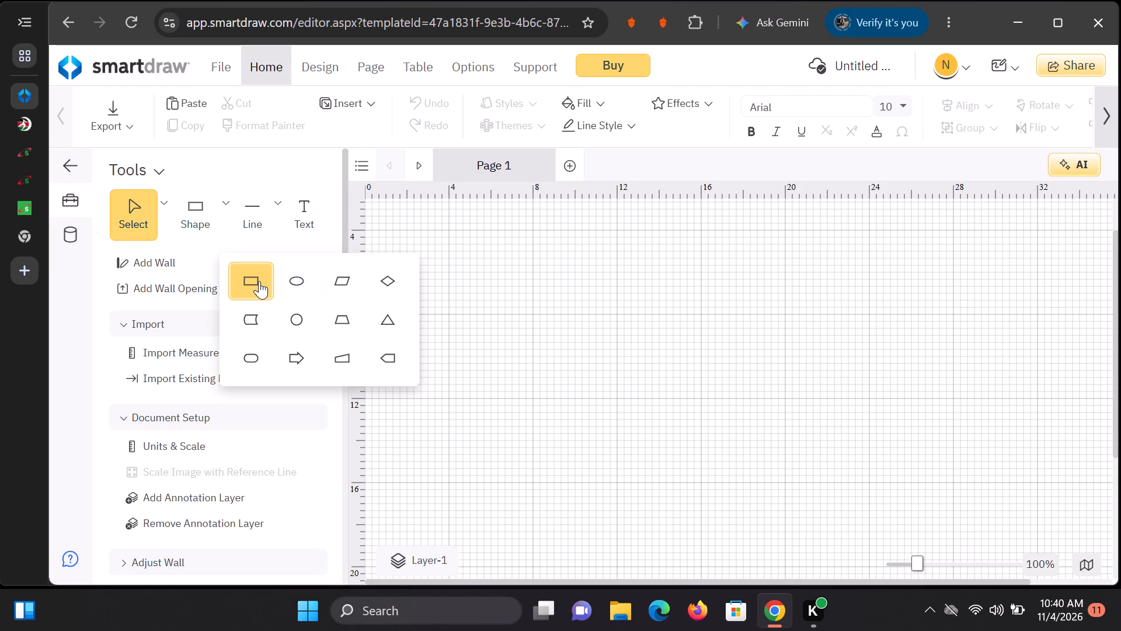
left_click(259, 281)
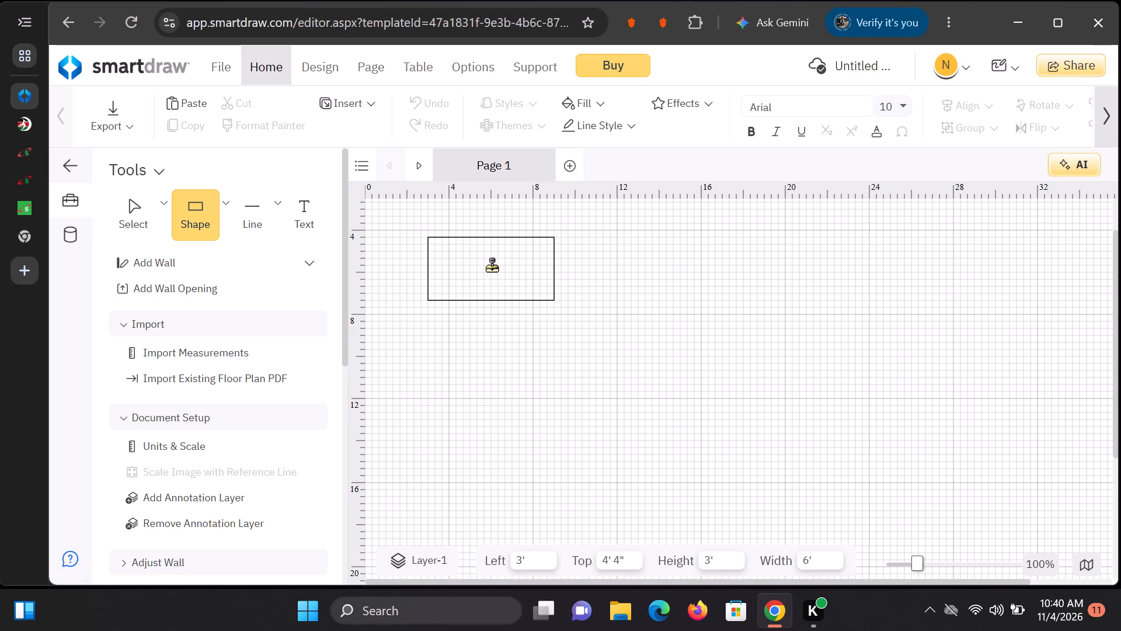
left_click(492, 266)
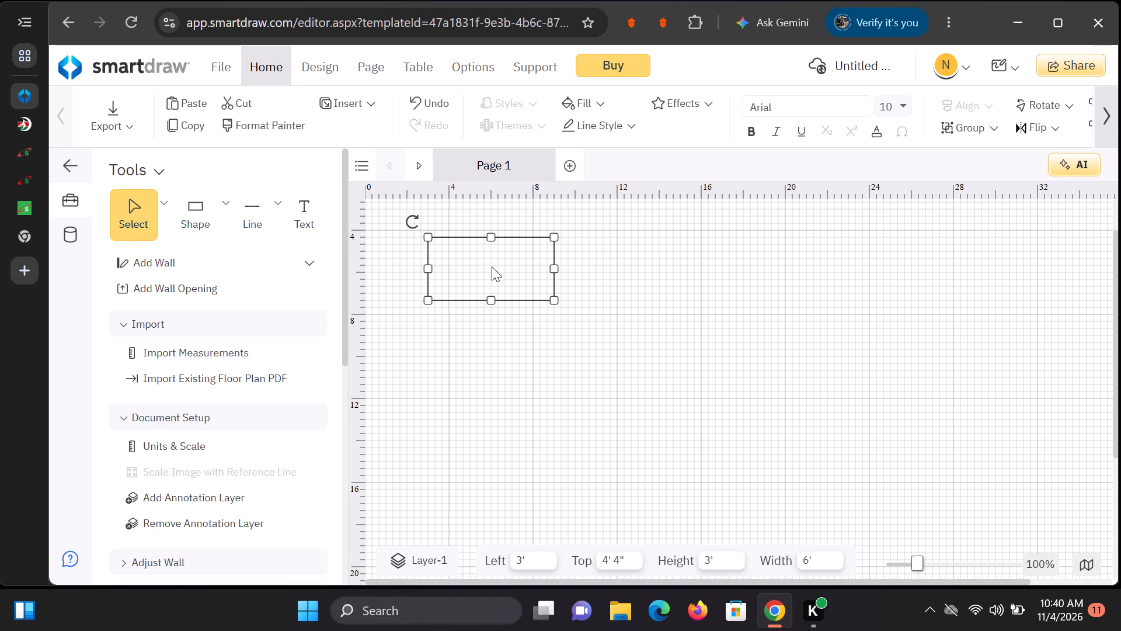
left_click_drag(550, 270, 600, 270)
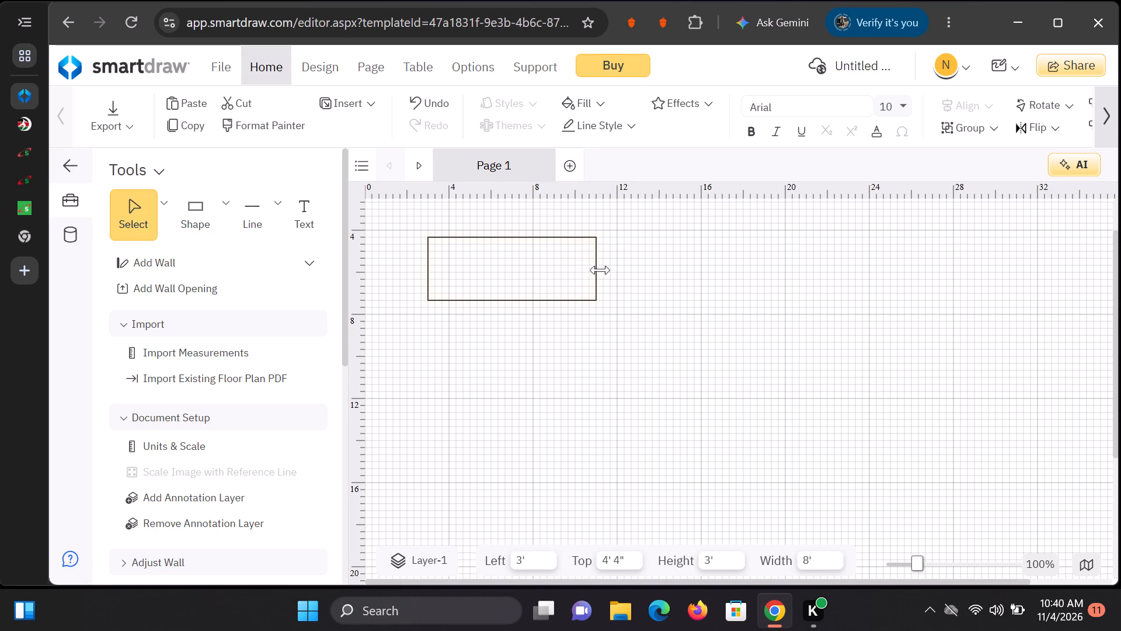
left_click_drag(600, 270, 702, 259)
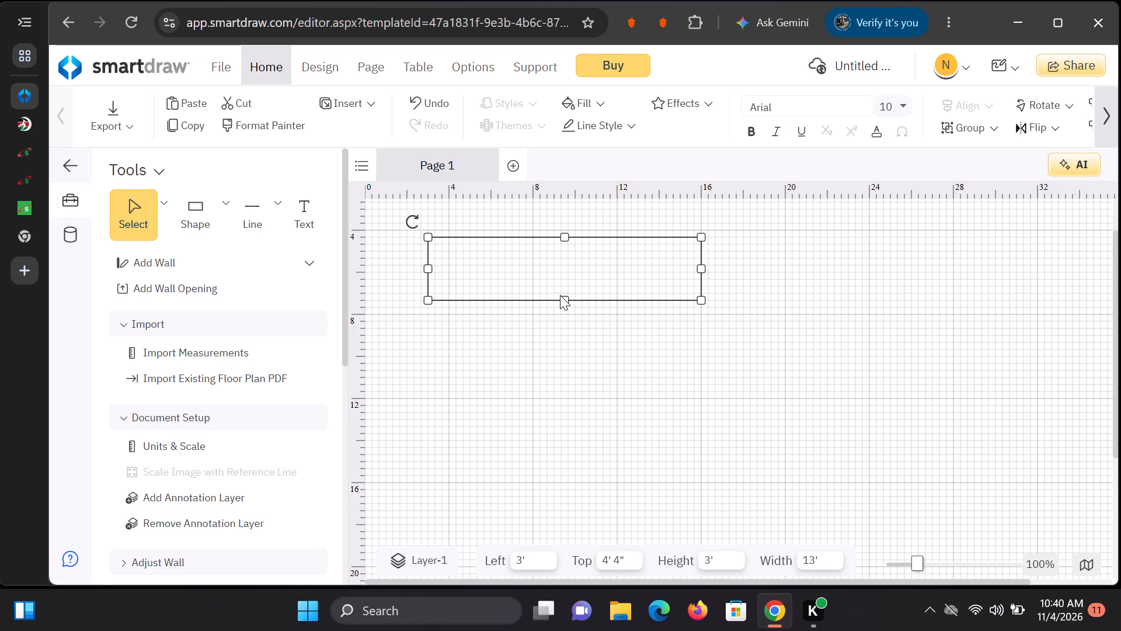
left_click(560, 295)
left_click(560, 275)
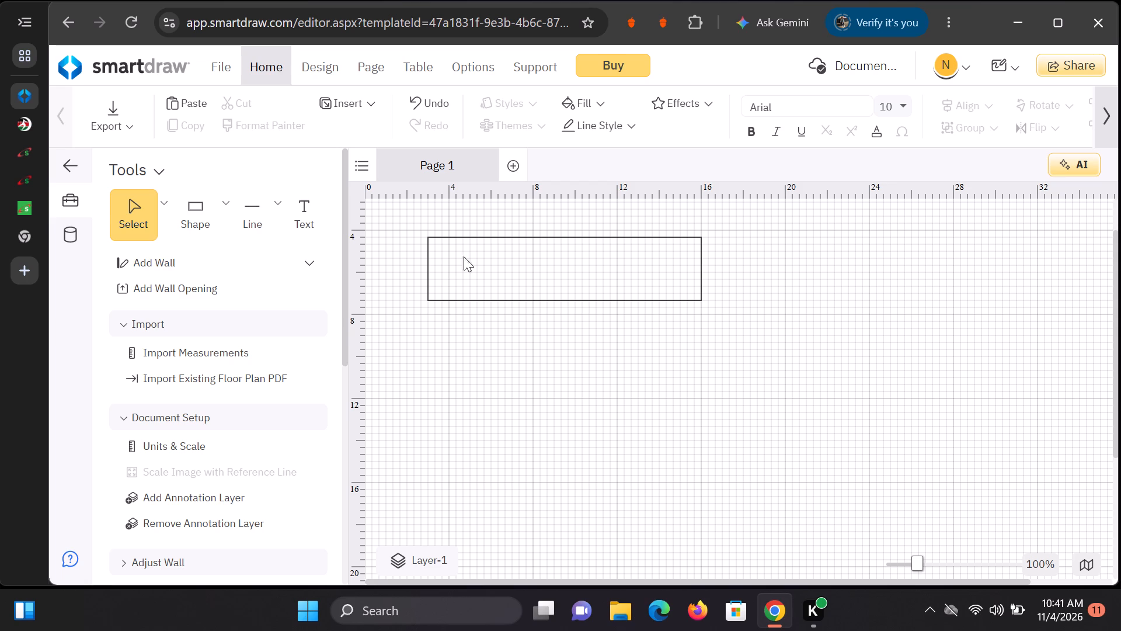
Draw a shape connector from the middle of the rectangle's right edge, about 2' 4" across and 4' 10" down.
left_click(274, 217)
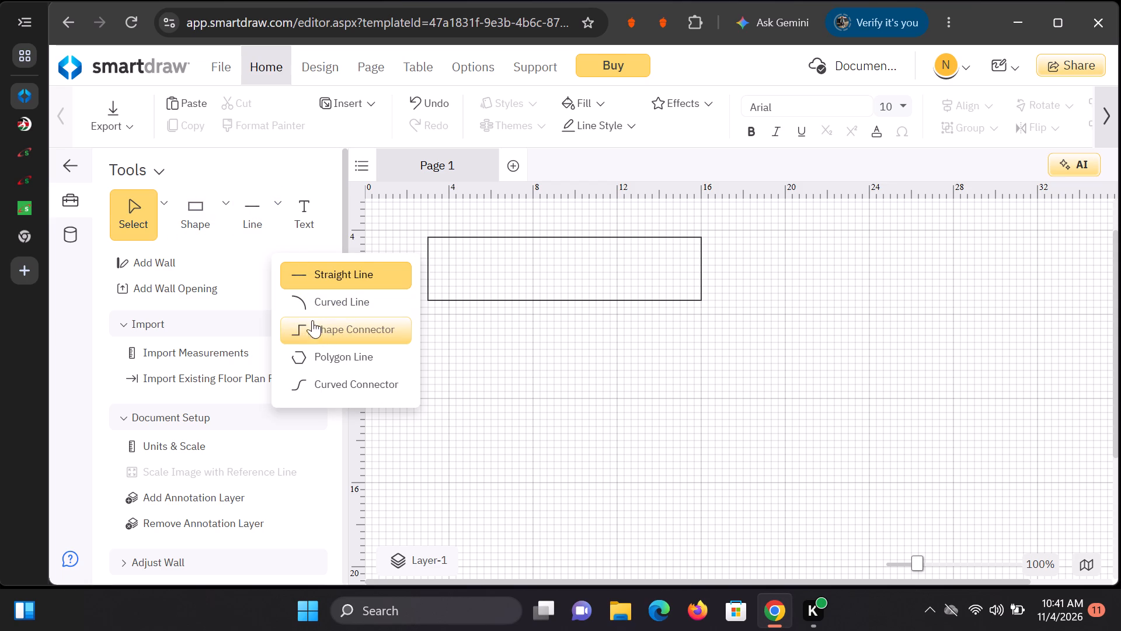
left_click(311, 327)
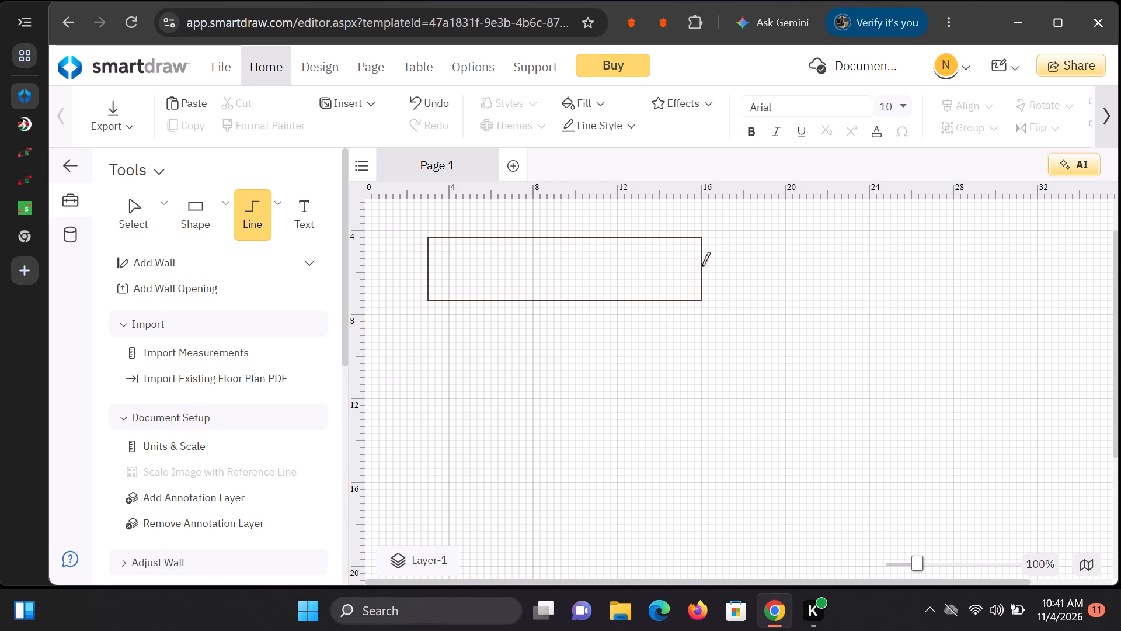
left_click_drag(700, 264, 784, 303)
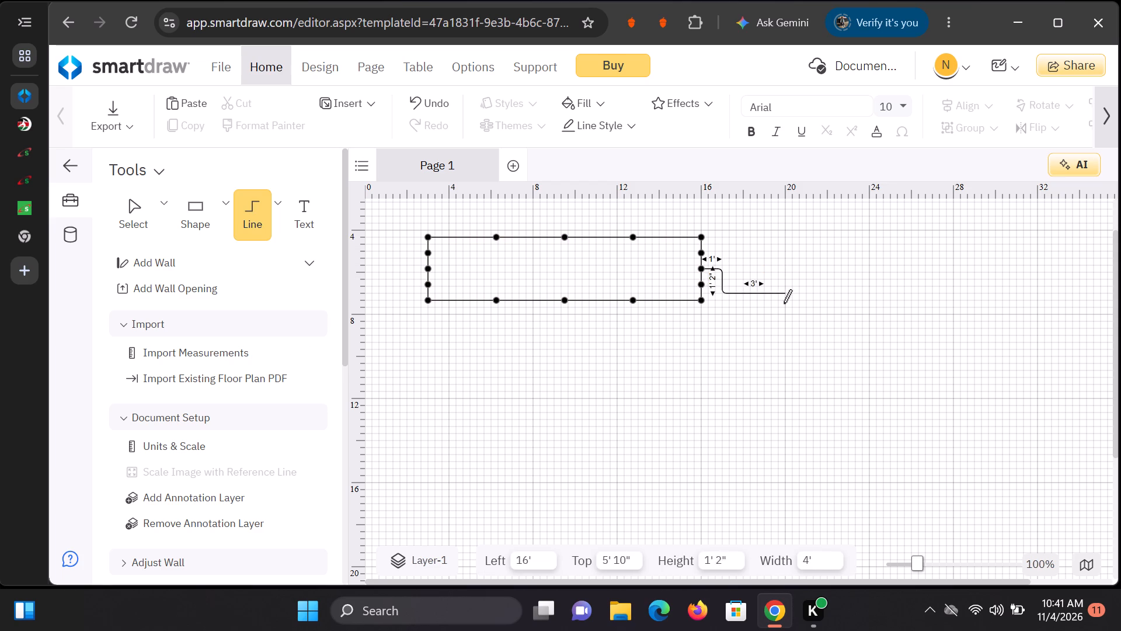
left_click_drag(784, 303, 753, 372)
left_click(797, 296)
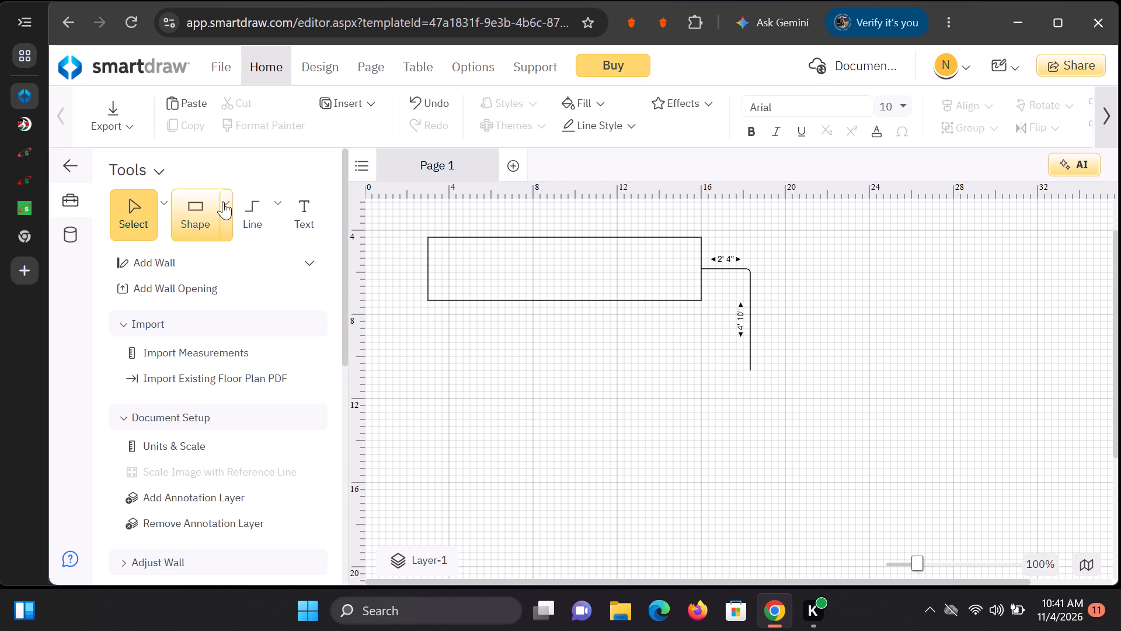
Place a second rectangle, 6' wide and 3' high, at the lower end of the shape connector.
left_click(223, 202)
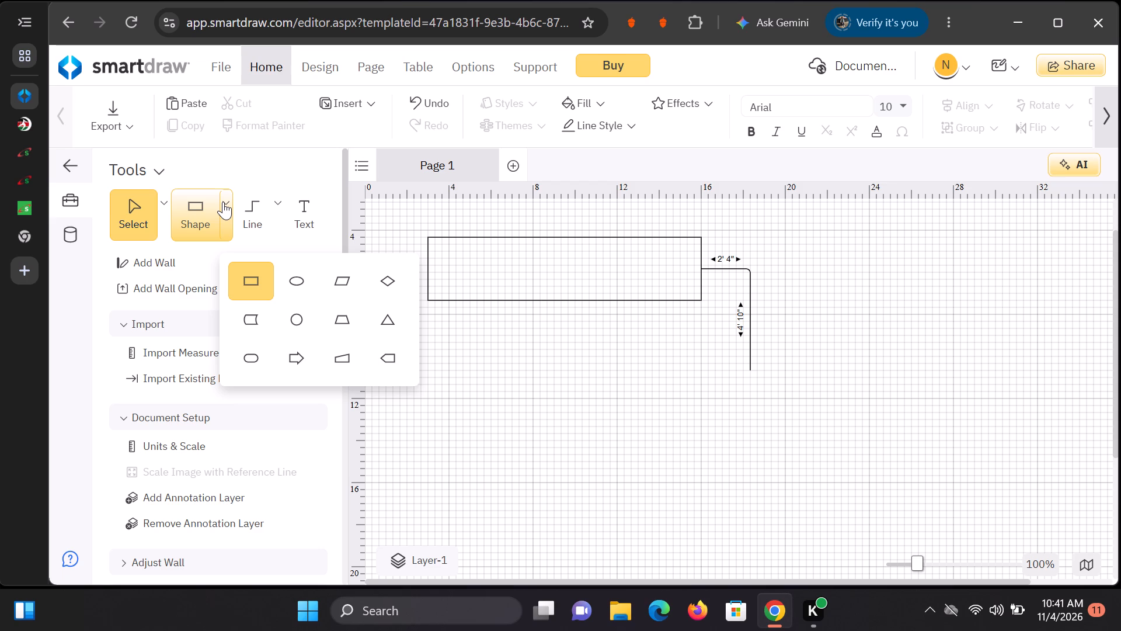
left_click(246, 280)
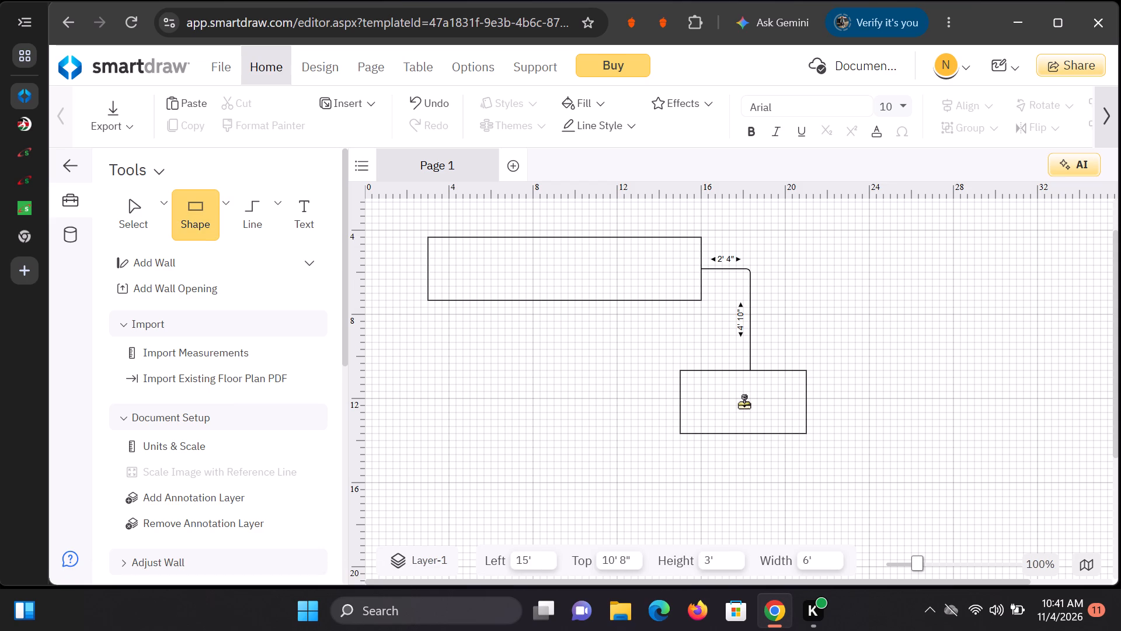
left_click(748, 404)
left_click(825, 286)
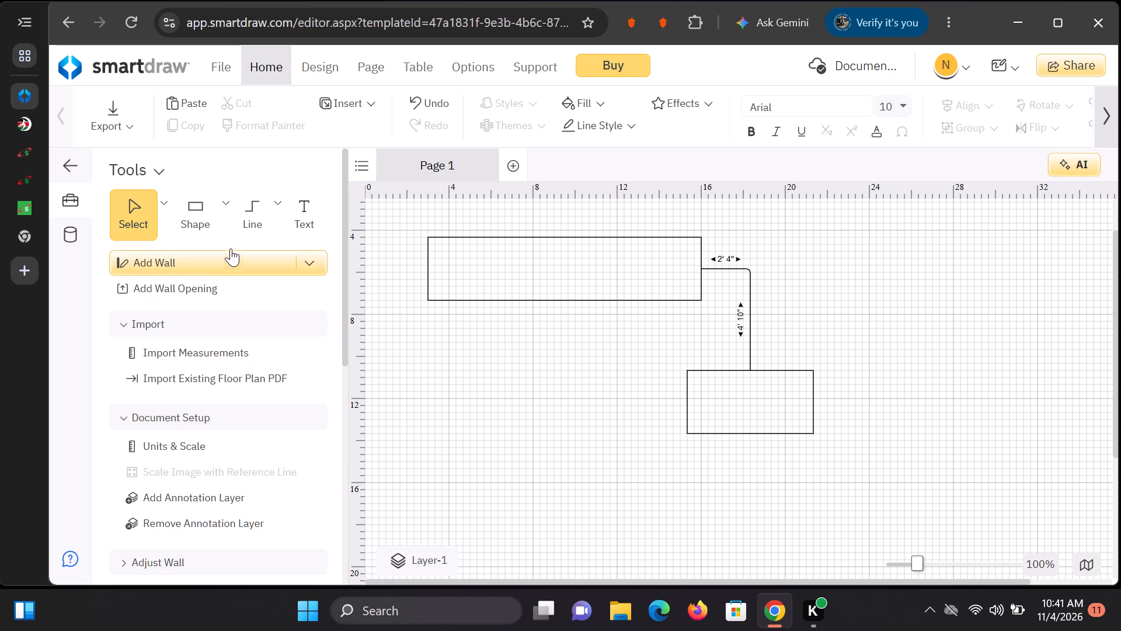
Add a block arrow 6' wide and 3' high beside the lower rectangle and move it to about 6' 8" left, 11' 4" top.
scroll(857, 350, "down", 1)
scroll(863, 355, "up", 1)
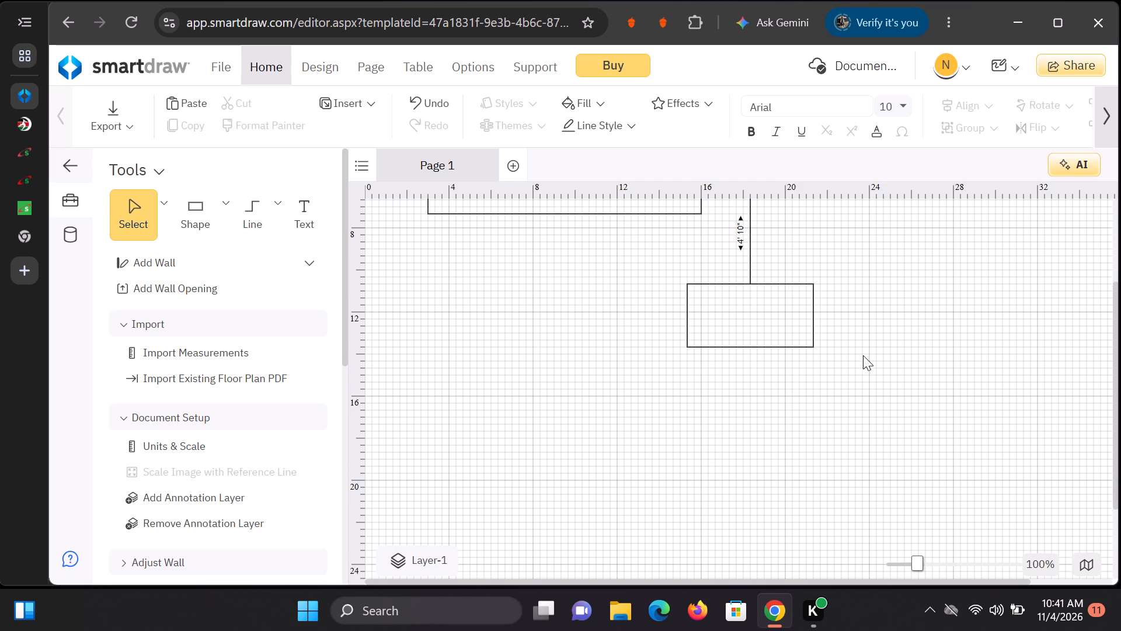
left_click(280, 212)
left_click(227, 214)
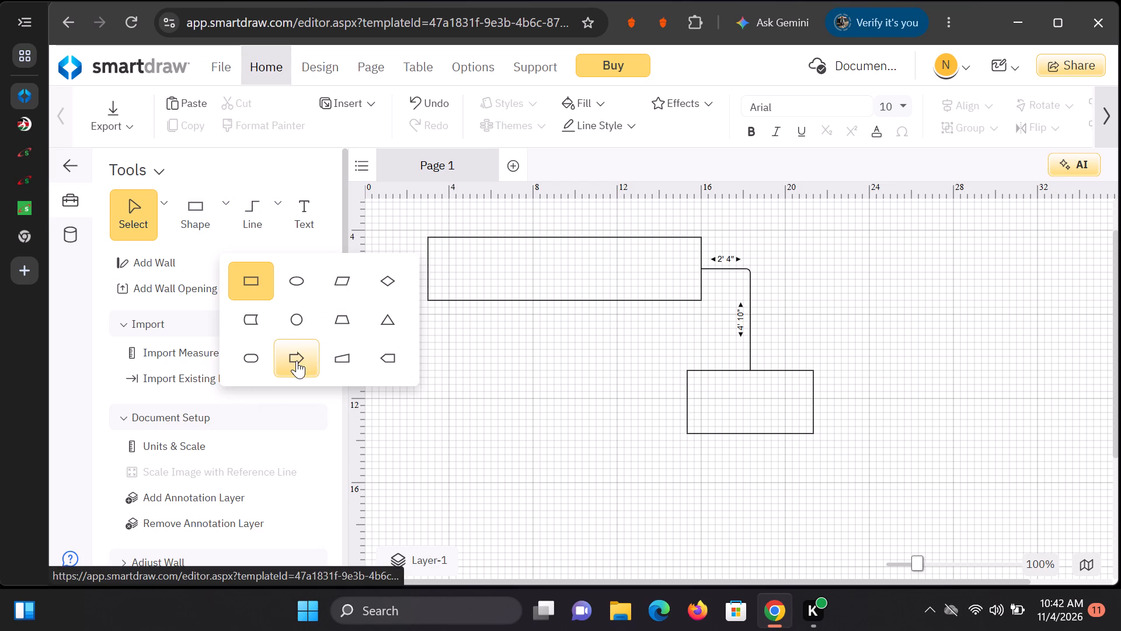
left_click(297, 360)
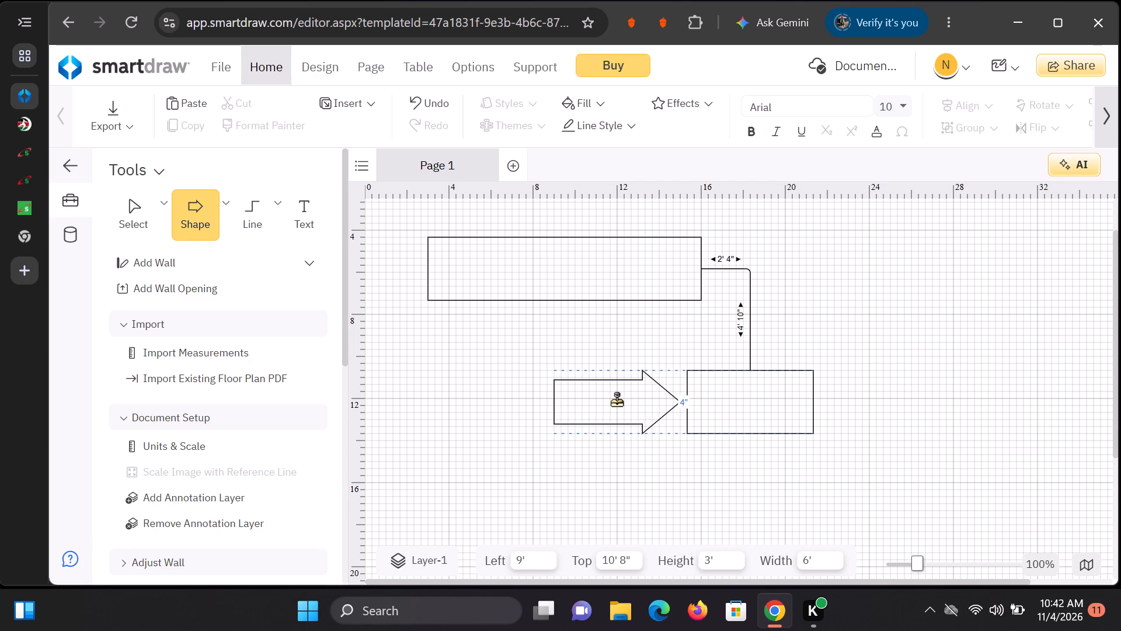
left_click(617, 401)
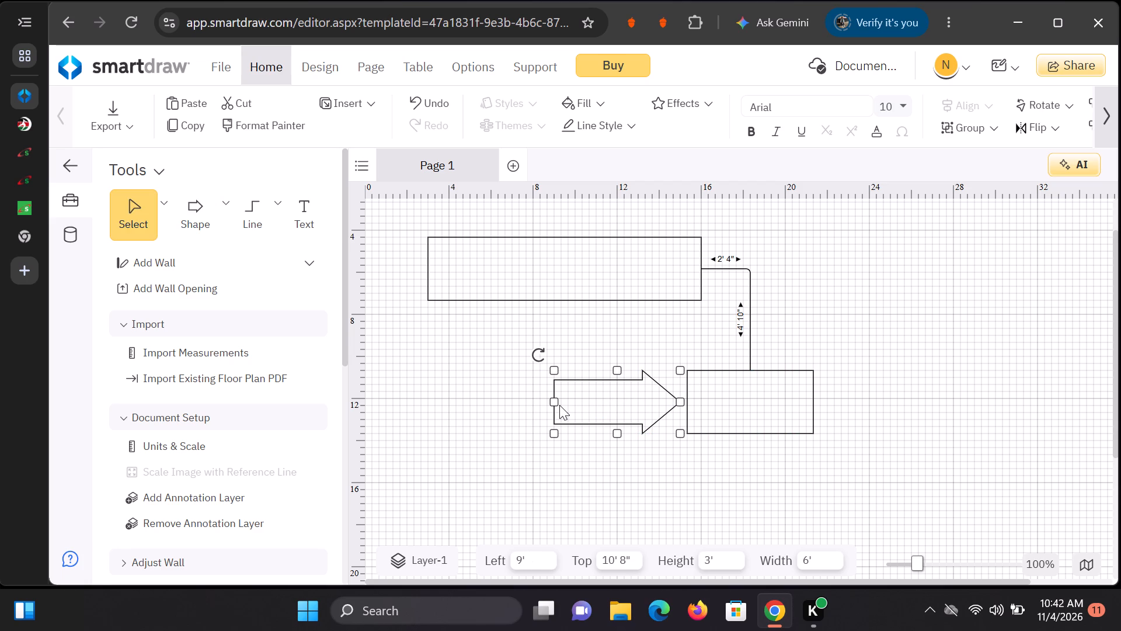
left_click_drag(597, 394, 542, 401)
left_click_drag(617, 378, 571, 388)
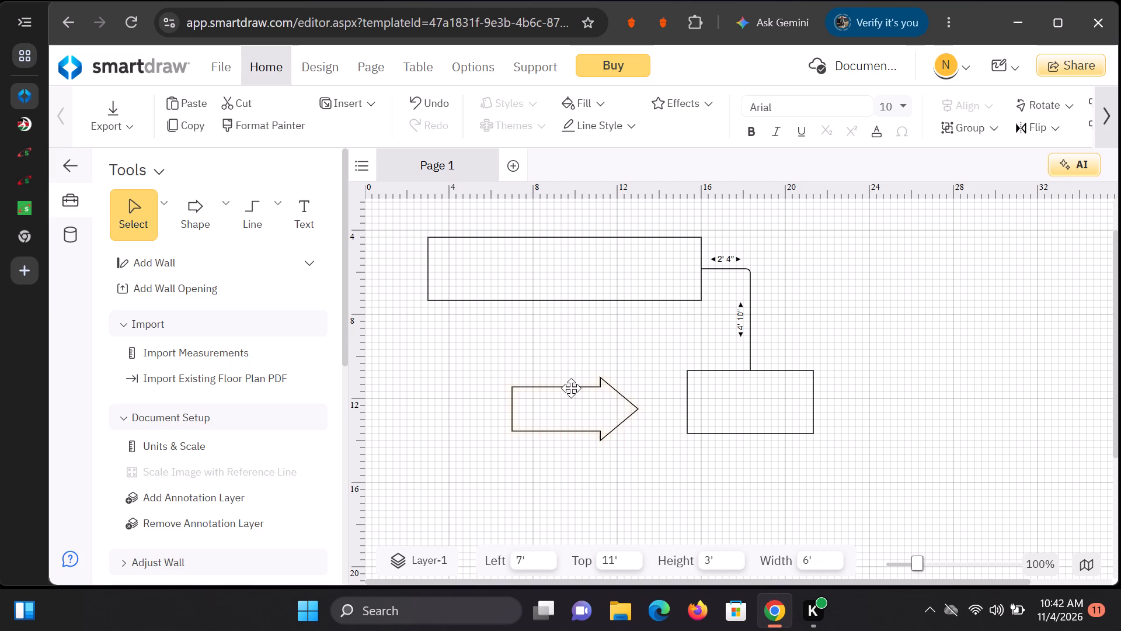
left_click_drag(571, 388, 569, 389)
left_click_drag(528, 370, 522, 366)
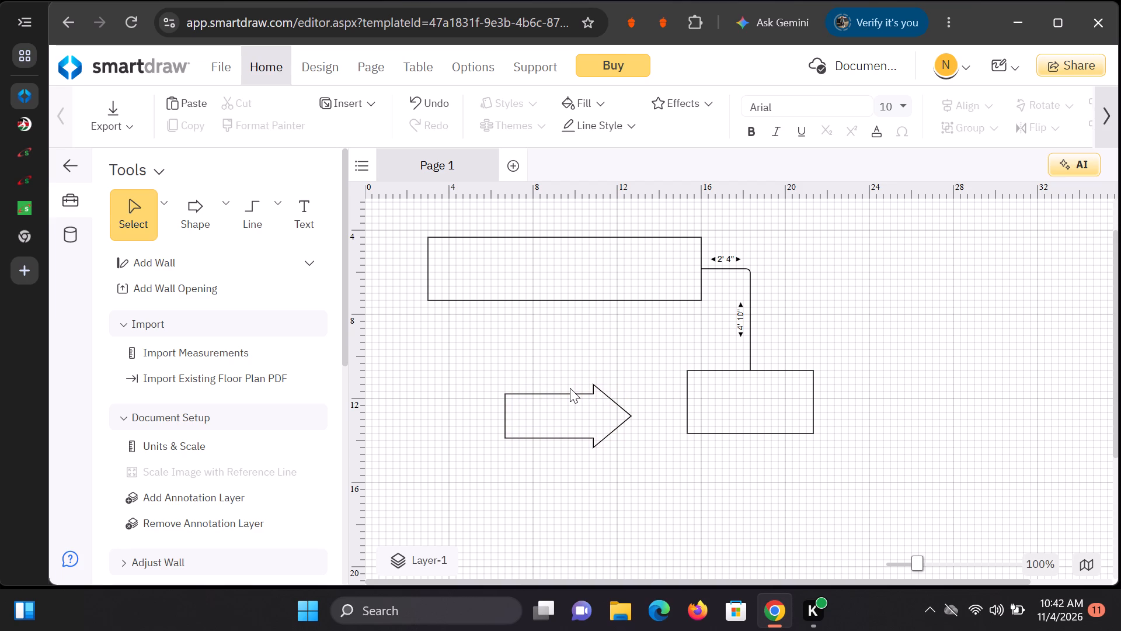
left_click(525, 369)
left_click(516, 390)
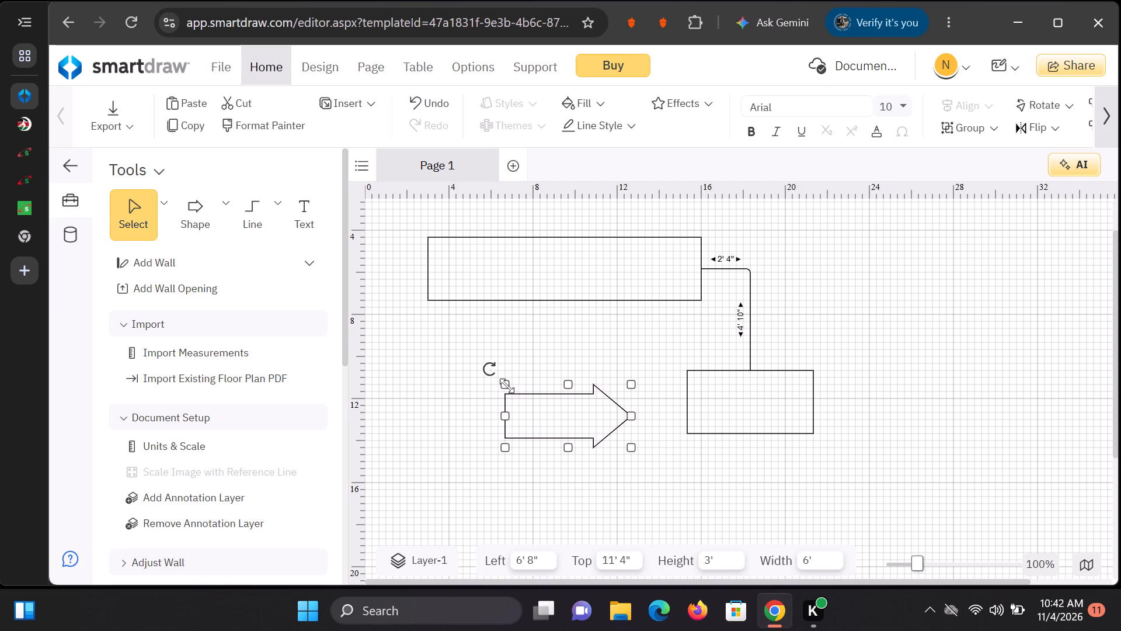
Rotate the block arrow to point straight up and shorten it to about 4' 6".
left_click_drag(494, 370, 545, 448)
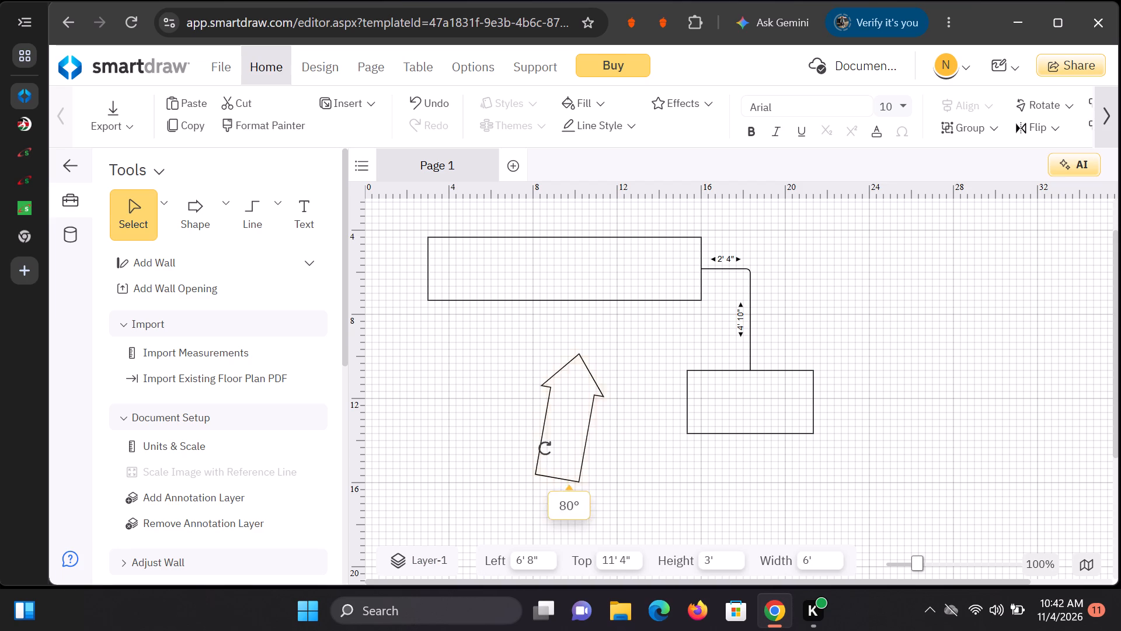
left_click_drag(545, 448, 548, 445)
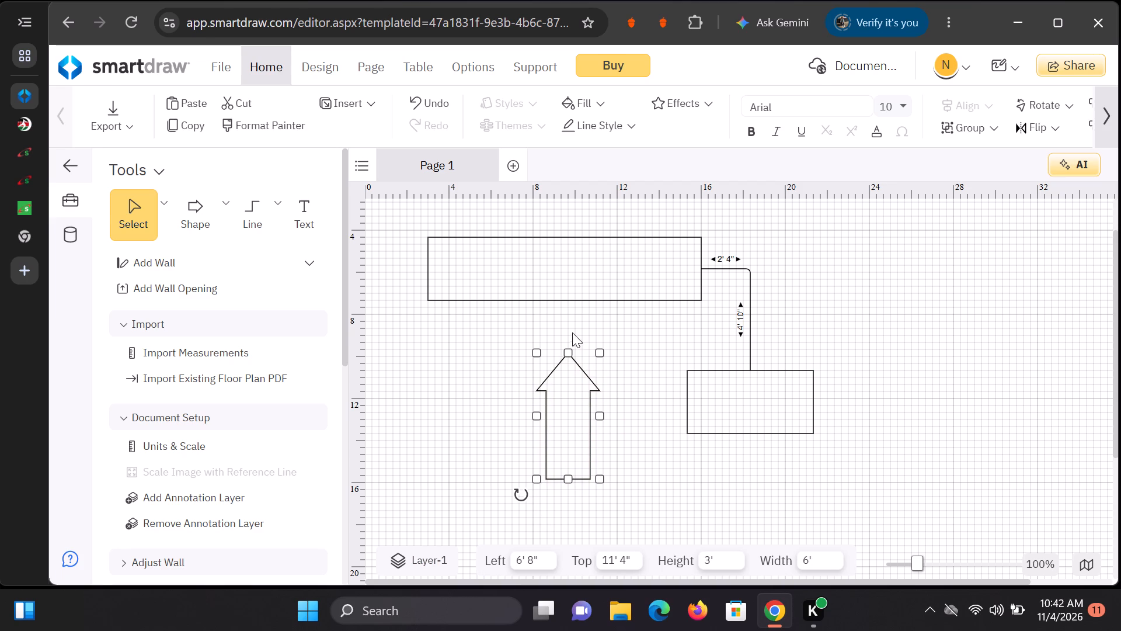
left_click_drag(564, 350, 563, 386)
left_click(624, 358)
Move the upward arrow to about 4' 3 1/4" left and 10' 10" top, below the wide rectangle.
left_click_drag(560, 446, 547, 413)
left_click_drag(565, 413, 575, 397)
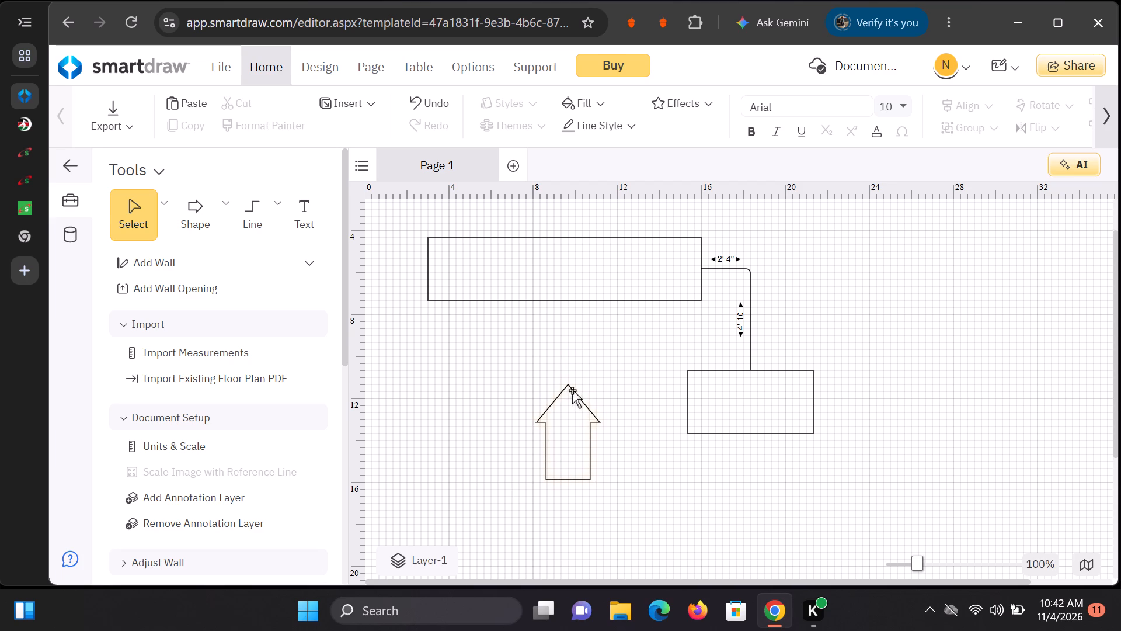
left_click_drag(572, 390, 509, 356)
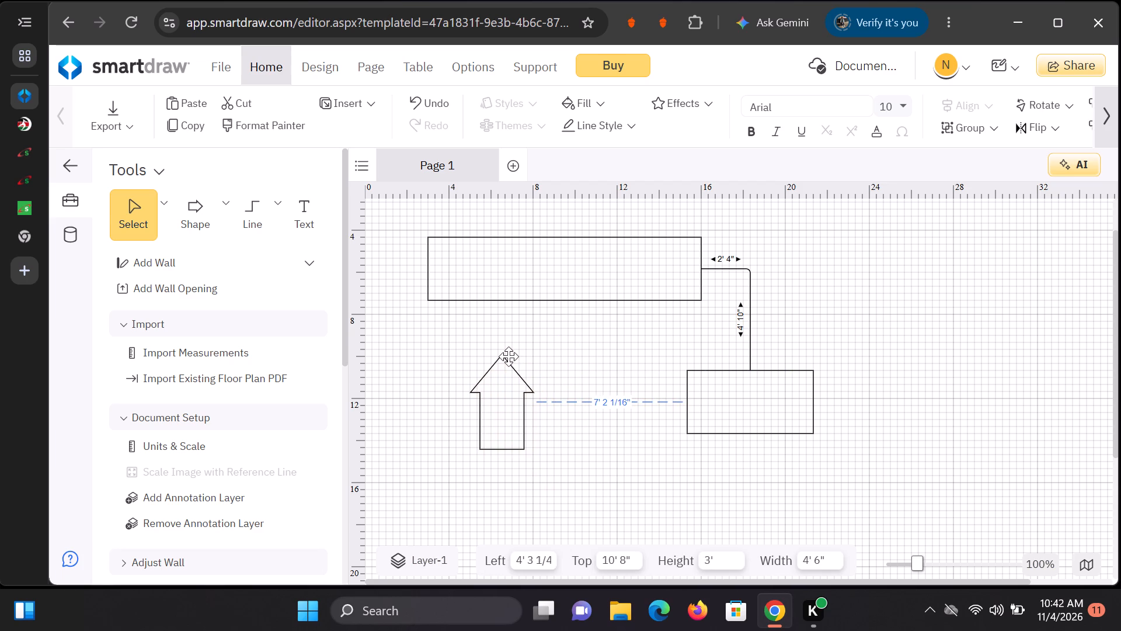
left_click_drag(509, 356, 510, 370)
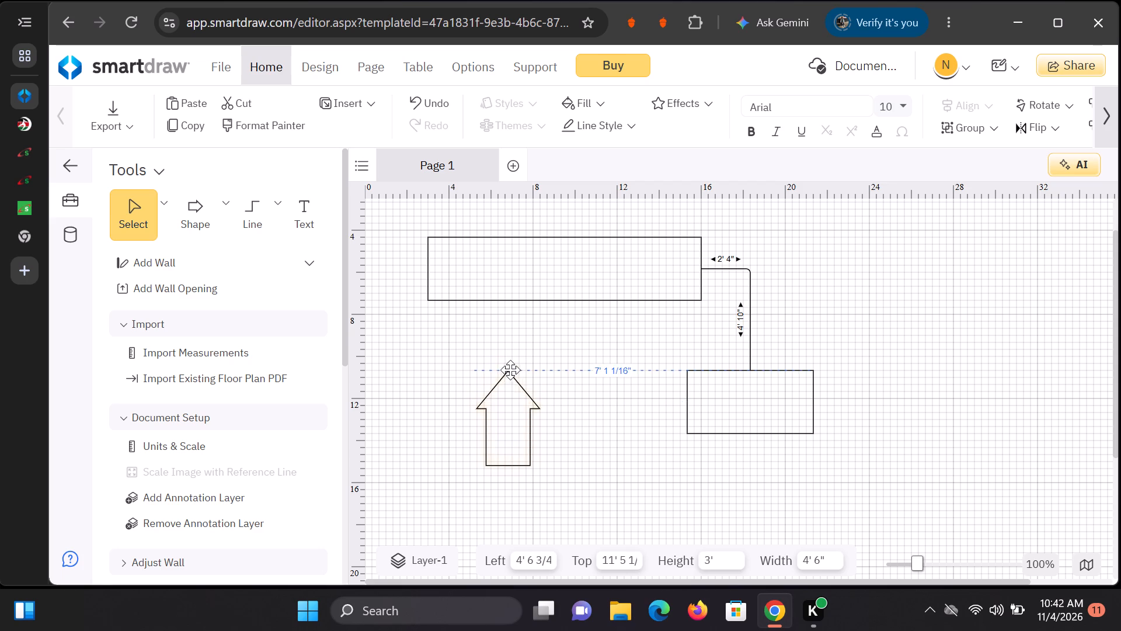
left_click_drag(510, 370, 509, 365)
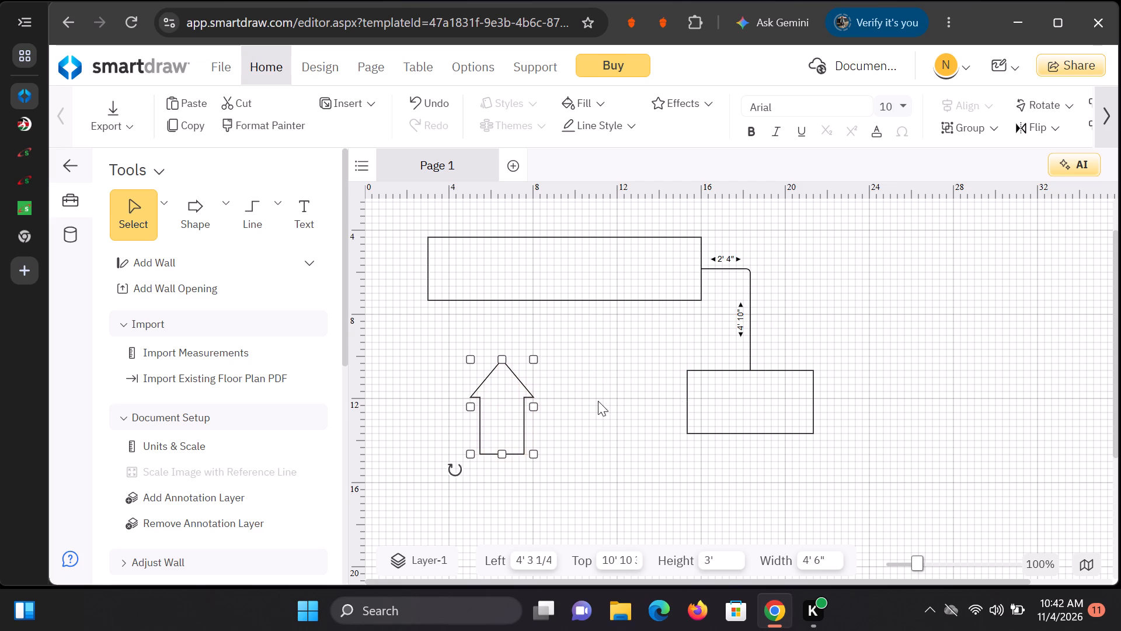
left_click(601, 400)
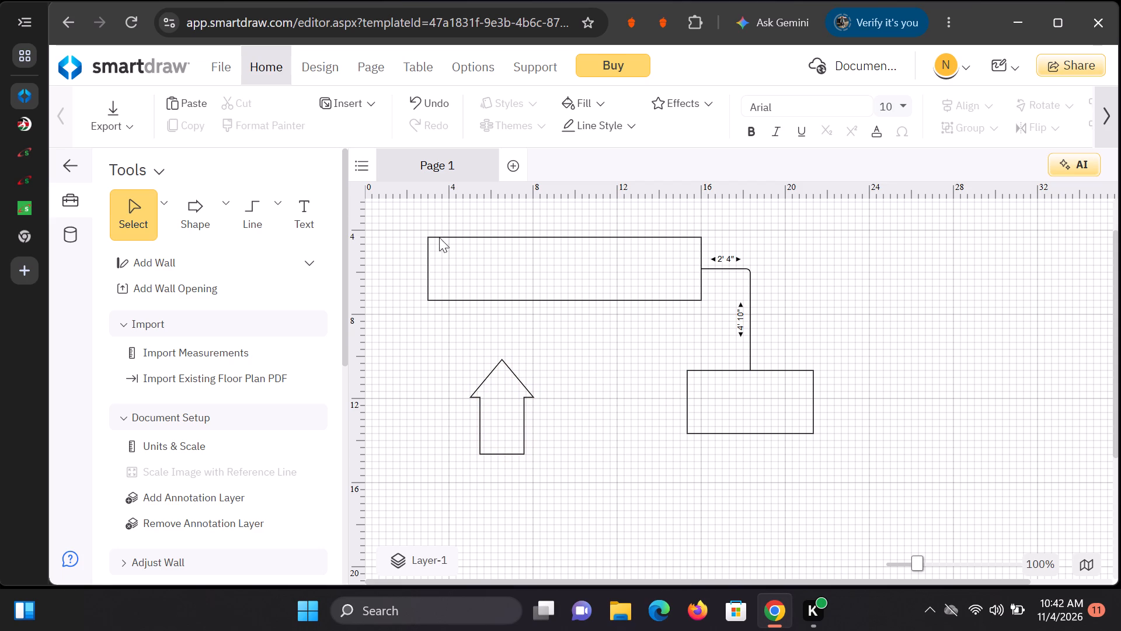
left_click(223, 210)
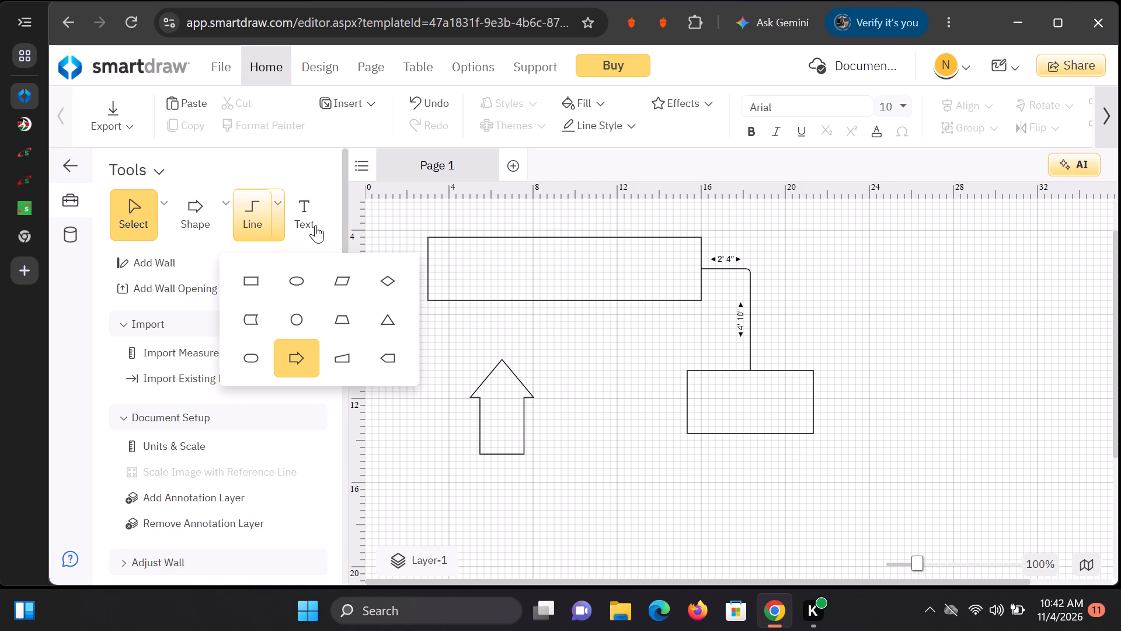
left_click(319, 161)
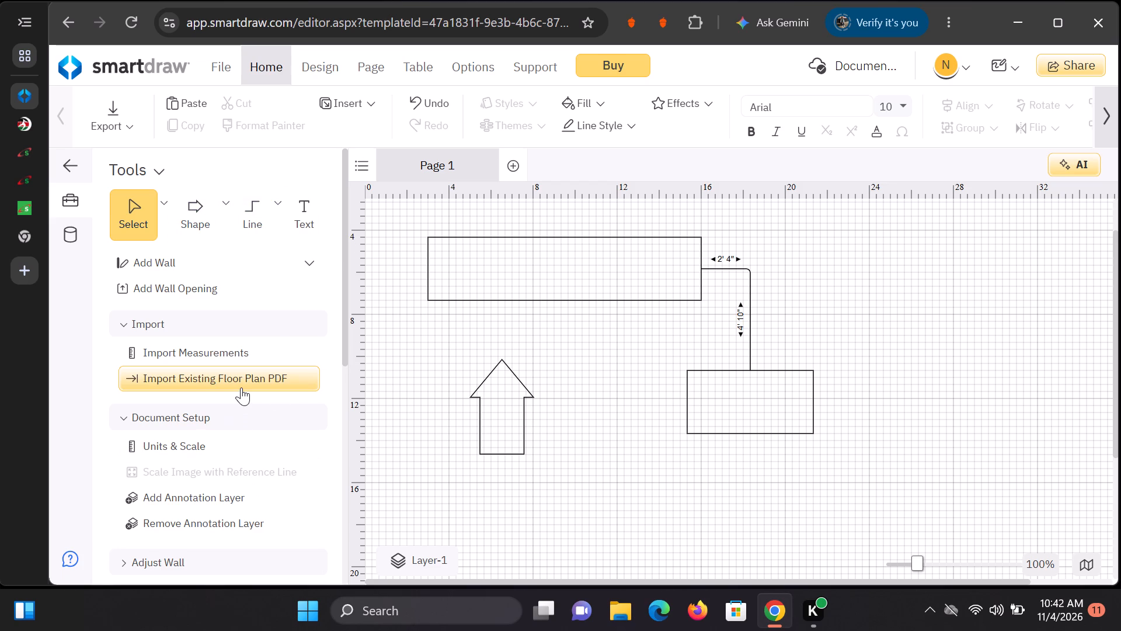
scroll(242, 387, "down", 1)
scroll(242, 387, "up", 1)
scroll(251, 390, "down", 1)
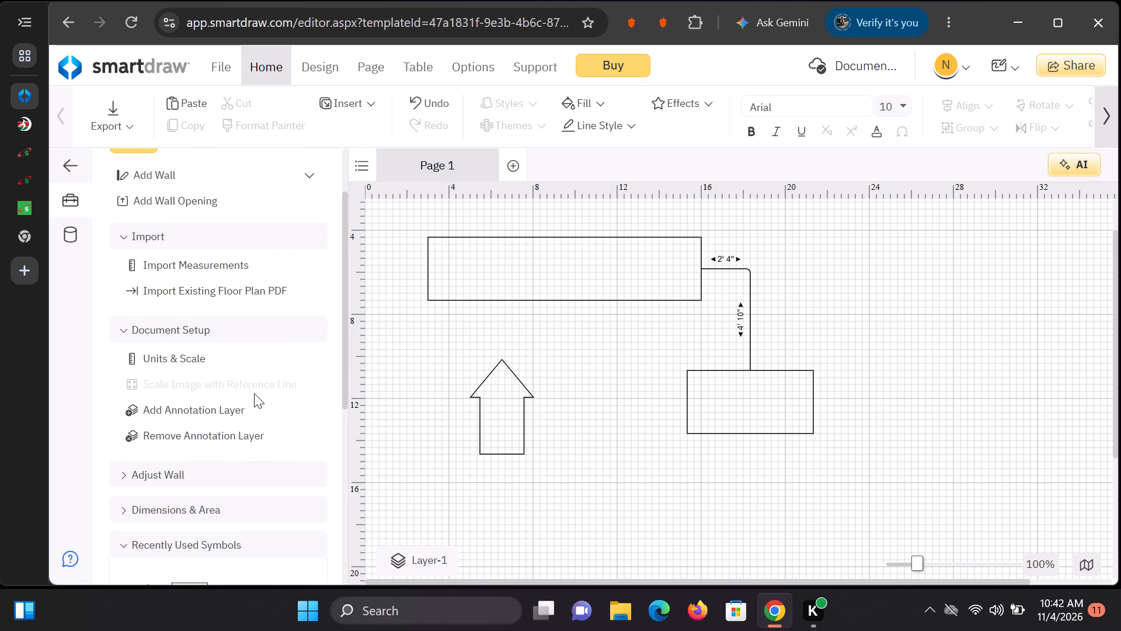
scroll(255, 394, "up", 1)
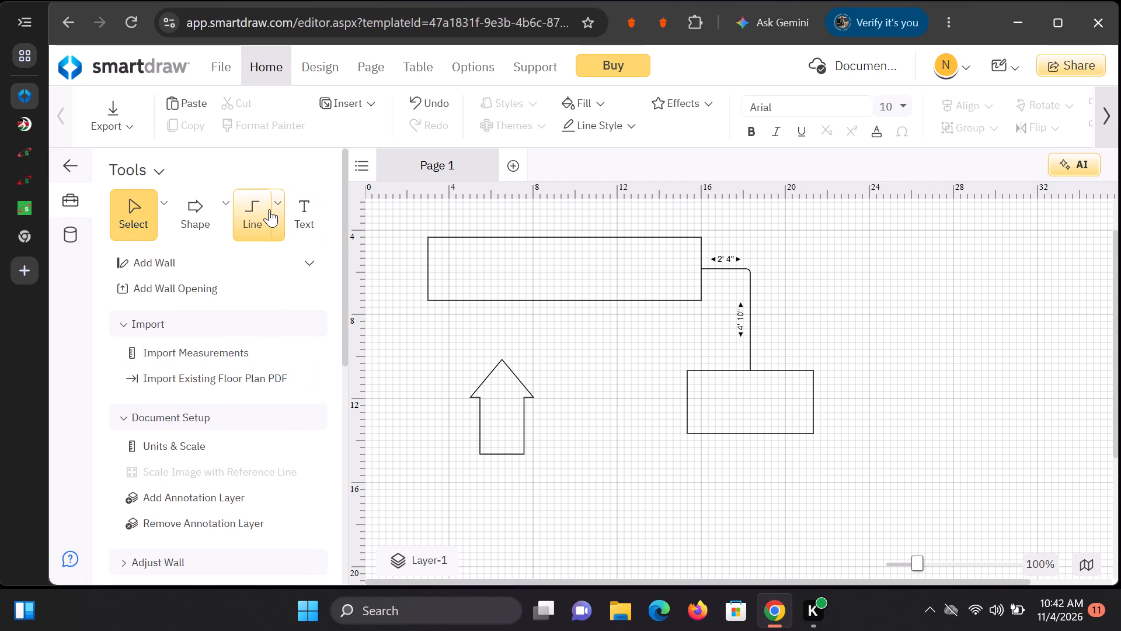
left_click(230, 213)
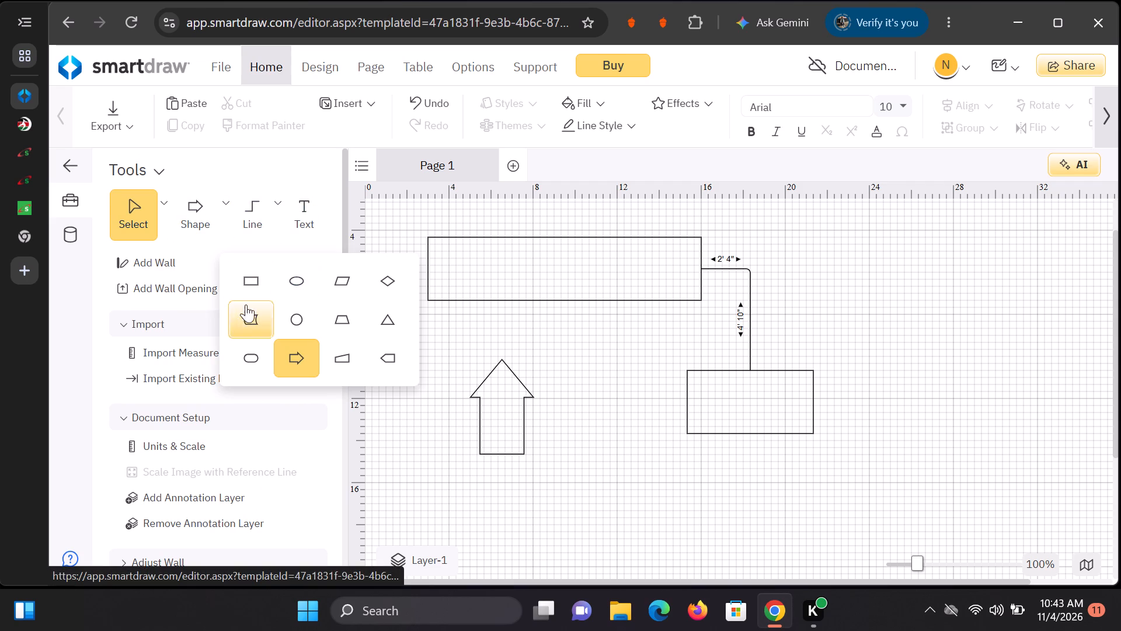
Draw a straight line about 7' 4" long from the upward arrowhead's right corner to the lower rectangle's left edge.
left_click(276, 212)
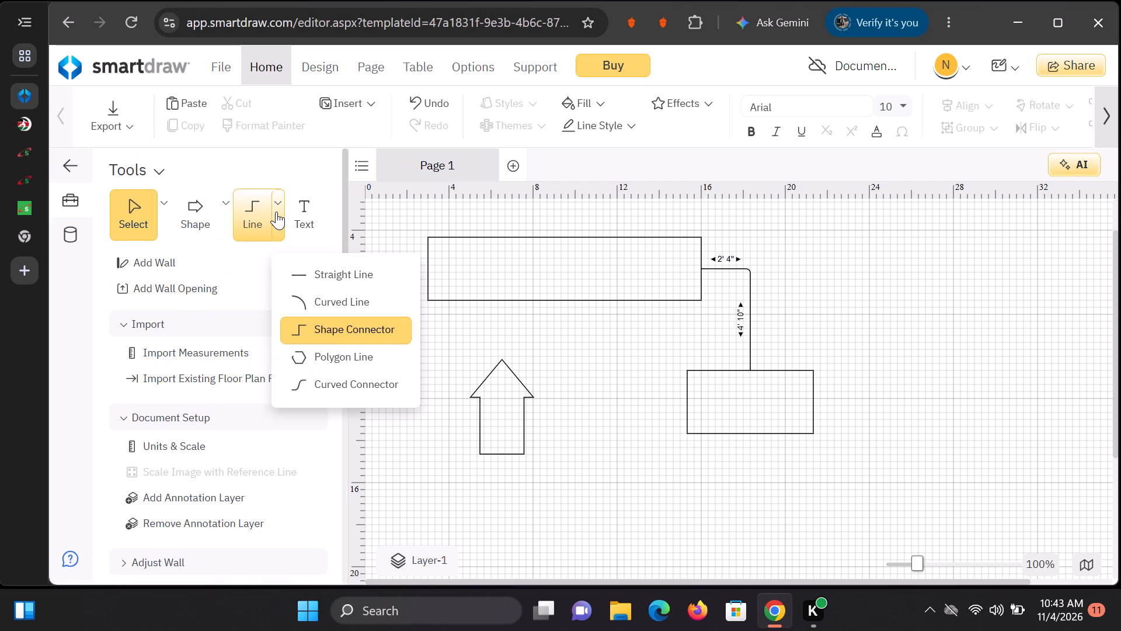
left_click(340, 280)
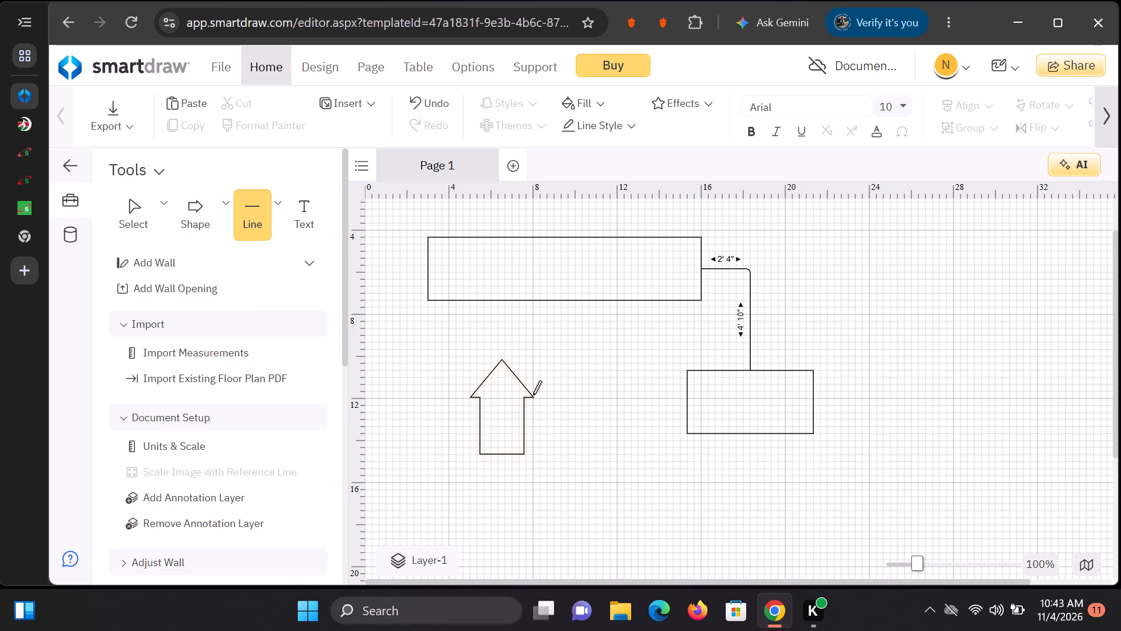
left_click_drag(532, 398, 569, 400)
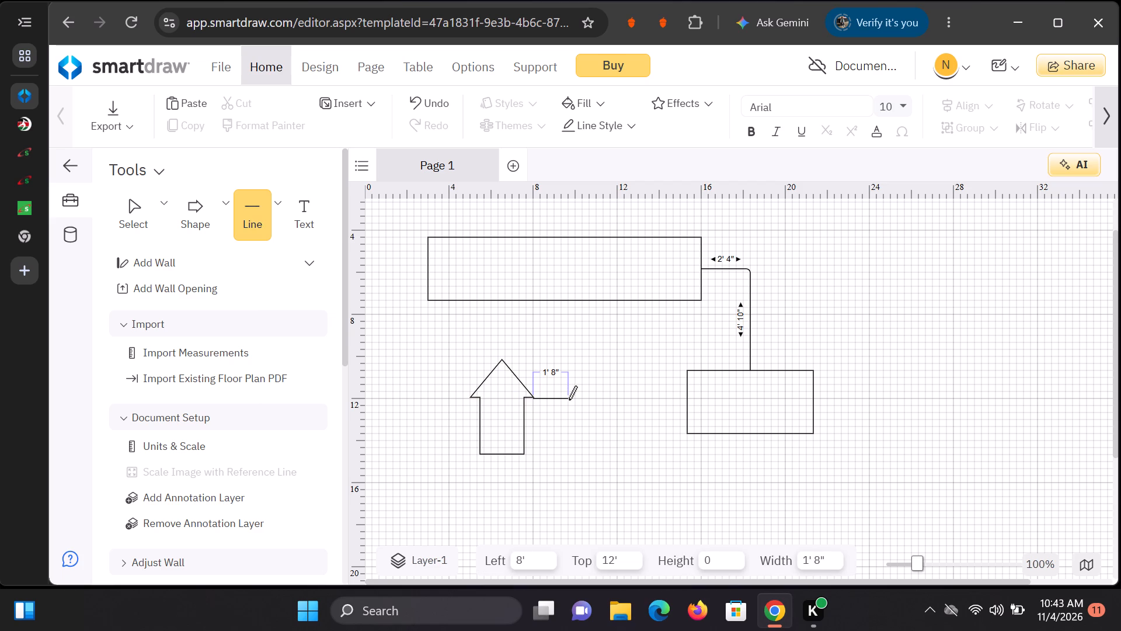
left_click_drag(569, 400, 662, 399)
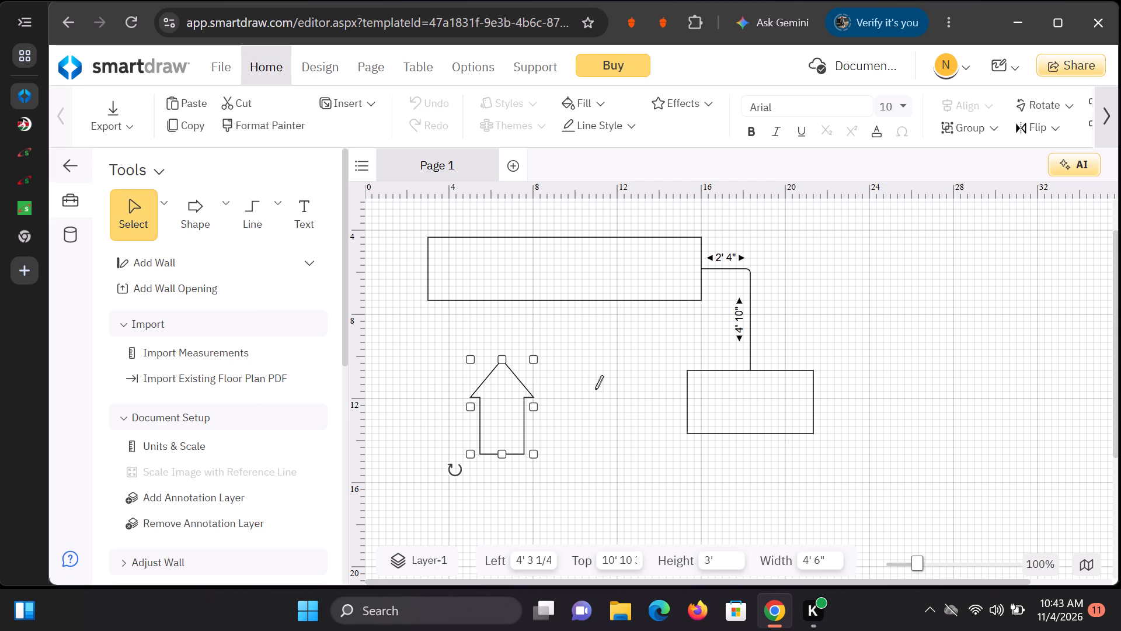
left_click_drag(533, 397, 605, 399)
left_click_drag(525, 405, 559, 391)
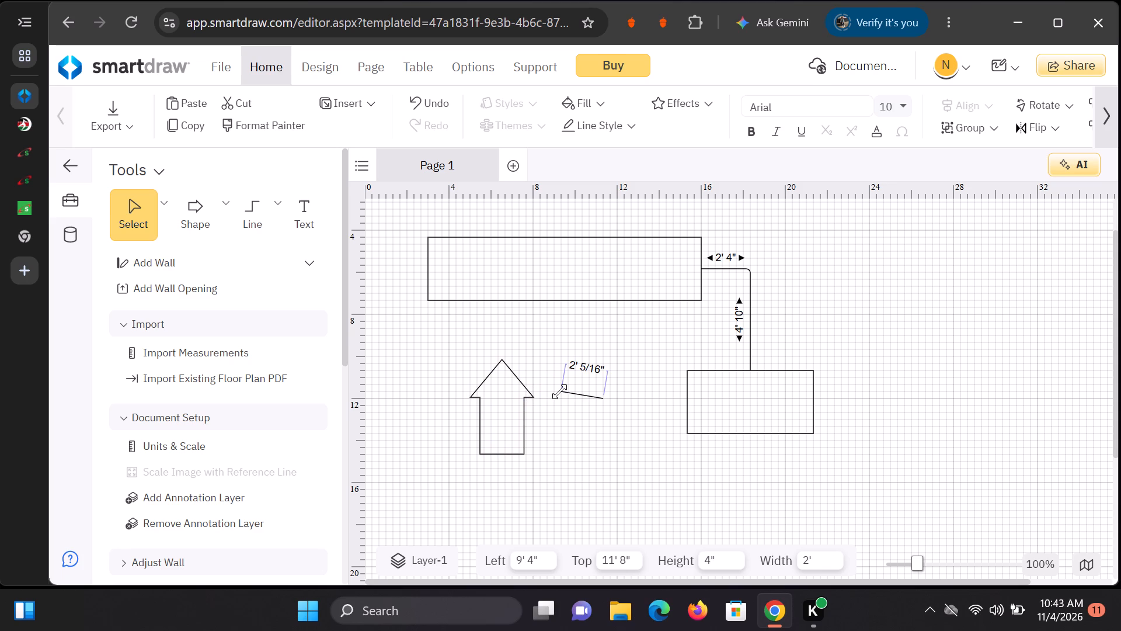
left_click_drag(559, 391, 535, 395)
left_click_drag(601, 400, 605, 400)
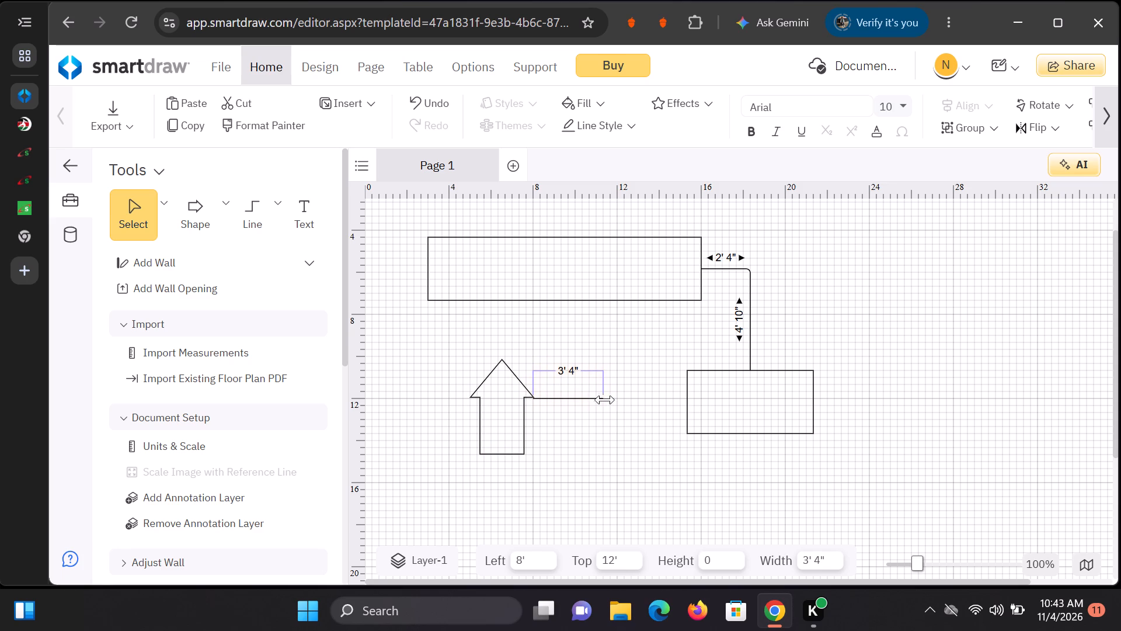
left_click_drag(605, 400, 690, 400)
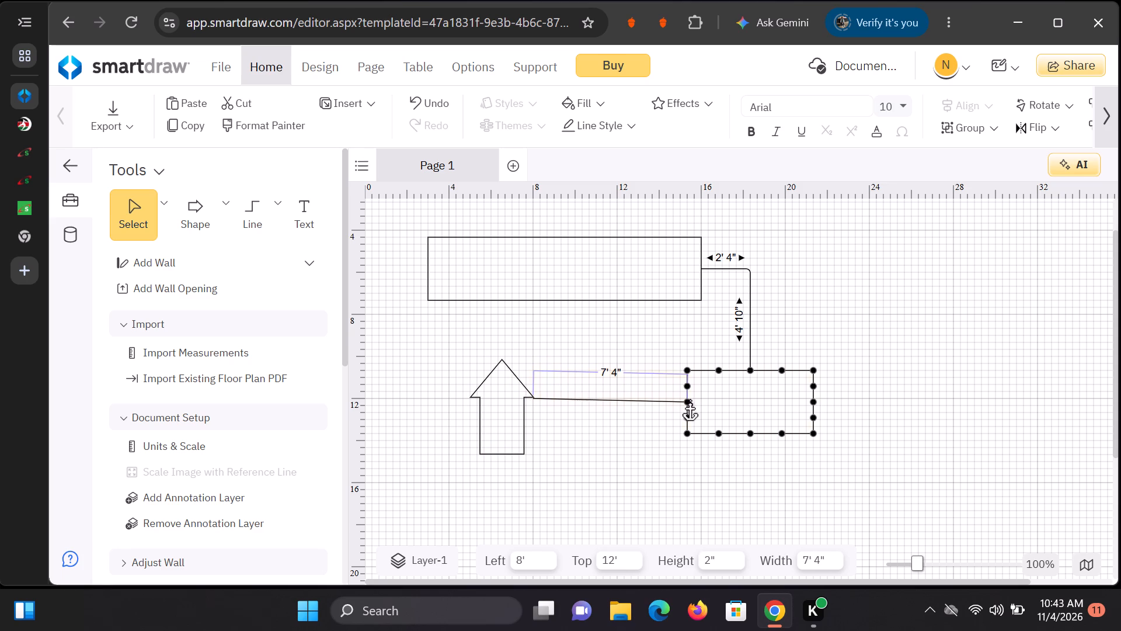
left_click_drag(690, 400, 691, 400)
Reattach the slanted line's right end to the next higher point on the lower rectangle's left edge, making it about 7' 4 1/4" long.
left_click_drag(1109, 295, 1103, 284)
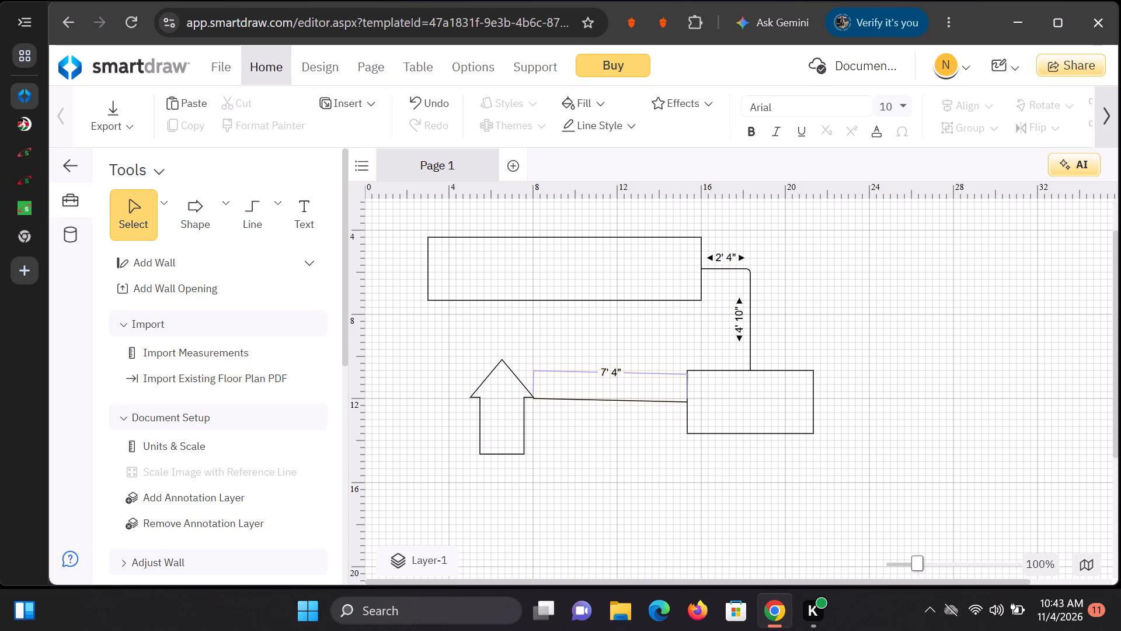
scroll(1008, 425, "up", 1)
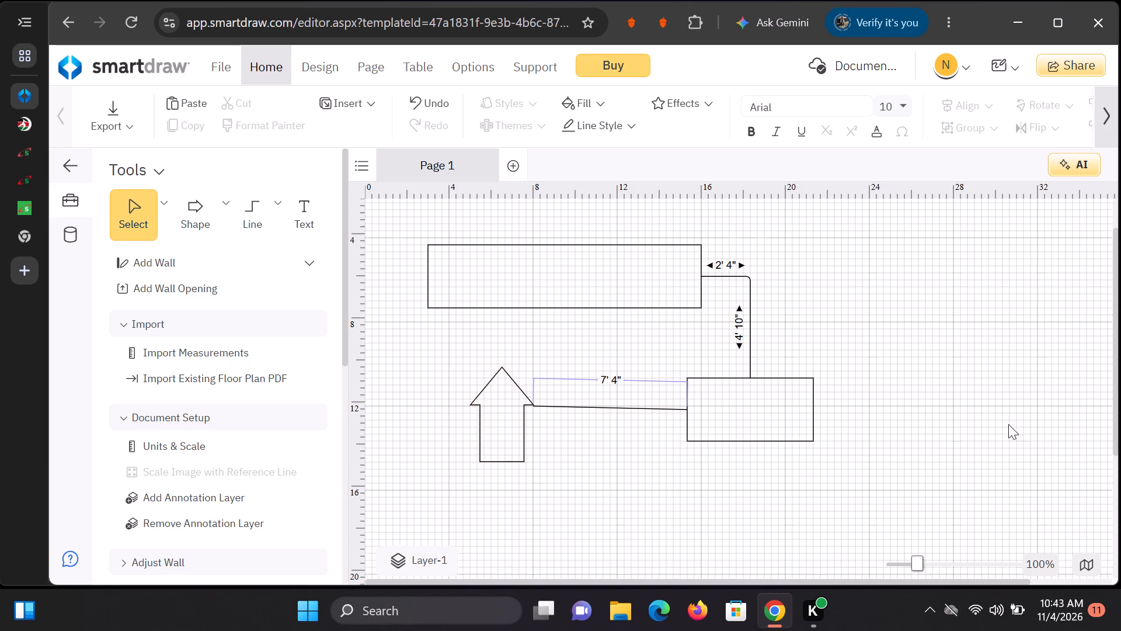
scroll(1008, 424, "up", 1)
left_click(683, 454)
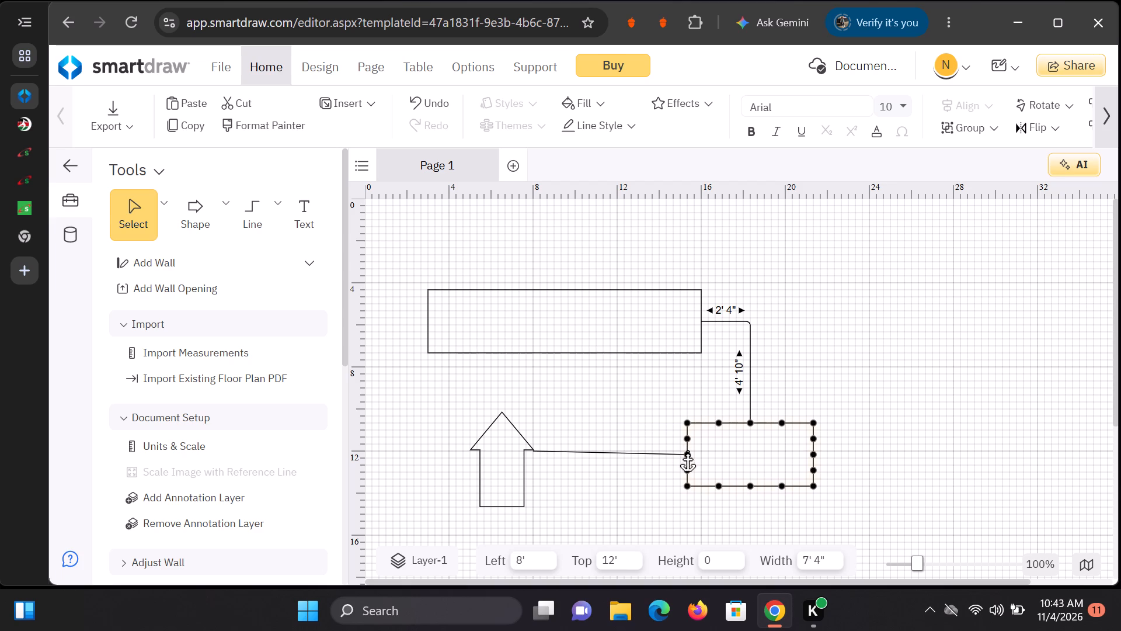
left_click_drag(690, 455, 692, 444)
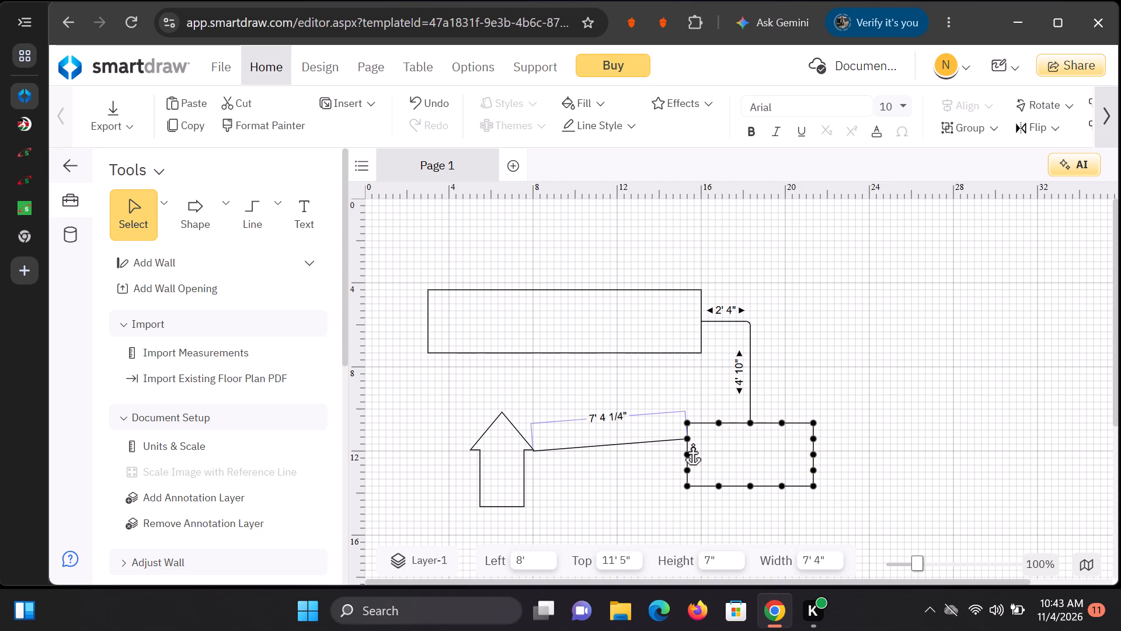
left_click_drag(692, 444, 692, 446)
left_click(926, 393)
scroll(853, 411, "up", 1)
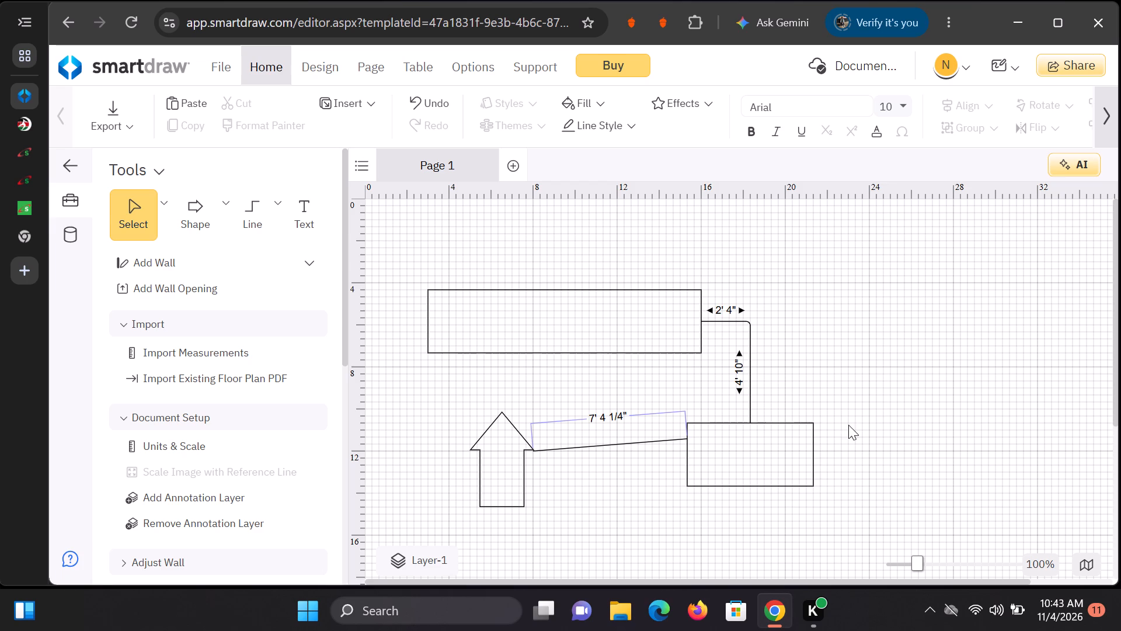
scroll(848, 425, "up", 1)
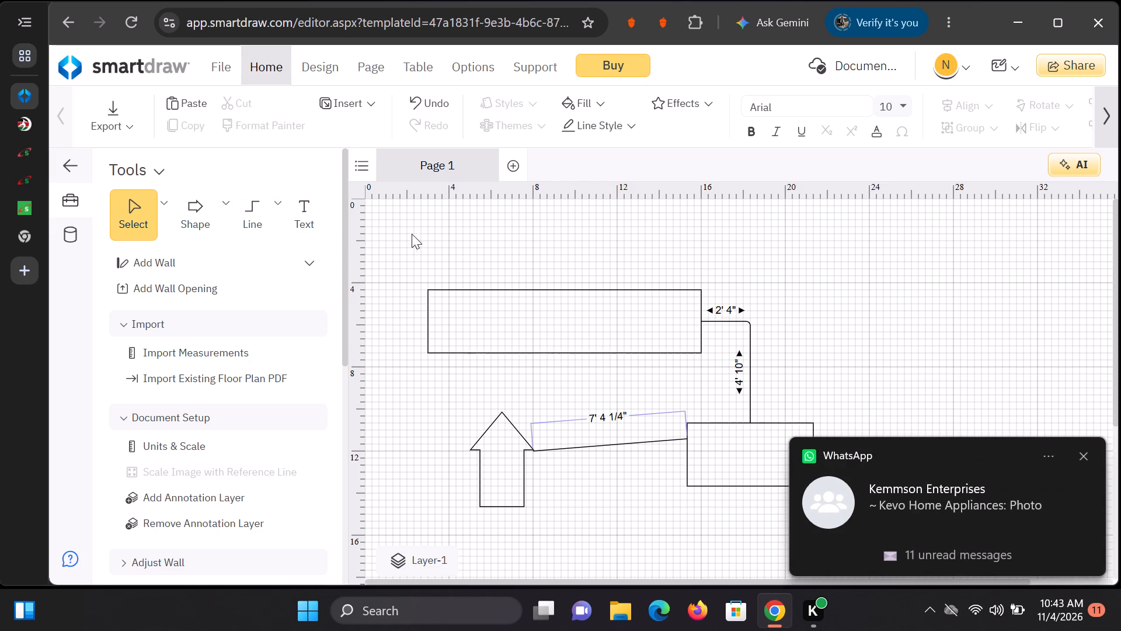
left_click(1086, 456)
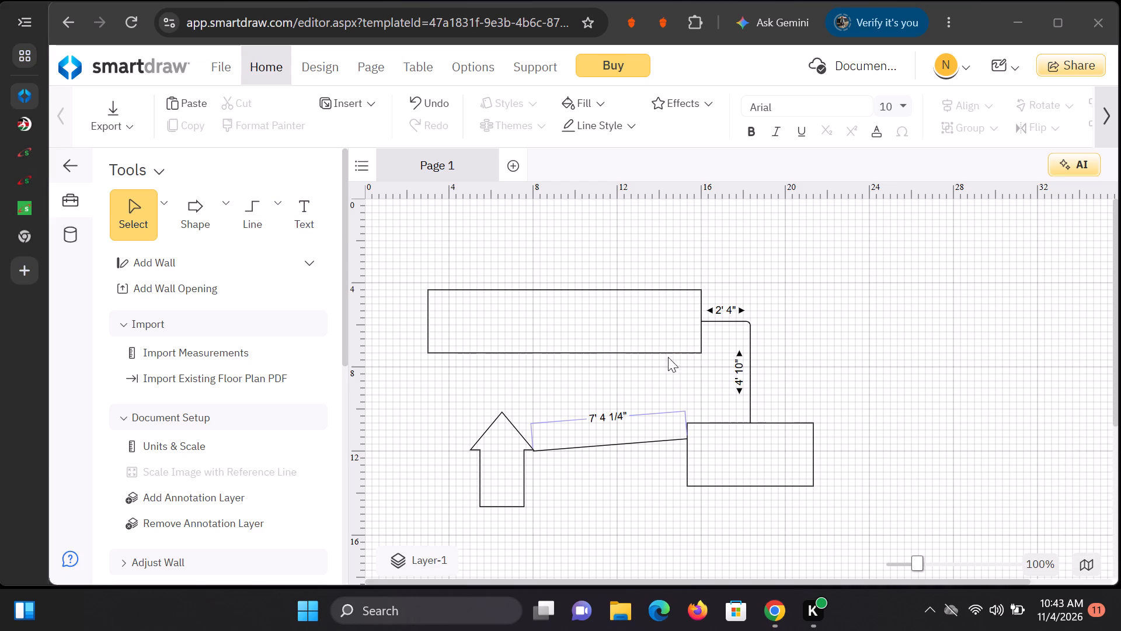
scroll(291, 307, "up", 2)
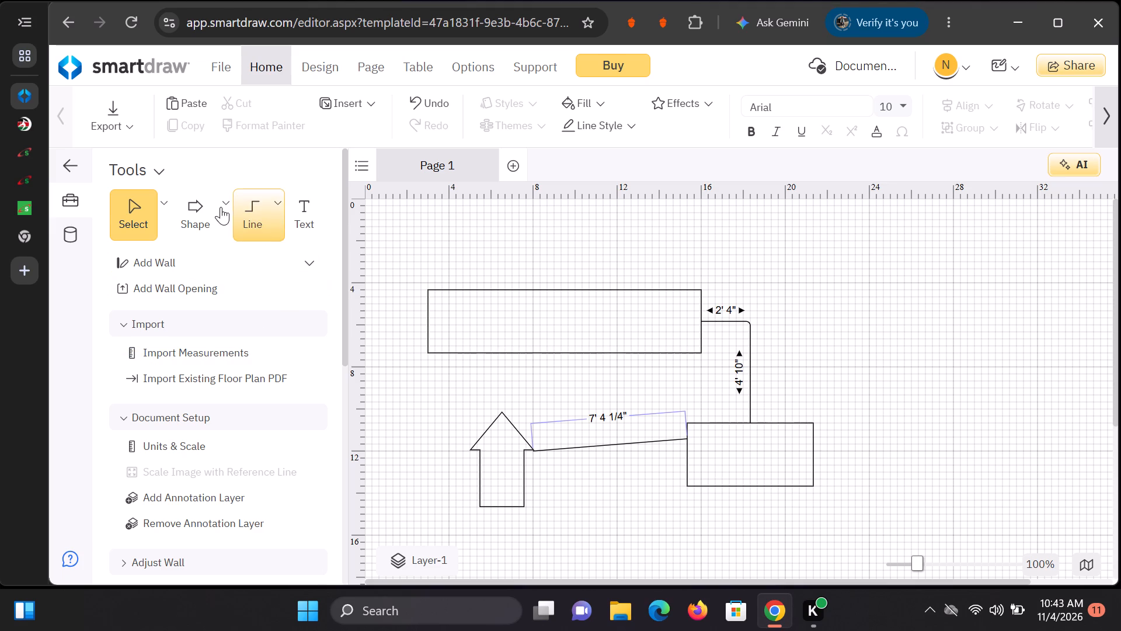
Expand the Room Outlines symbol library and bring its preset room sizes into view.
scroll(263, 396, "down", 8)
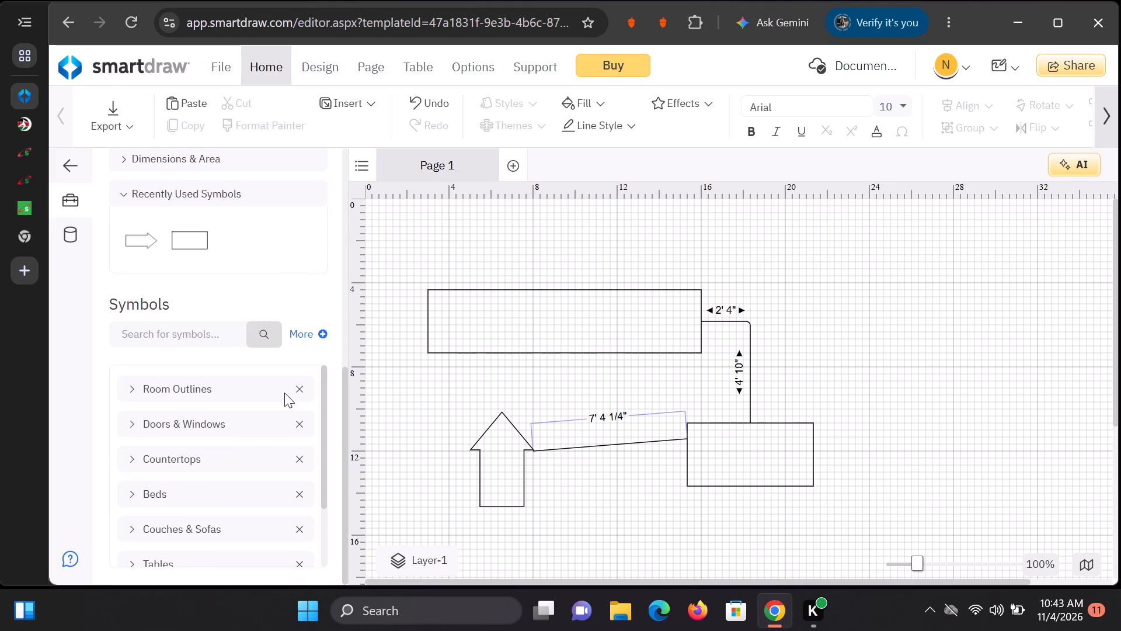
scroll(286, 398, "down", 4)
scroll(228, 441, "up", 4)
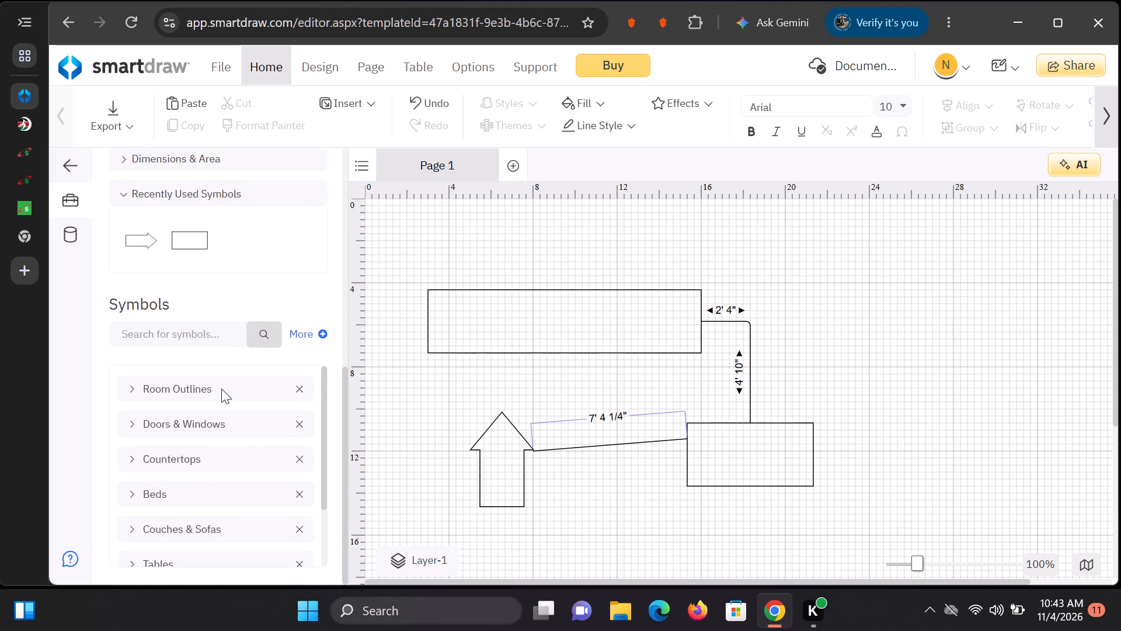
left_click(221, 389)
left_click(211, 398)
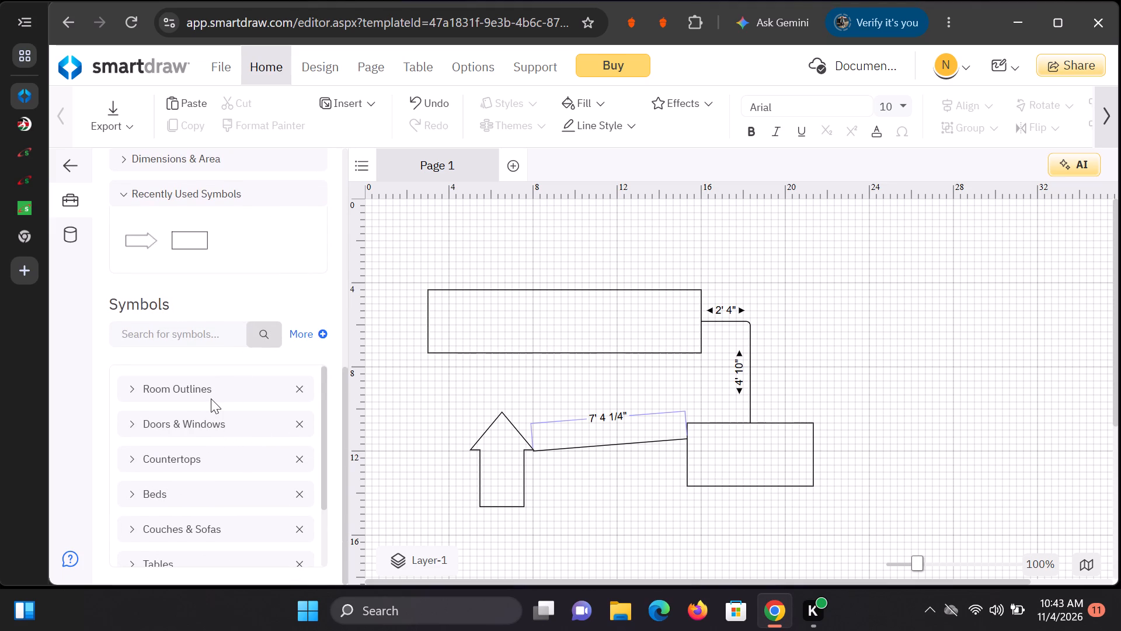
left_click(211, 398)
left_click(184, 387)
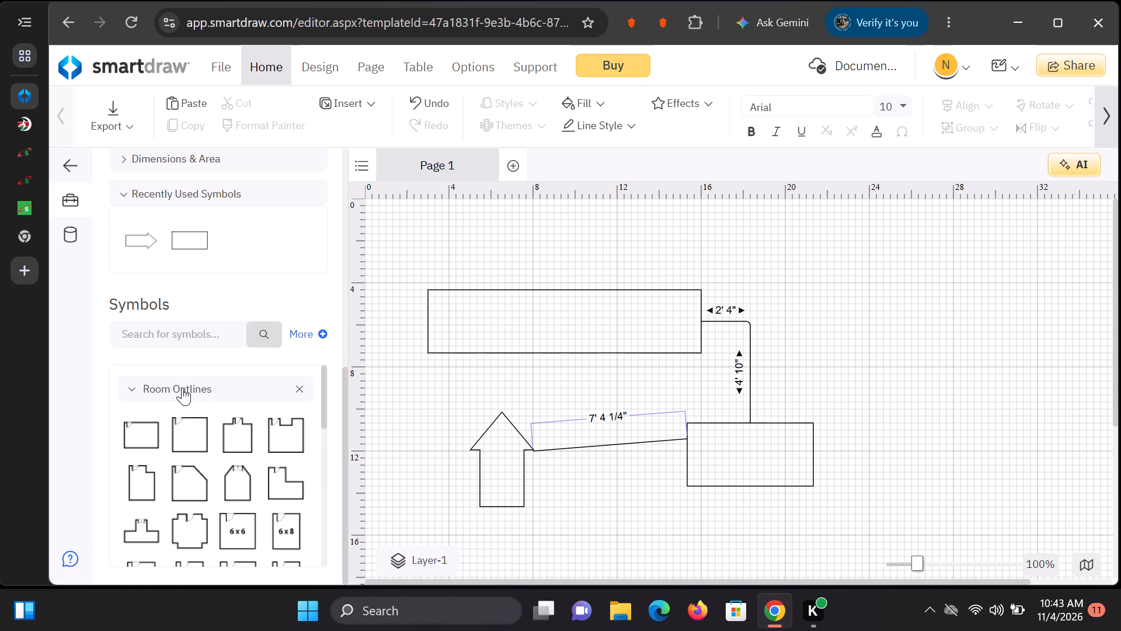
scroll(215, 470, "down", 2)
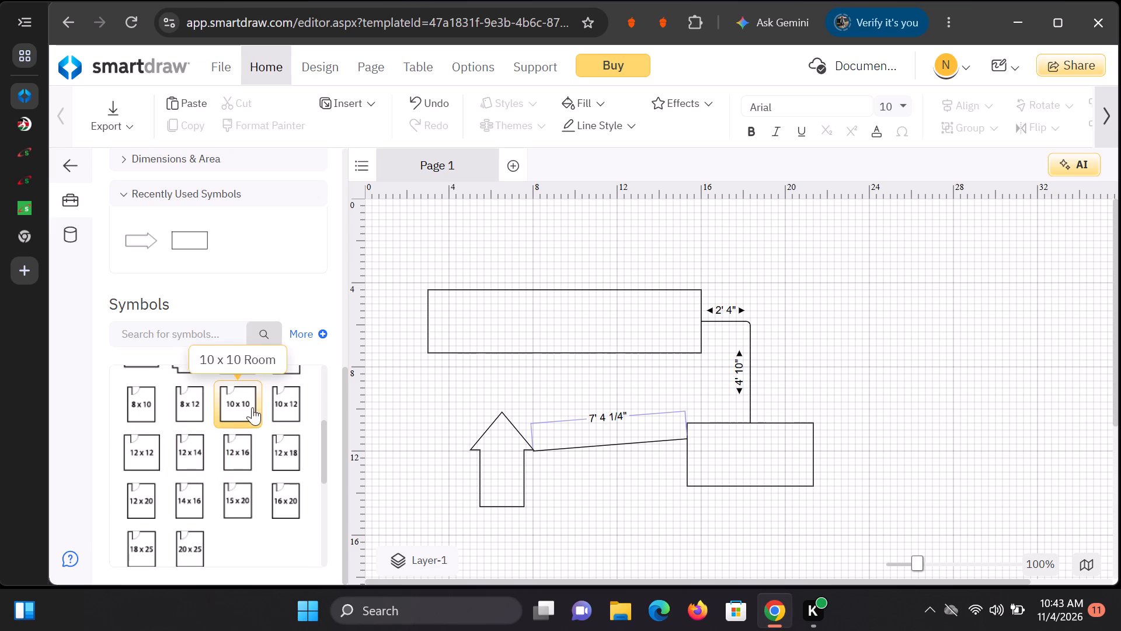
Try to pick the 10 x 12 Room outline for placement on the page, waiting for the page to respond.
left_click(281, 407)
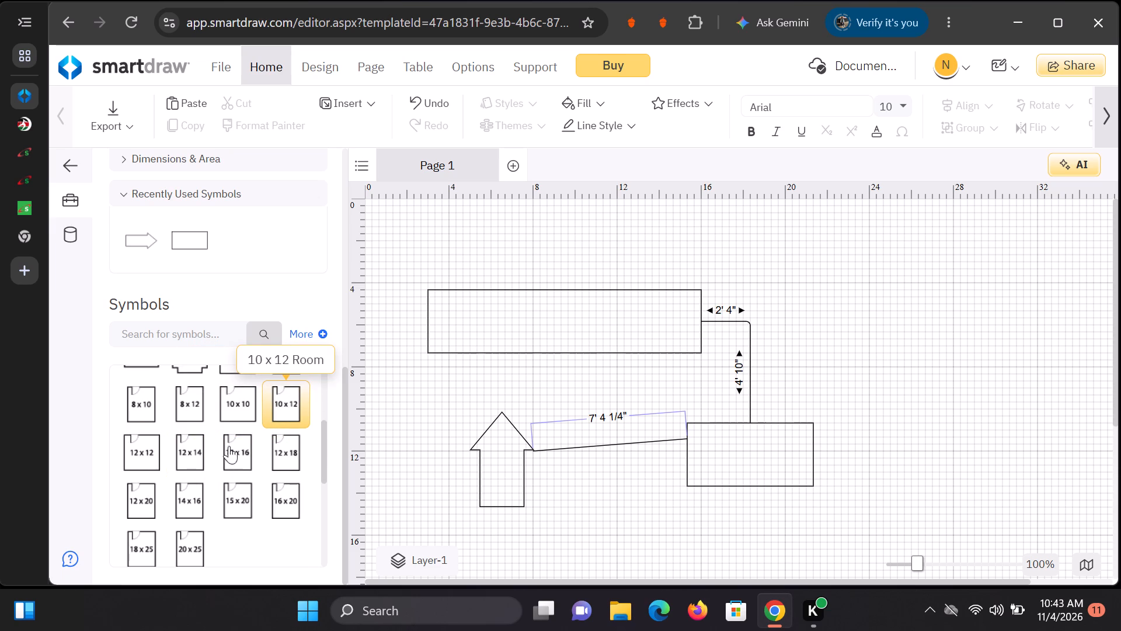
double_click(280, 408)
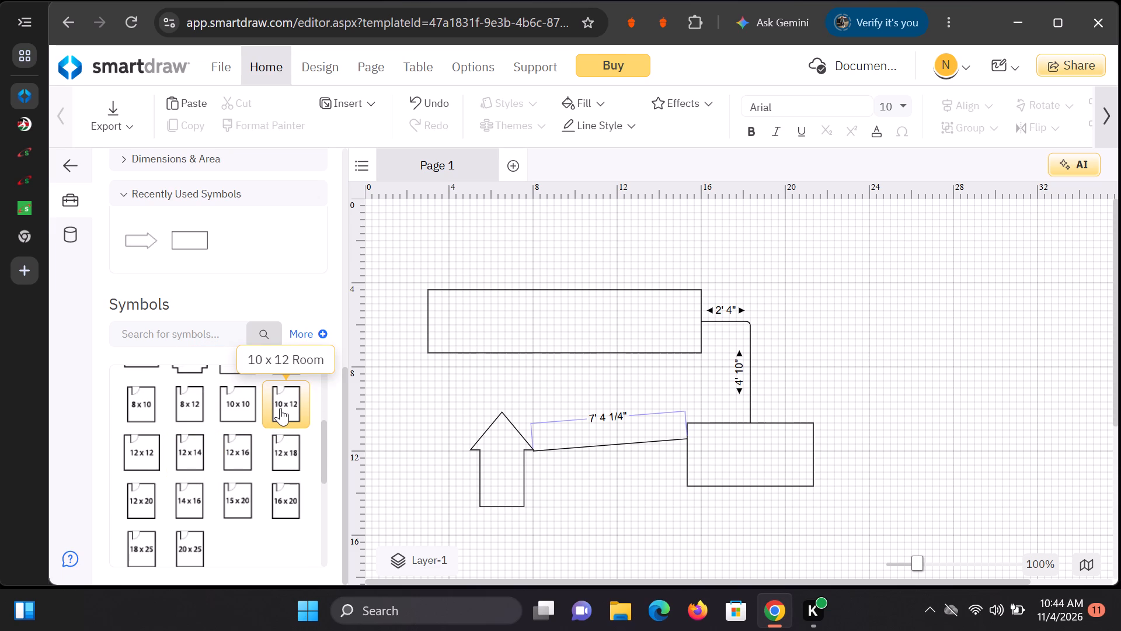
double_click(280, 408)
left_click(280, 408)
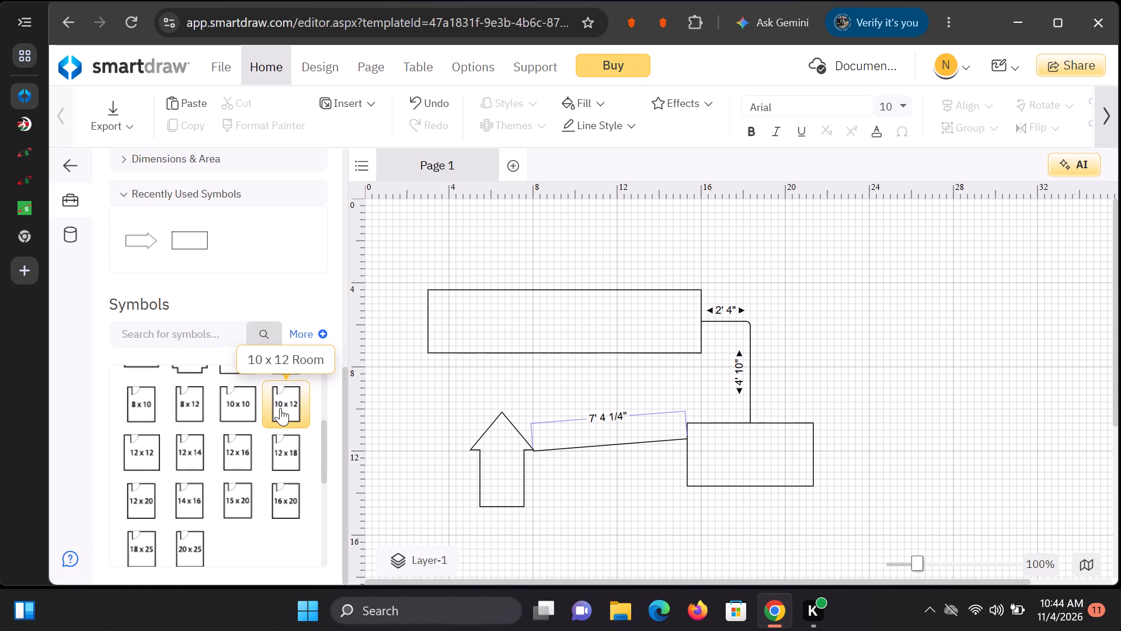
double_click(280, 408)
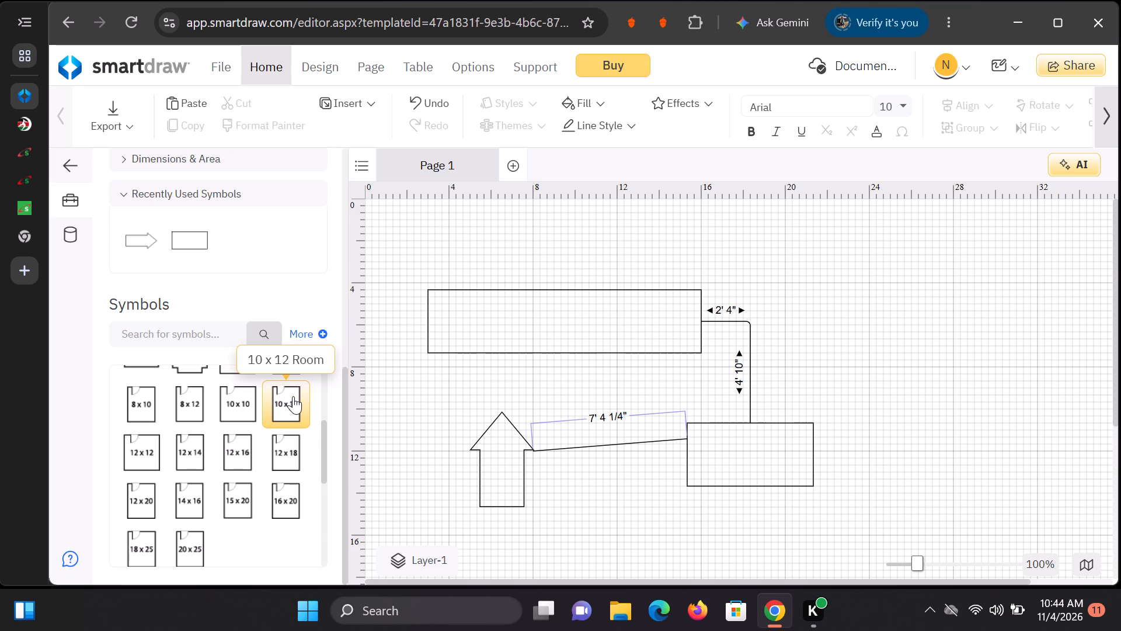
double_click(293, 395)
left_click(288, 396)
left_click(288, 402)
left_click_drag(289, 402, 266, 409)
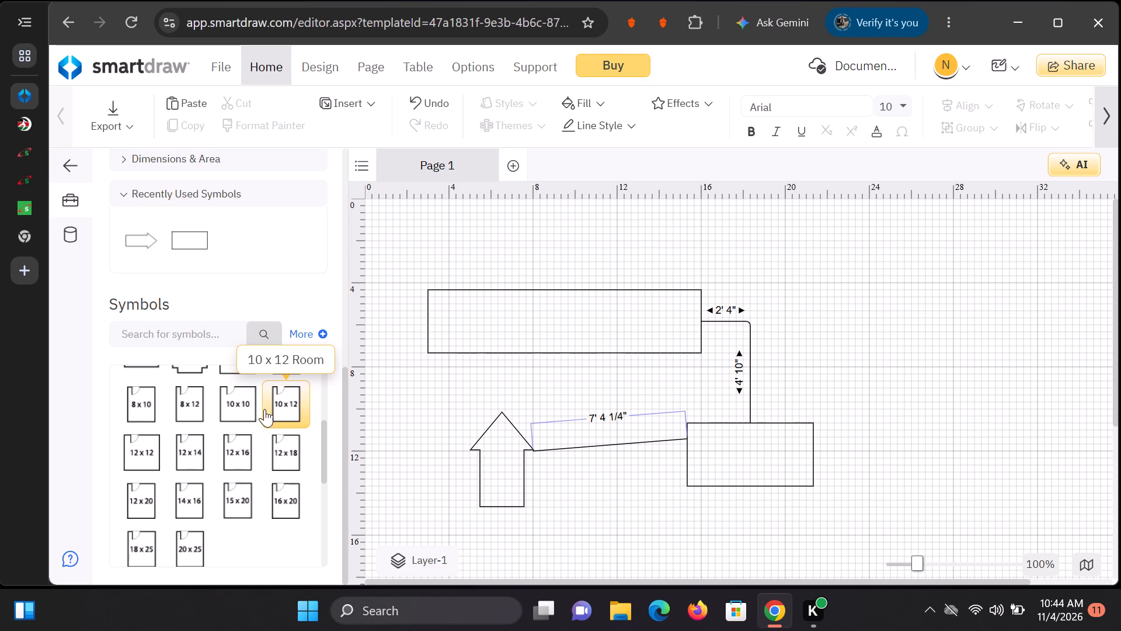
left_click(264, 409)
left_click(281, 417)
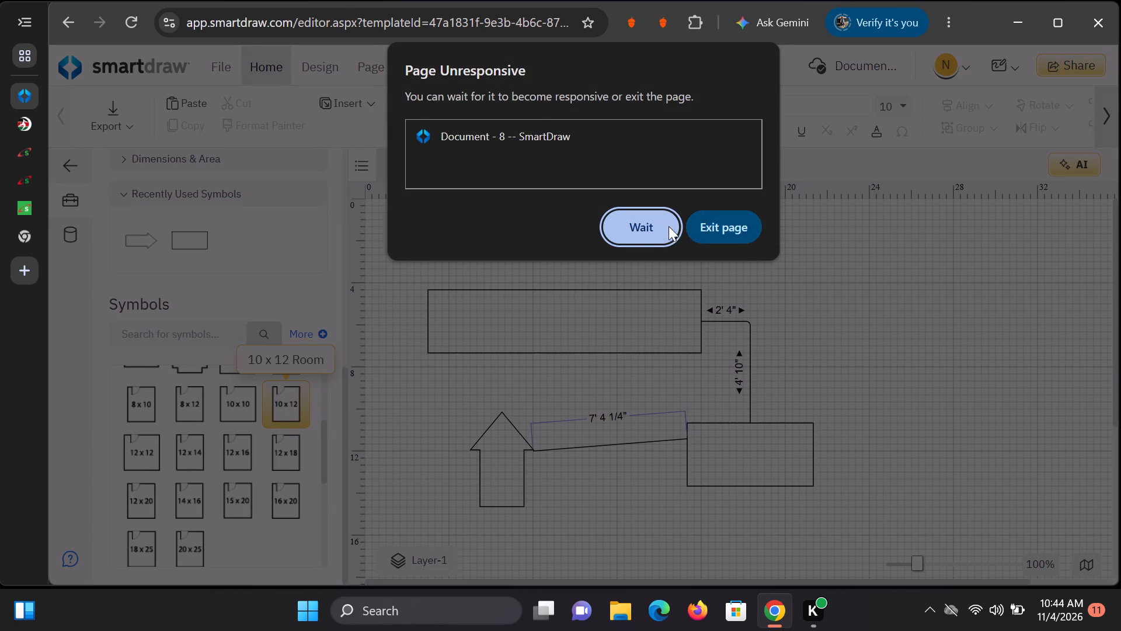
left_click(643, 224)
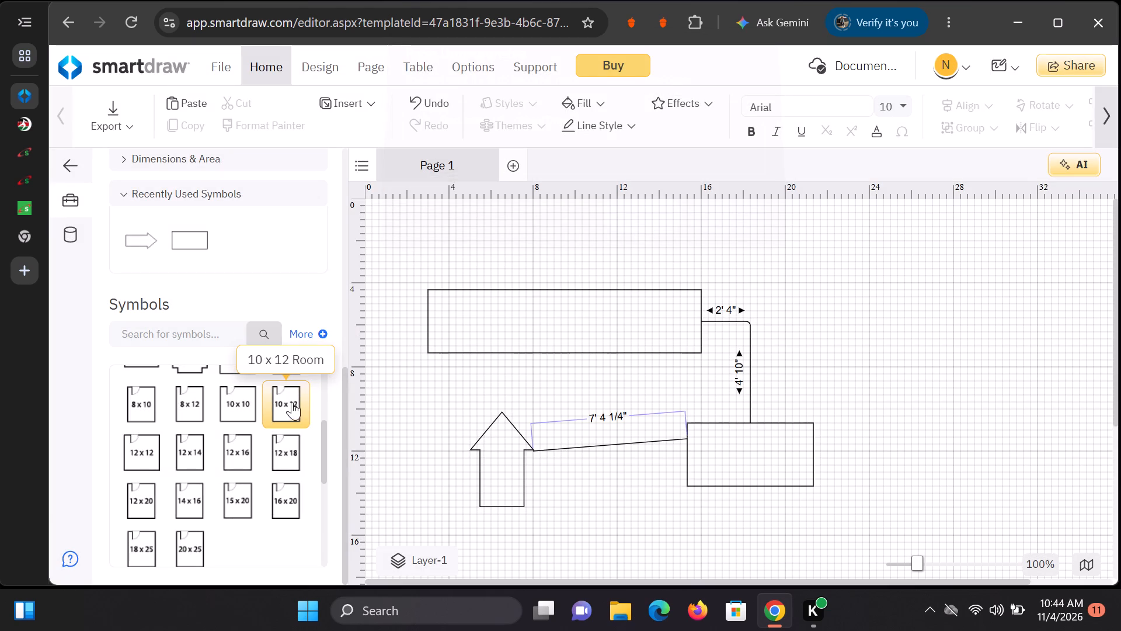
double_click(290, 404)
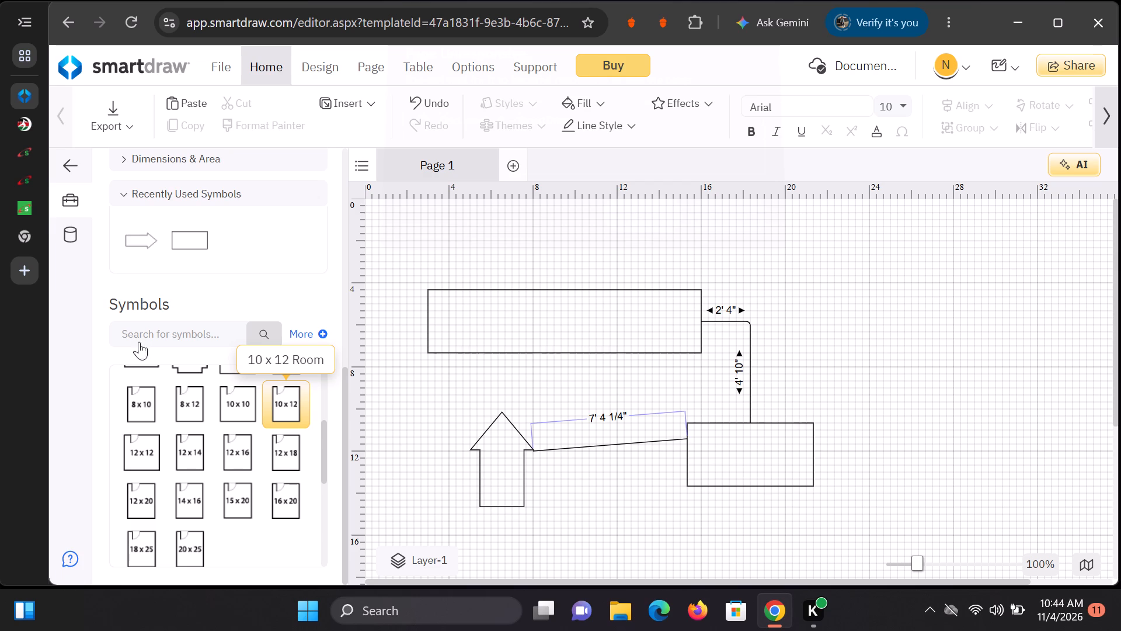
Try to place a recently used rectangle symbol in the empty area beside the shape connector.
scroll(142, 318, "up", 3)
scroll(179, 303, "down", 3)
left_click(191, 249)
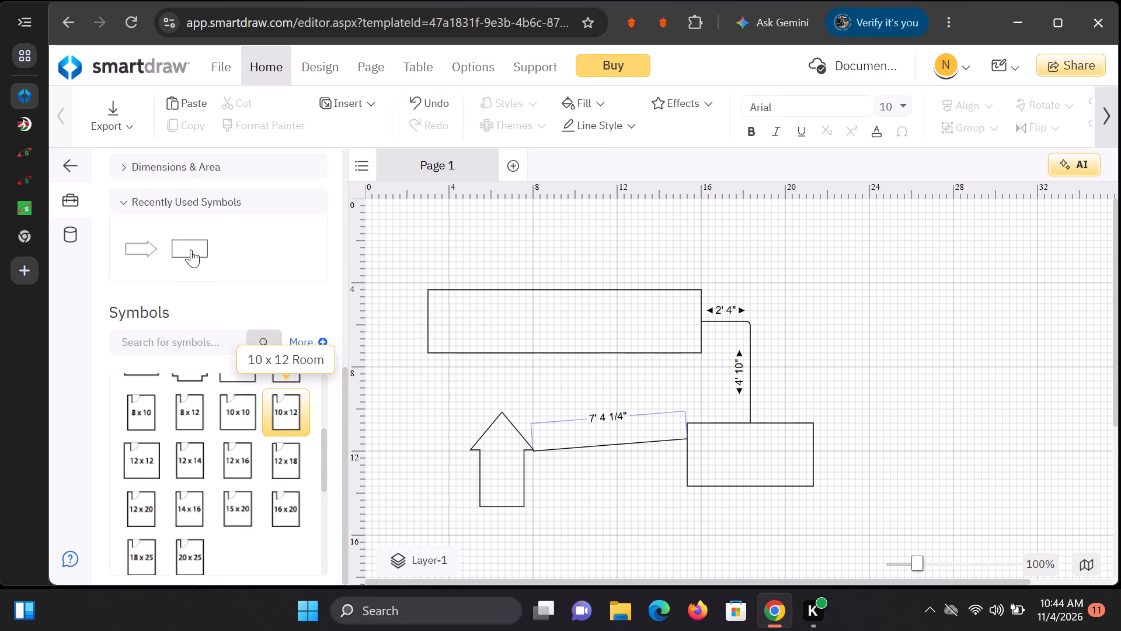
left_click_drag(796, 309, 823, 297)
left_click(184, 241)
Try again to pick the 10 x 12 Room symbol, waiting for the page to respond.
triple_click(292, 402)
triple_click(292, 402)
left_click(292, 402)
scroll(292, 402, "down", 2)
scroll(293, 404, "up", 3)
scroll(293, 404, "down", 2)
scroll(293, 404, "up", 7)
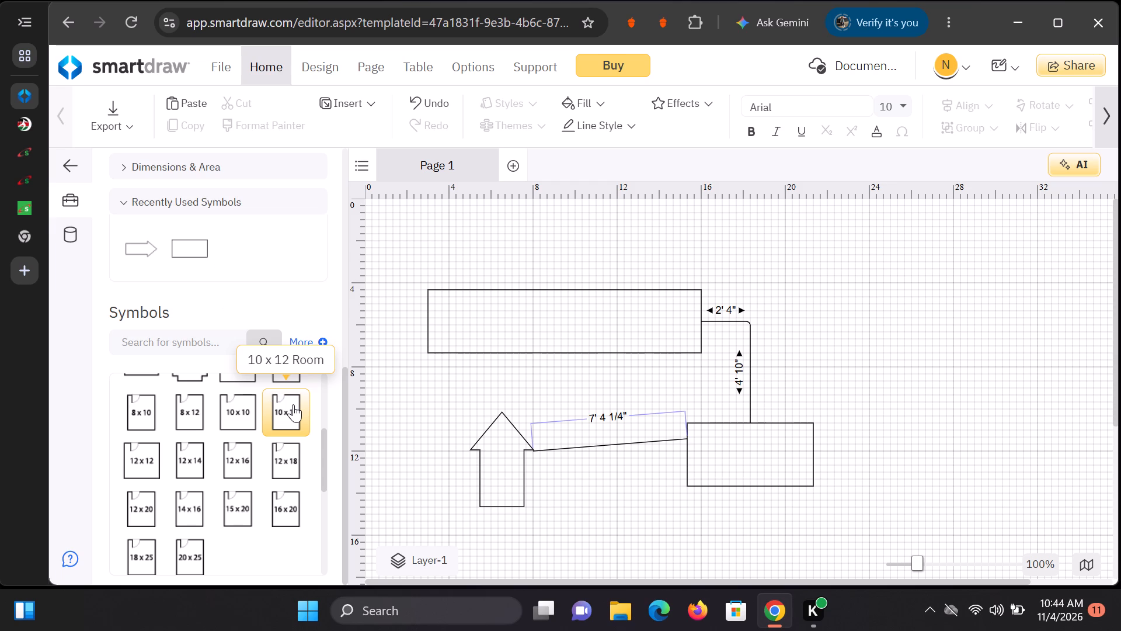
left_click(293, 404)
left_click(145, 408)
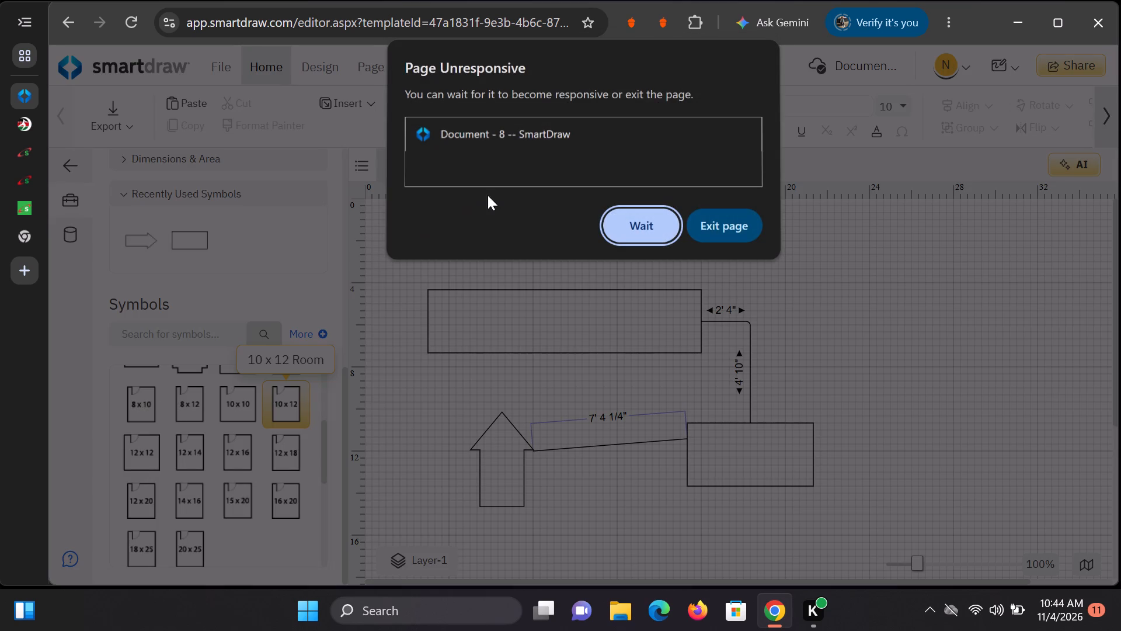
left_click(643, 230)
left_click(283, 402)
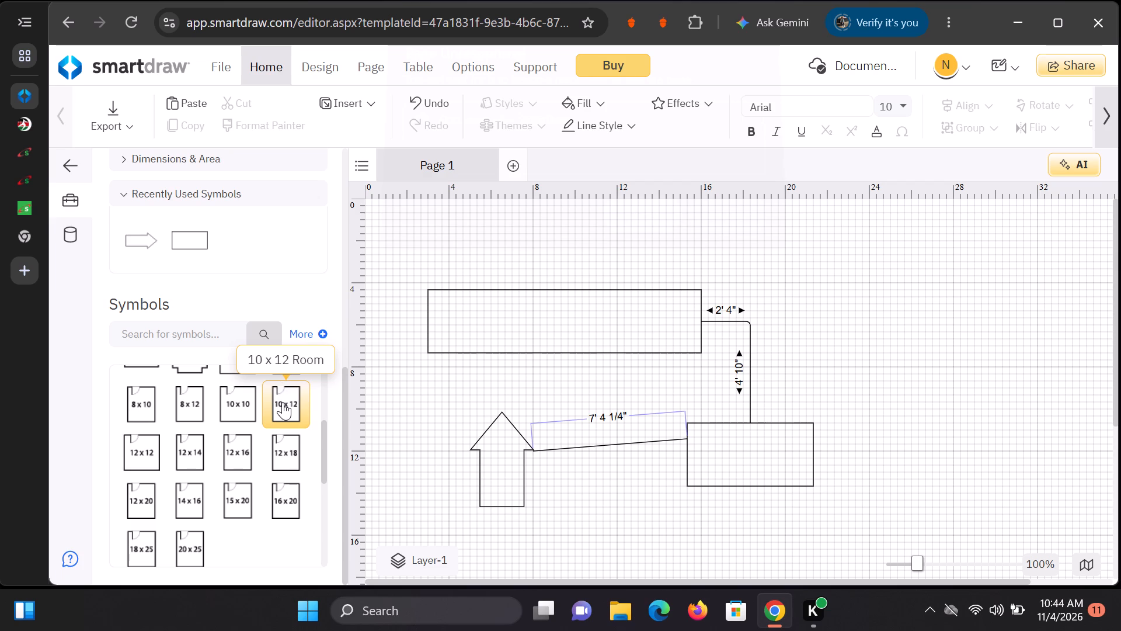
Reload the drawing page in the browser.
left_click(126, 27)
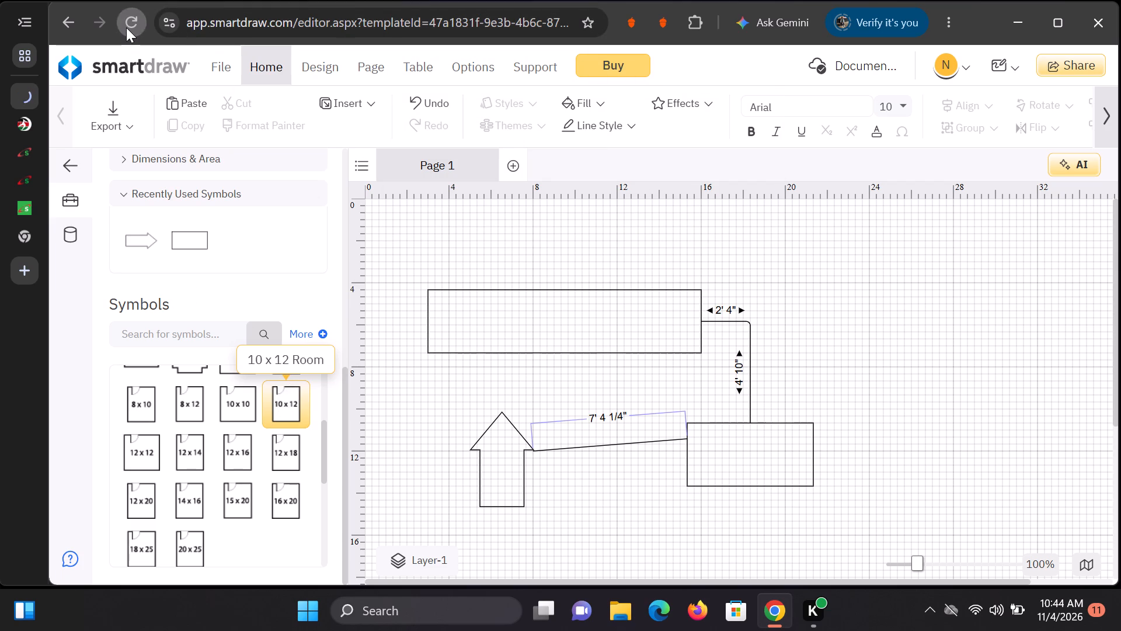